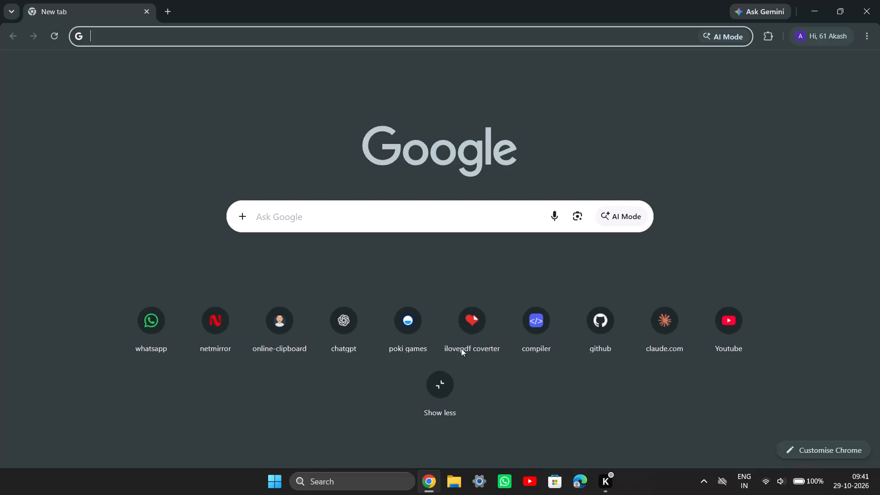
Switch from the browser to the WhatsApp desktop app.
{"action": "left_click", "coordinate": [504, 488]}
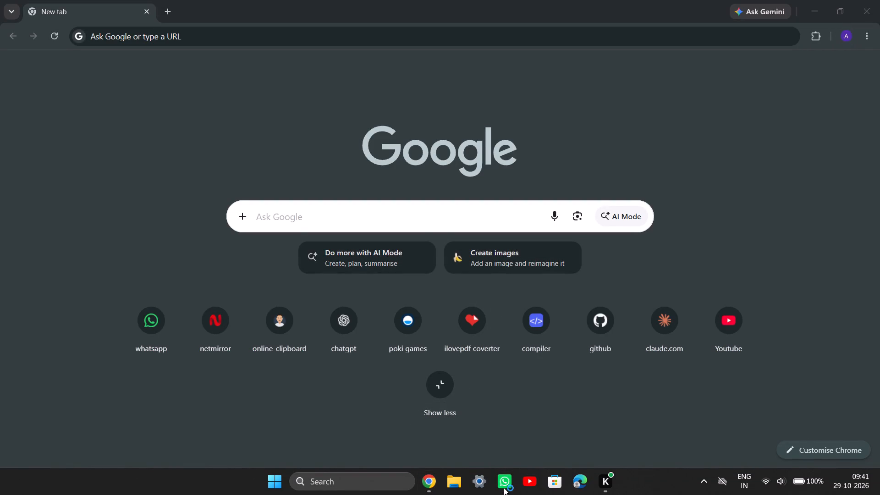
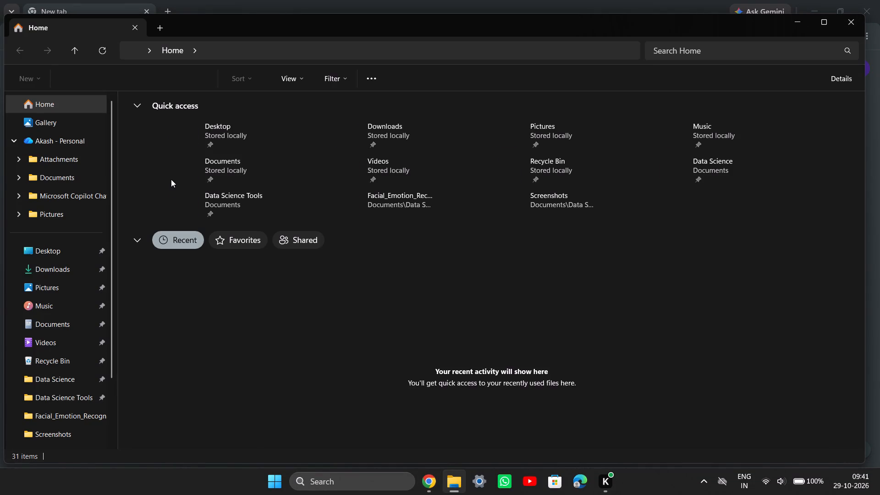
Open Tableau Practical.pdf from the Downloads folder in the browser and close the leftover empty tab.
{"action": "double_click", "coordinate": [247, 329]}
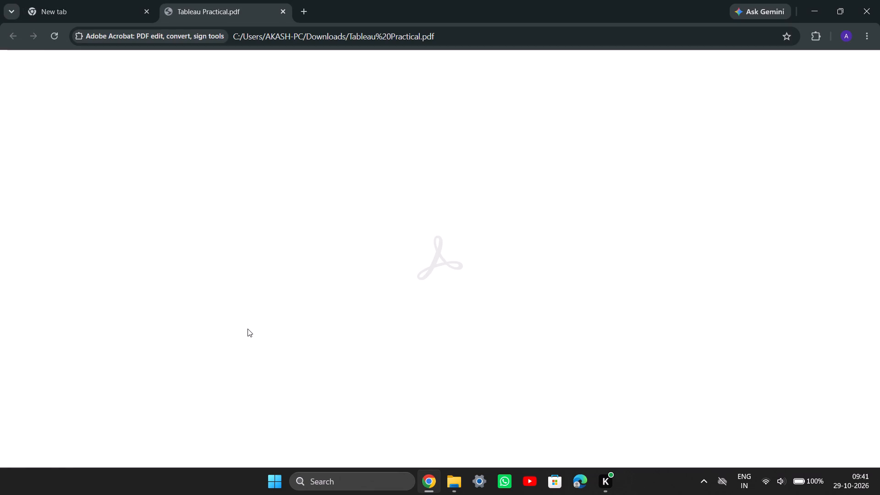
{"action": "left_click", "coordinate": [145, 11]}
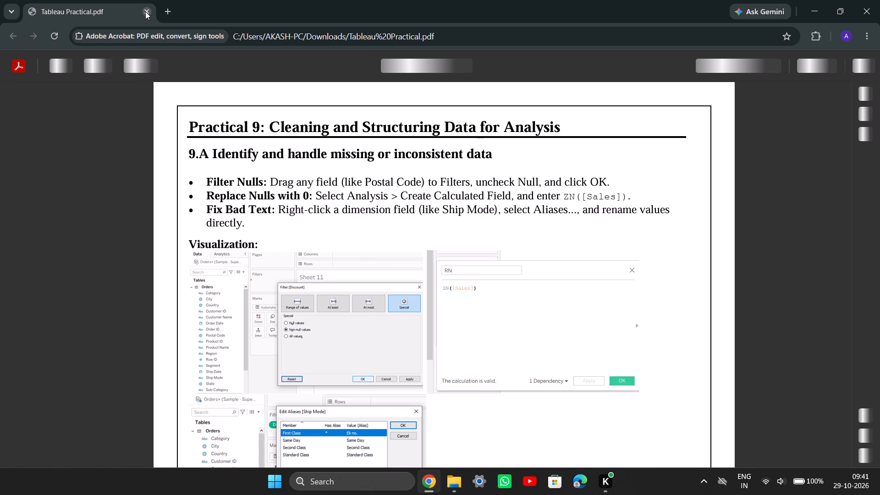
Open a new empty browser tab beside the PDF.
{"action": "left_click", "coordinate": [166, 10]}
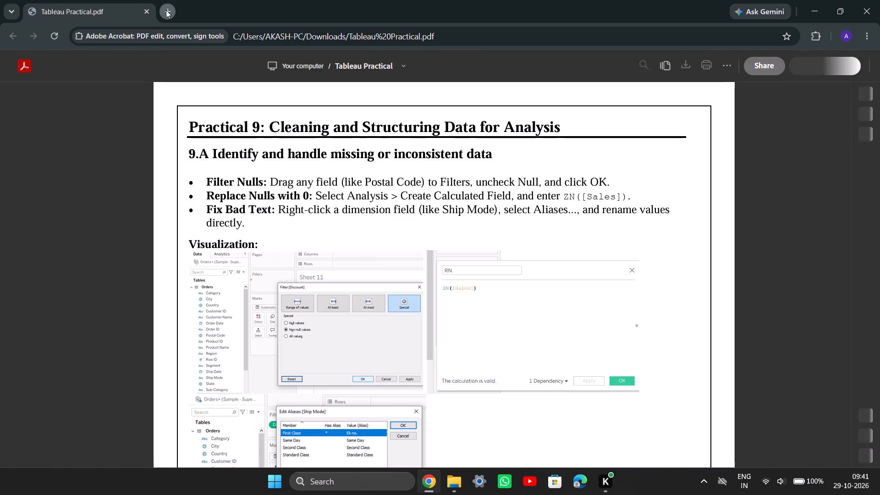
Return to Tableau Practical.pdf and look through the pages around Practical 9, Cleaning and Structuring Data for Analysis.
{"action": "left_click", "coordinate": [80, 0]}
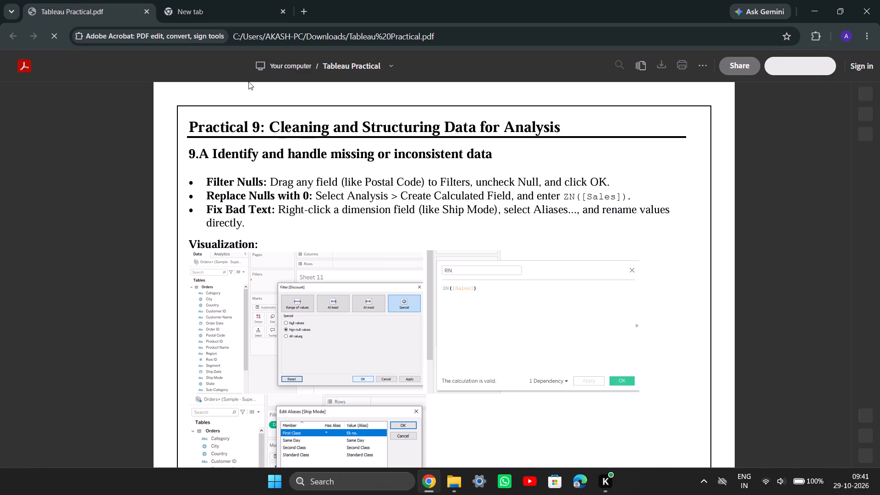
{"action": "scroll", "coordinate": [300, 175], "scroll_direction": "up", "scroll_amount": 5}
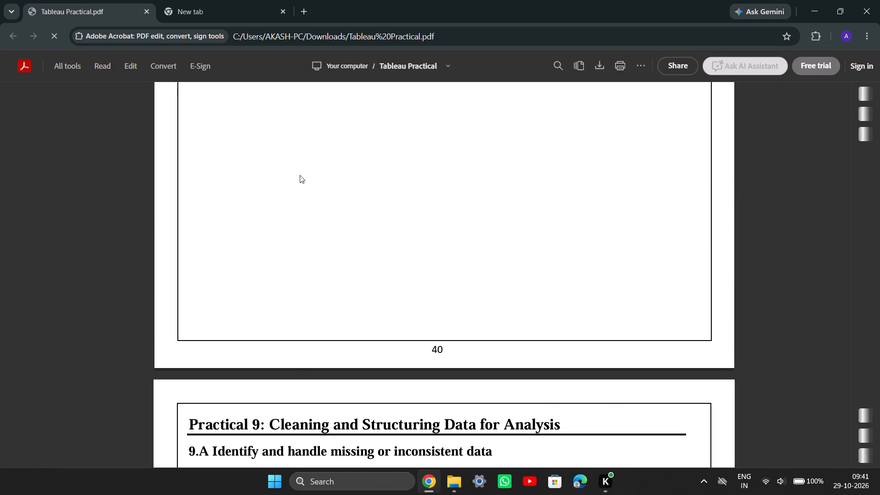
{"action": "scroll", "coordinate": [300, 175], "scroll_direction": "up", "scroll_amount": 7}
{"action": "scroll", "coordinate": [300, 175], "scroll_direction": "down", "scroll_amount": 3}
{"action": "scroll", "coordinate": [300, 175], "scroll_direction": "up", "scroll_amount": 1}
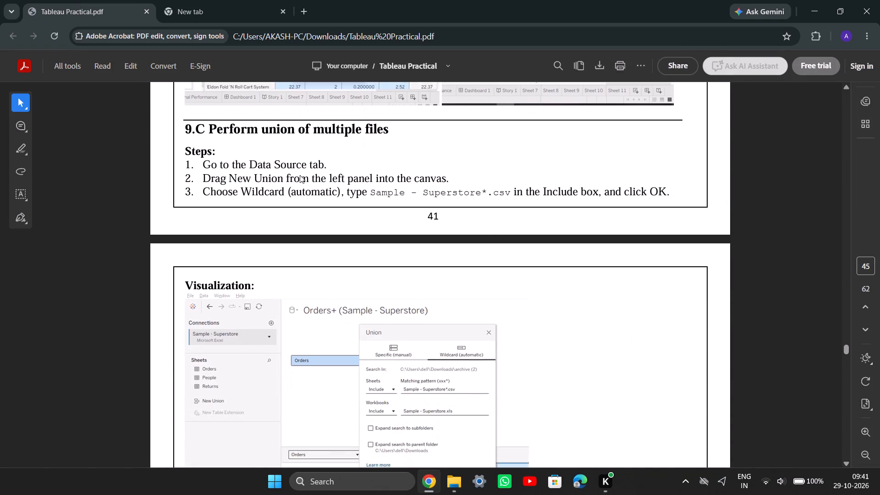
{"action": "scroll", "coordinate": [300, 175], "scroll_direction": "up", "scroll_amount": 10}
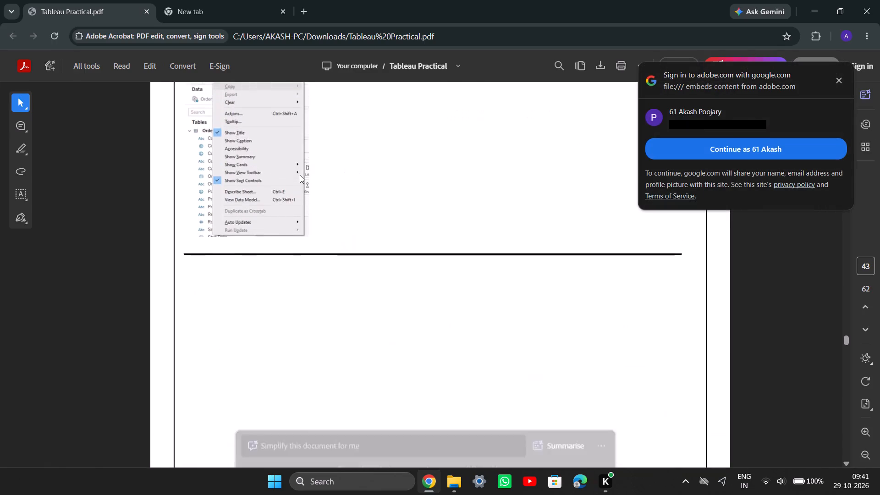
{"action": "scroll", "coordinate": [300, 175], "scroll_direction": "down", "scroll_amount": 4}
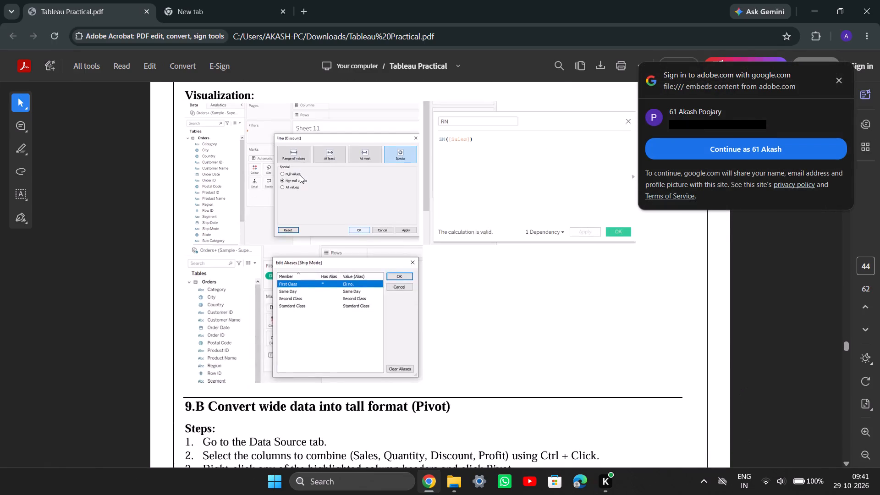
{"action": "scroll", "coordinate": [300, 175], "scroll_direction": "up", "scroll_amount": 3}
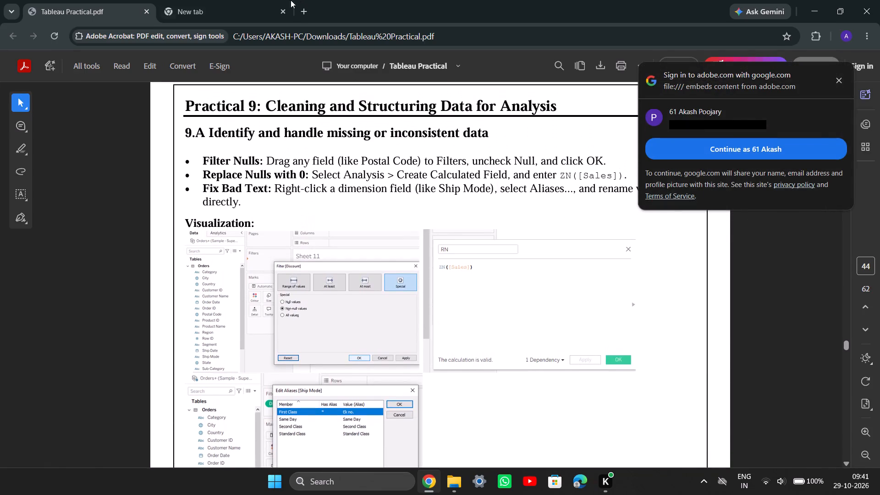
In the empty browser tab, search Google for classroom and open the Google Classrooms result.
{"action": "left_click", "coordinate": [250, 0]}
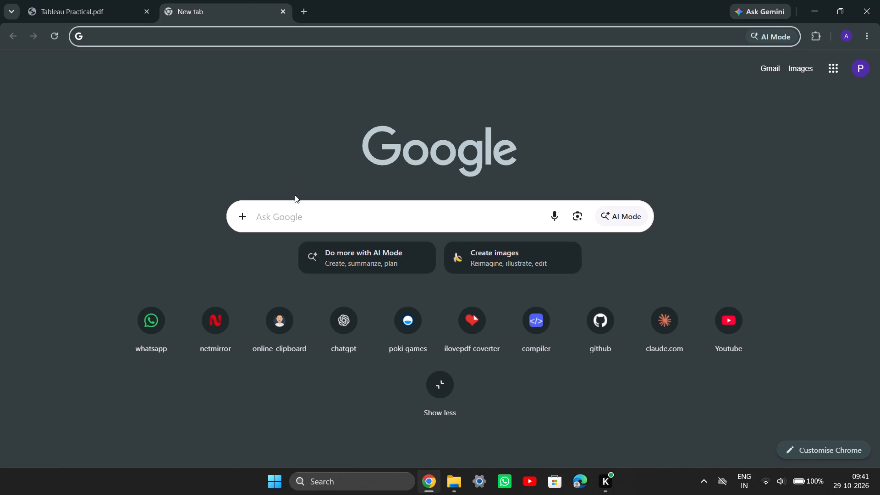
{"action": "left_click", "coordinate": [287, 220]}
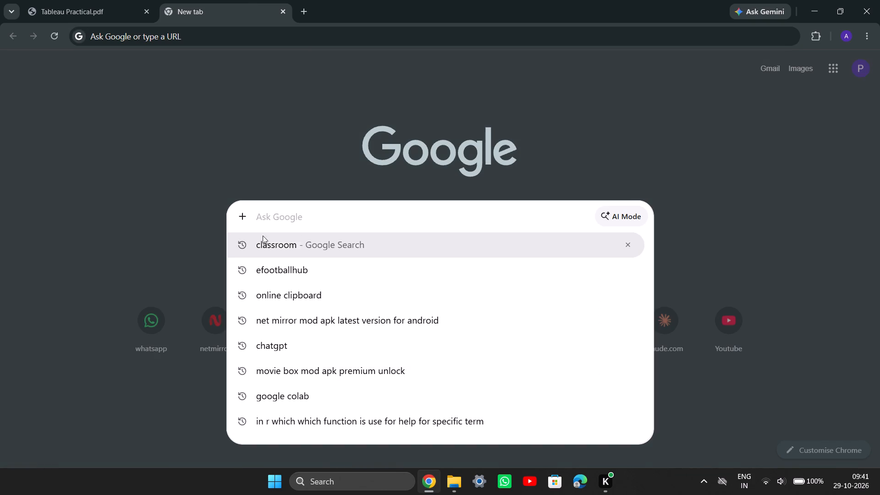
{"action": "left_click", "coordinate": [278, 233]}
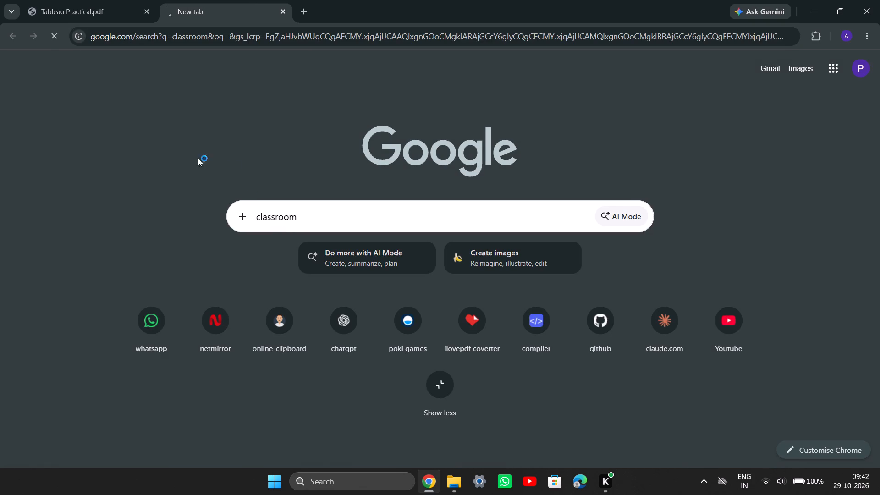
{"action": "left_click", "coordinate": [193, 191]}
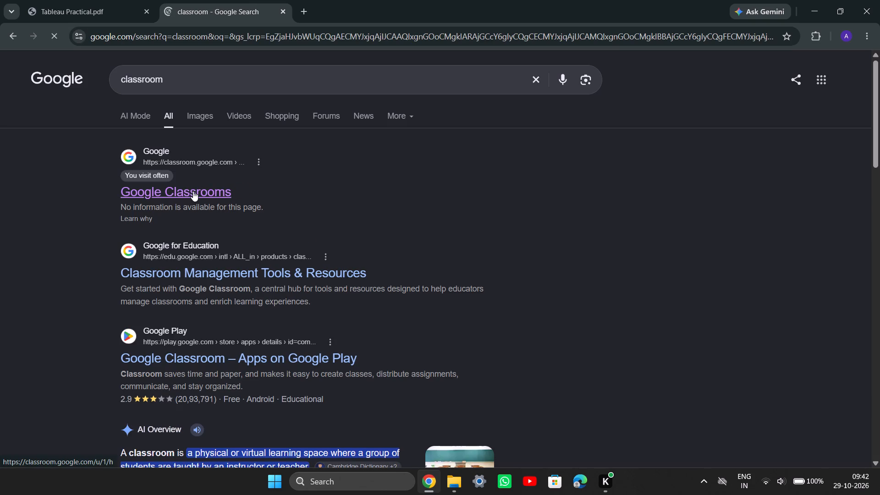
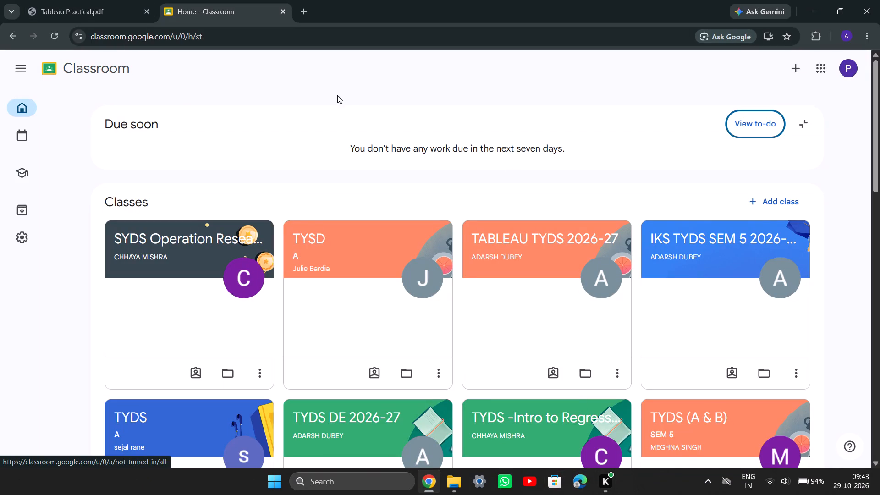
Open the TABLEAU TYDS 2026-27 class and briefly preview Practical no 9 data visualisation.pdf from the module 2 tableau post.
{"action": "left_click", "coordinate": [536, 245]}
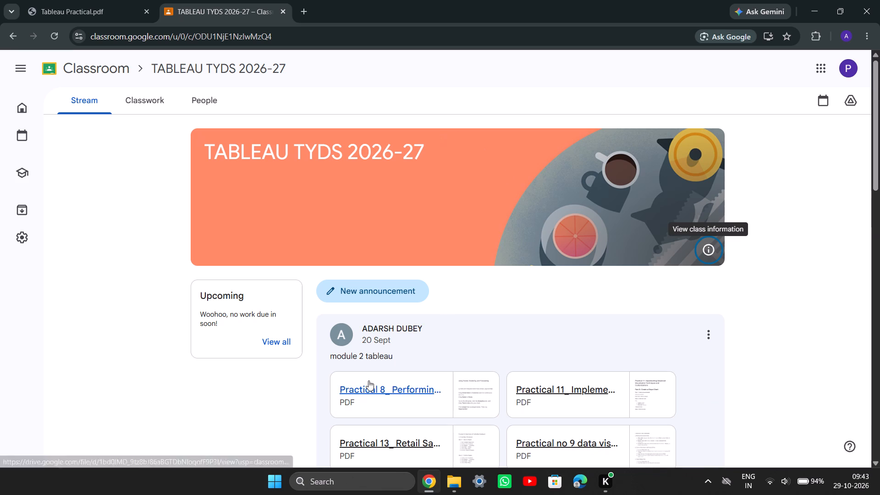
{"action": "scroll", "coordinate": [368, 380], "scroll_direction": "down", "scroll_amount": 2}
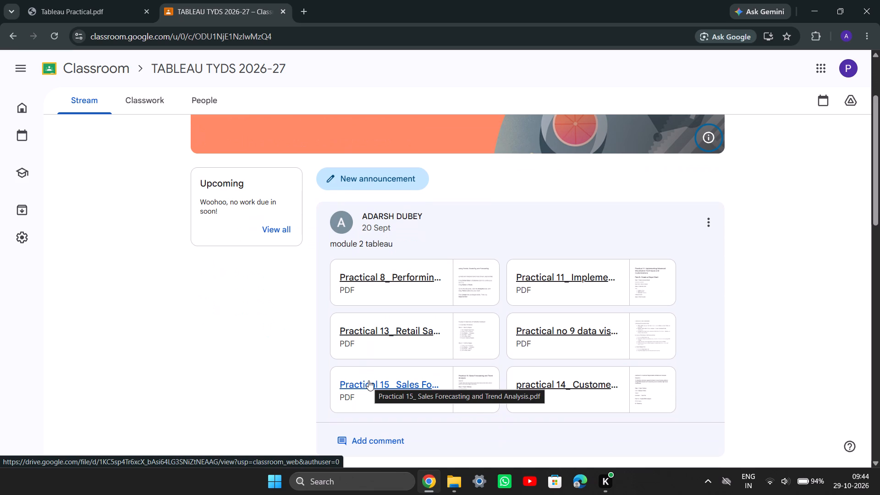
{"action": "scroll", "coordinate": [401, 333], "scroll_direction": "down", "scroll_amount": 2}
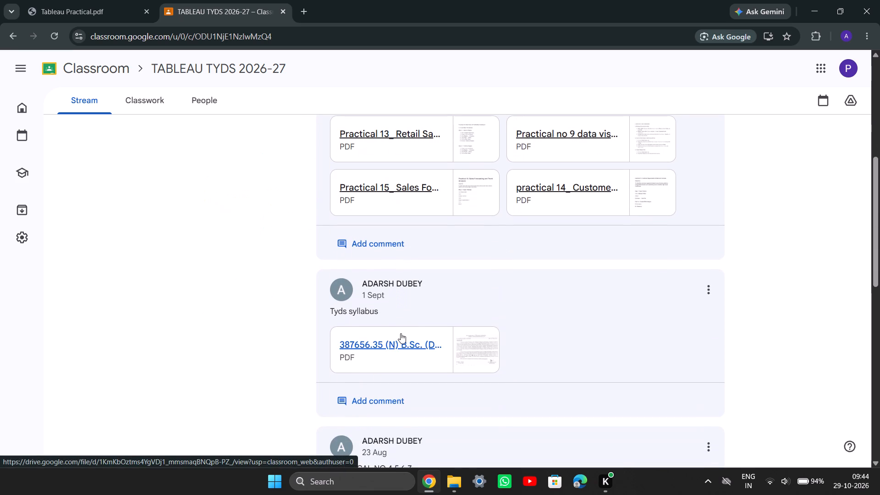
{"action": "scroll", "coordinate": [599, 176], "scroll_direction": "up", "scroll_amount": 1}
{"action": "left_click", "coordinate": [599, 176]}
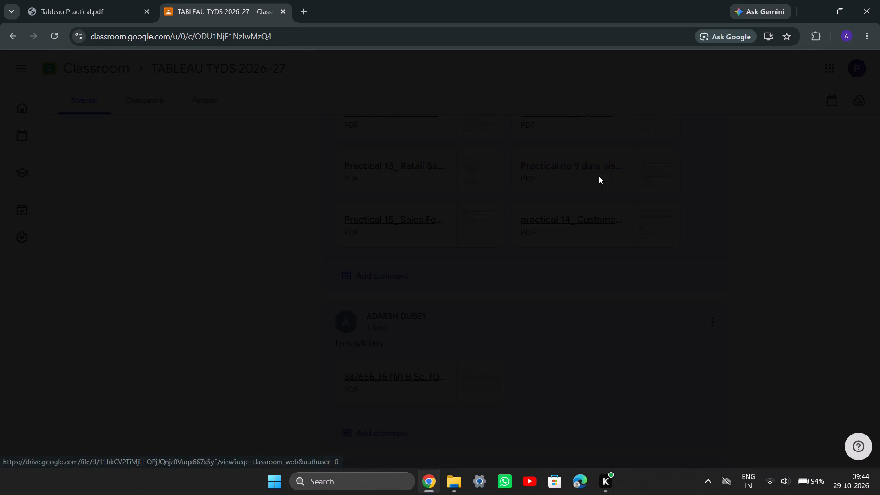
{"action": "left_click", "coordinate": [17, 70]}
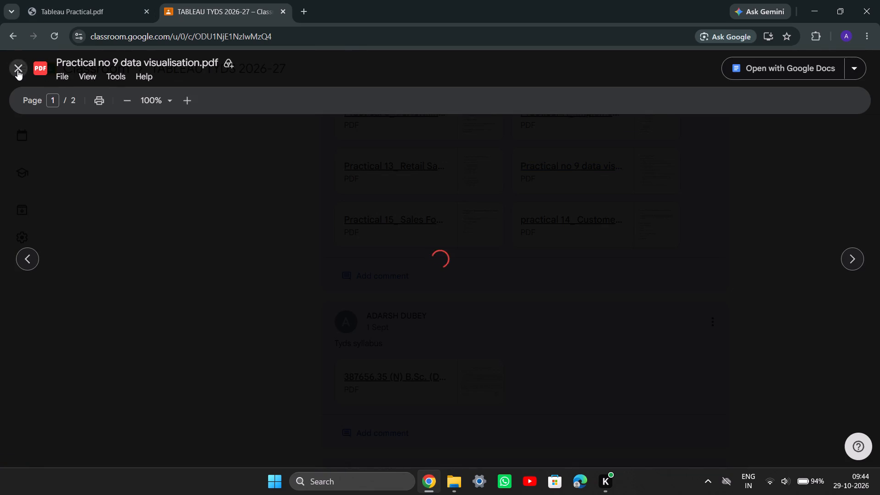
Preview the Practical 11 PDF on advanced visualization techniques from the module 2 tableau post and close it.
{"action": "scroll", "coordinate": [437, 183], "scroll_direction": "up", "scroll_amount": 1}
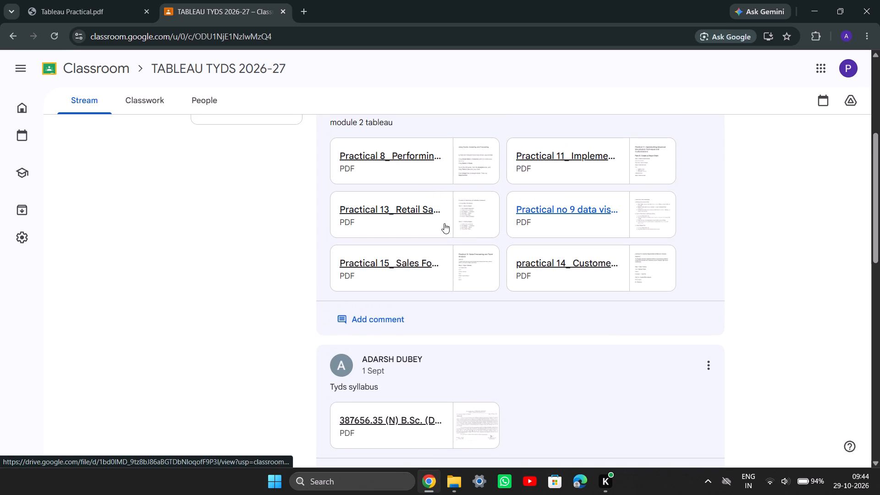
{"action": "left_click", "coordinate": [536, 148]}
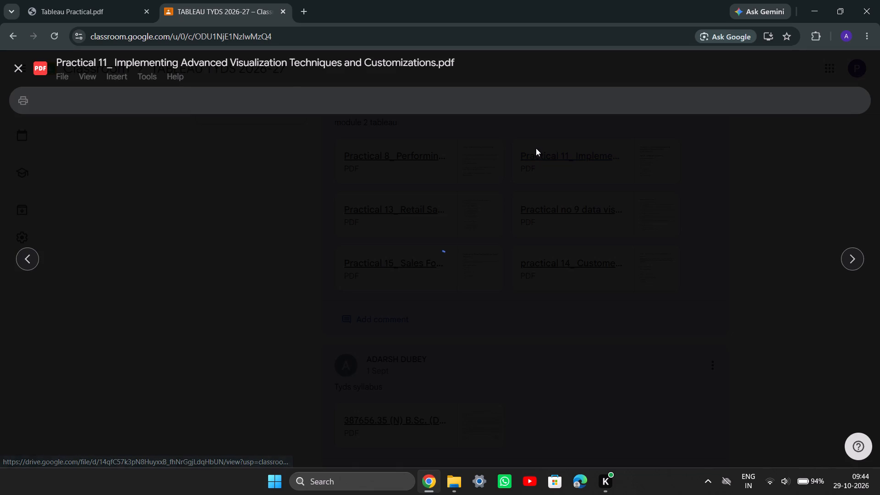
{"action": "left_click", "coordinate": [22, 70]}
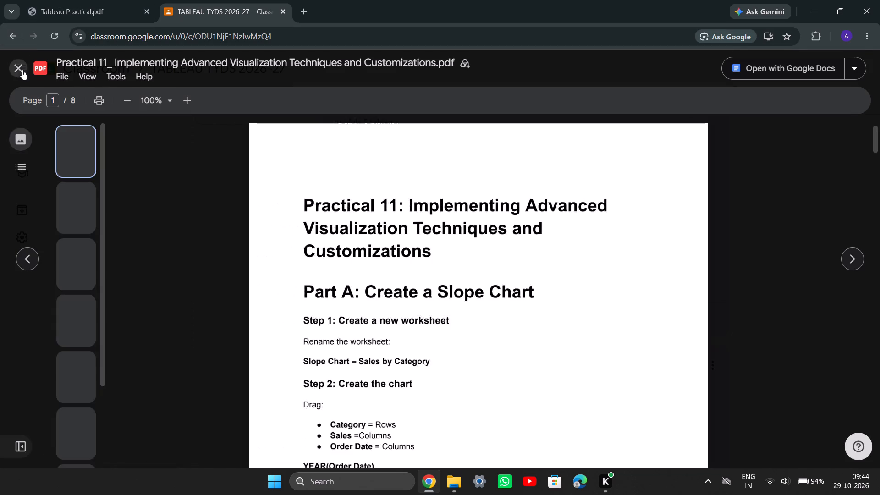
Return to Tableau Practical.pdf, dismiss the sign-in prompt, and look through Practical 9 up to the start of Practical 10.
{"action": "left_click", "coordinate": [73, 0]}
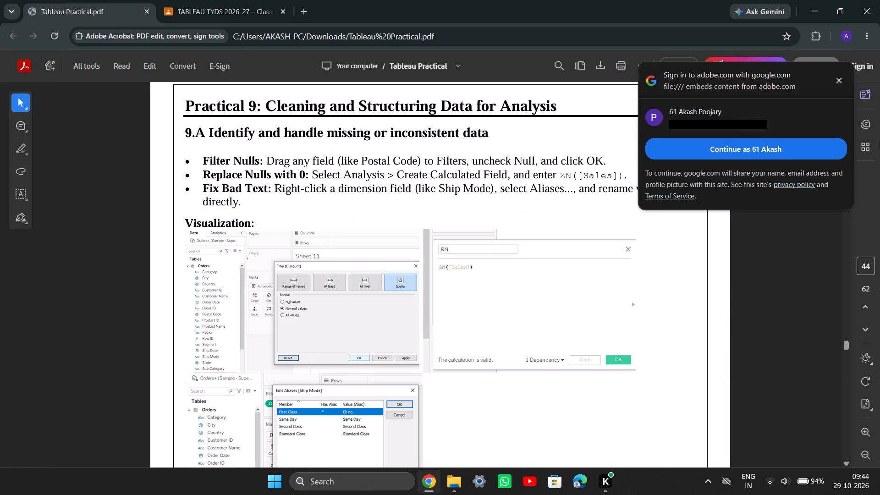
{"action": "left_click", "coordinate": [840, 75]}
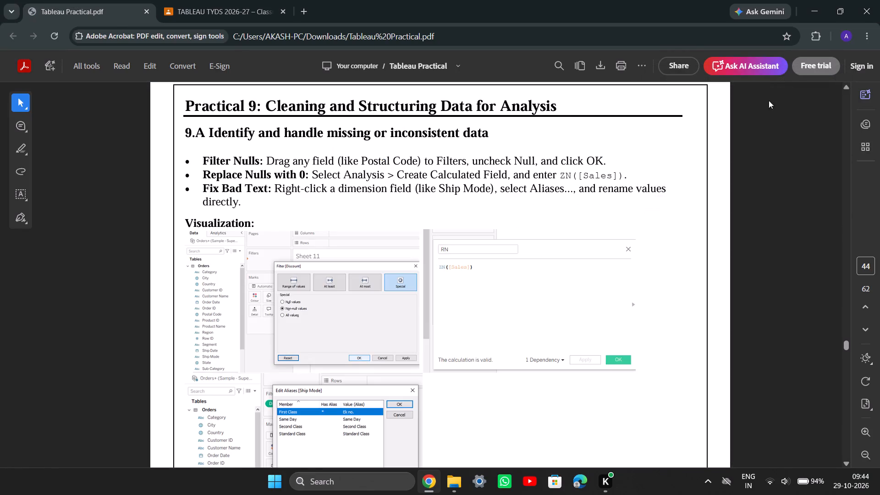
{"action": "scroll", "coordinate": [419, 211], "scroll_direction": "down", "scroll_amount": 5}
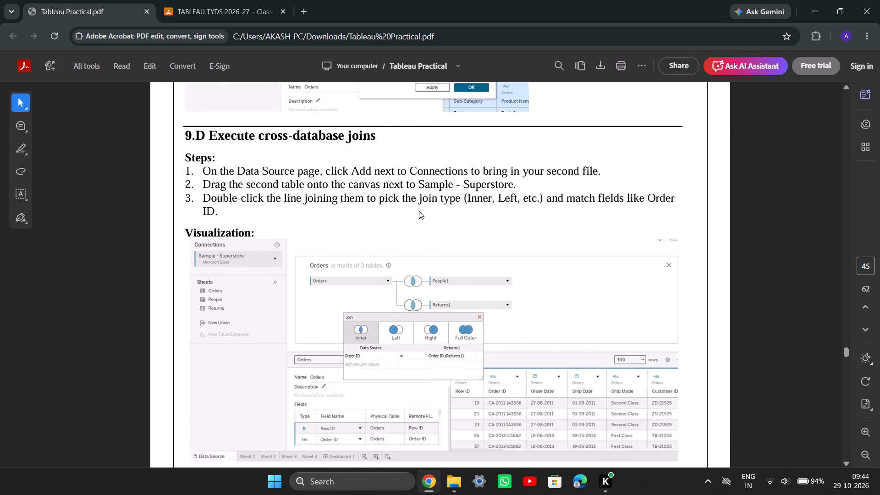
{"action": "scroll", "coordinate": [419, 211], "scroll_direction": "down", "scroll_amount": 6}
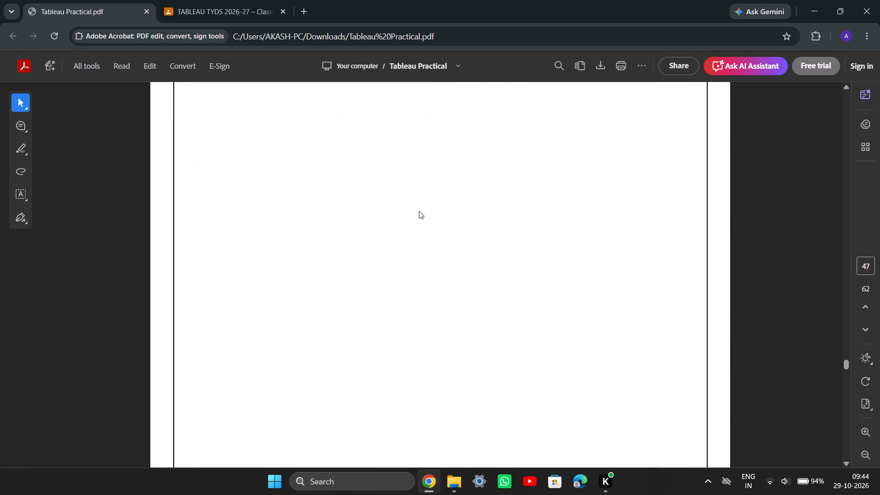
{"action": "scroll", "coordinate": [419, 211], "scroll_direction": "down", "scroll_amount": 4}
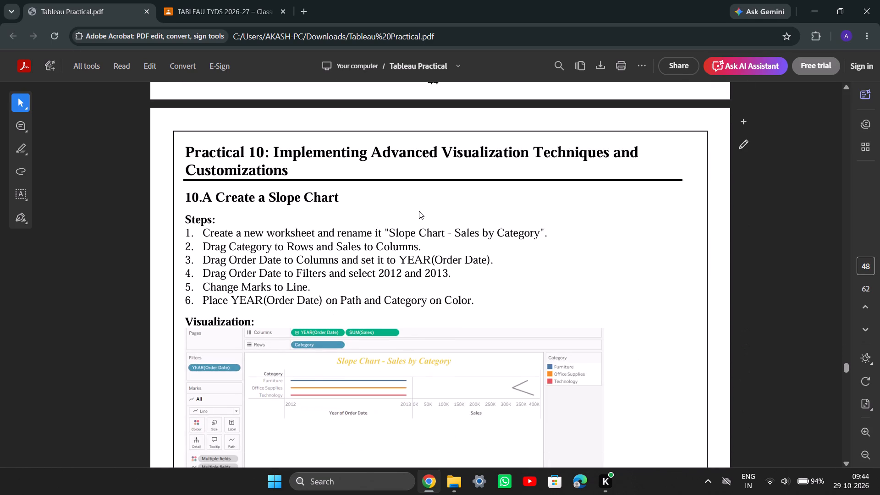
{"action": "scroll", "coordinate": [419, 211], "scroll_direction": "up", "scroll_amount": 20}
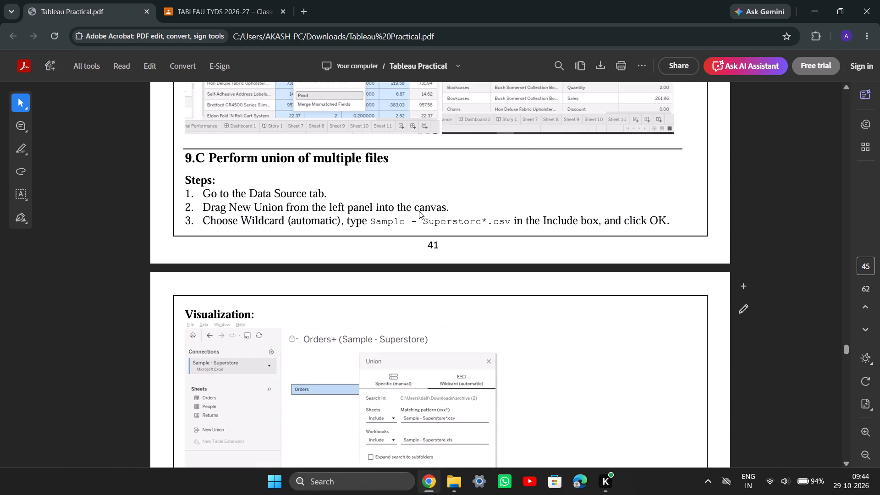
{"action": "scroll", "coordinate": [419, 211], "scroll_direction": "up", "scroll_amount": 9}
{"action": "scroll", "coordinate": [419, 211], "scroll_direction": "down", "scroll_amount": 1}
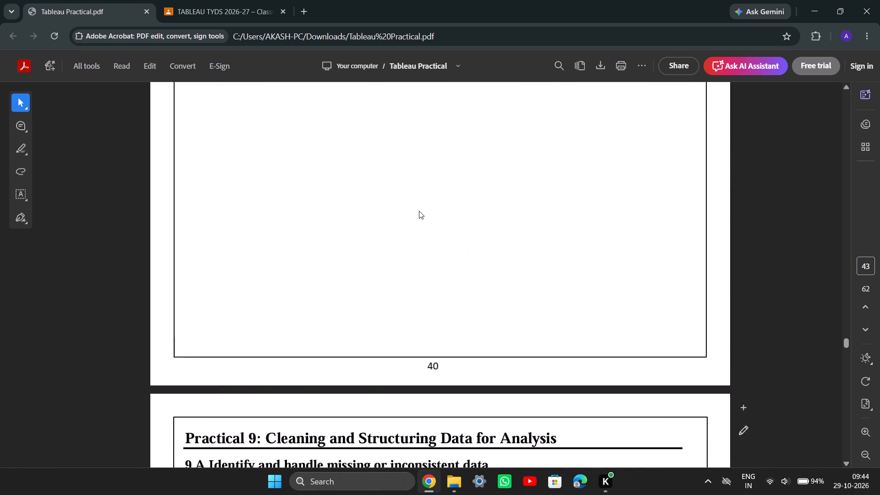
{"action": "scroll", "coordinate": [419, 211], "scroll_direction": "down", "scroll_amount": 1}
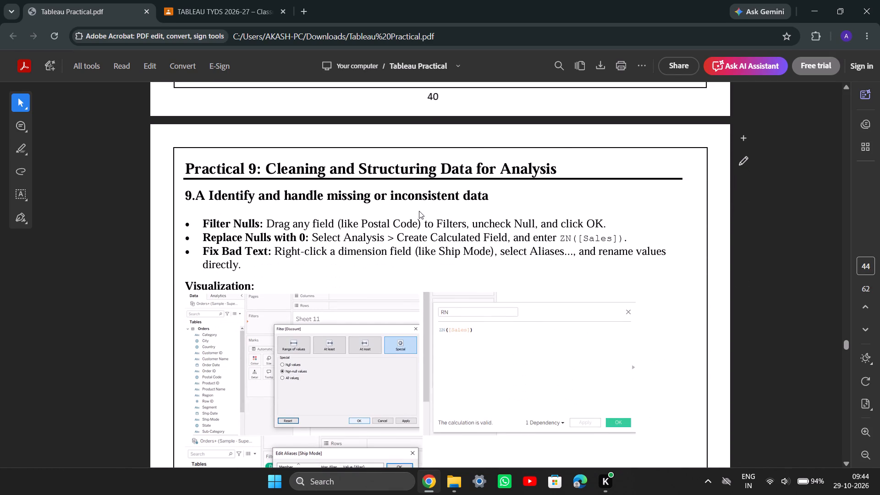
{"action": "scroll", "coordinate": [419, 211], "scroll_direction": "down", "scroll_amount": 1}
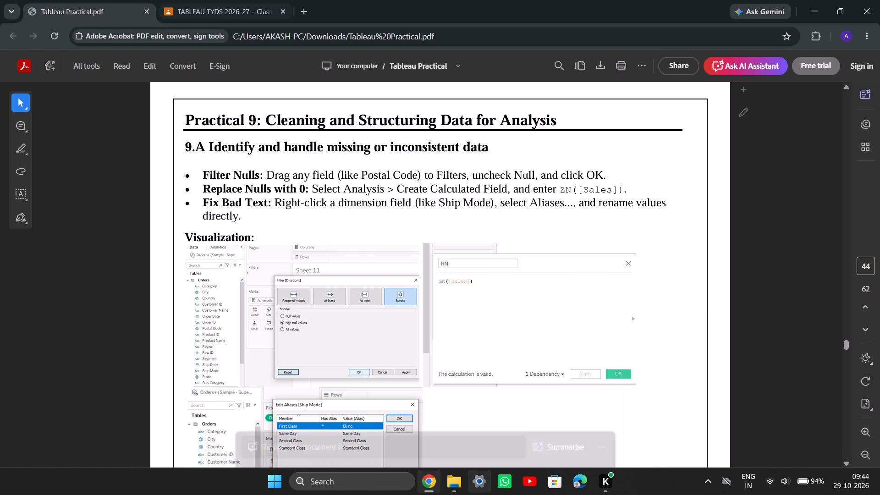
Launch Tableau Public 2026.2 from the recent Windows searches and return to the PDF.
{"action": "left_click", "coordinate": [351, 489]}
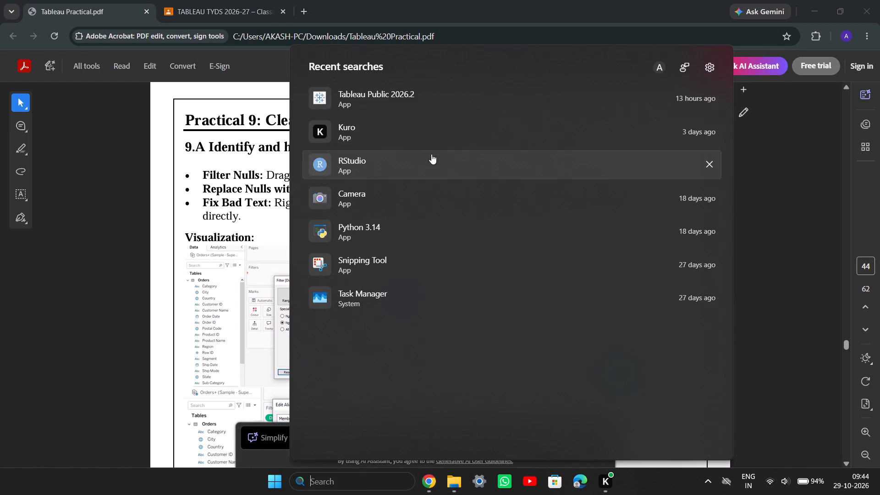
{"action": "double_click", "coordinate": [405, 95]}
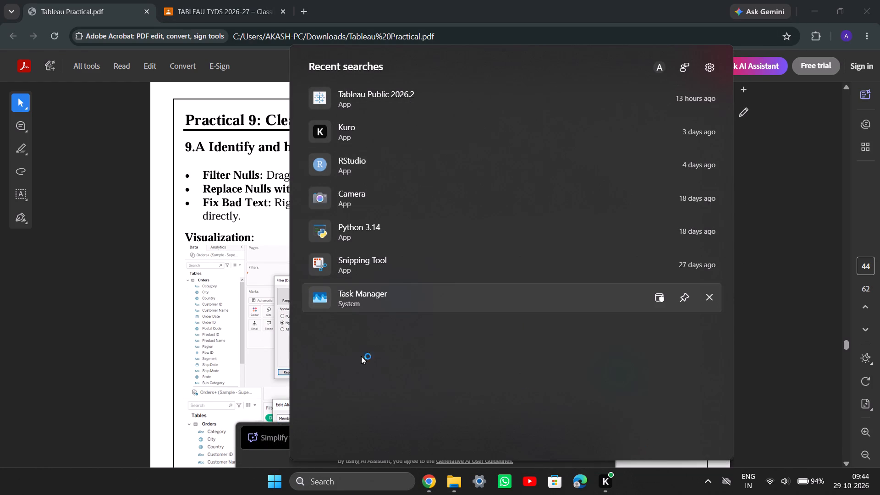
{"action": "left_click", "coordinate": [160, 375]}
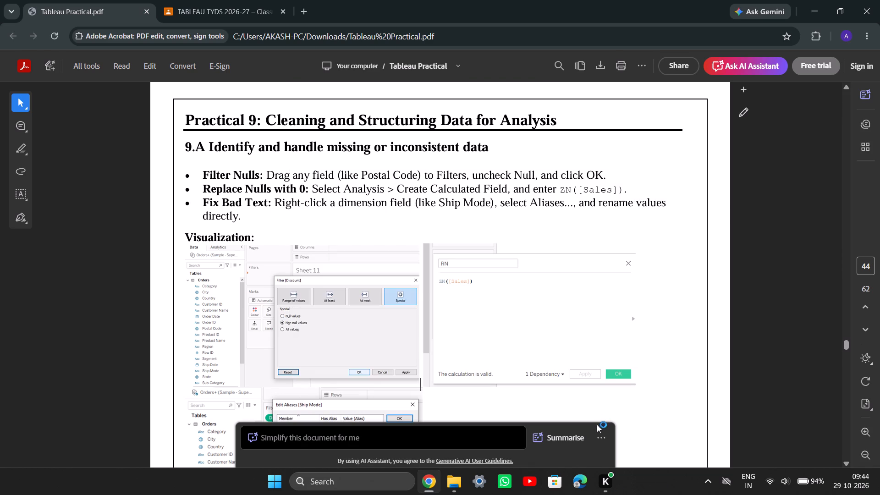
Hide the AI Assistant bar over the PDF page.
{"action": "left_click", "coordinate": [598, 434]}
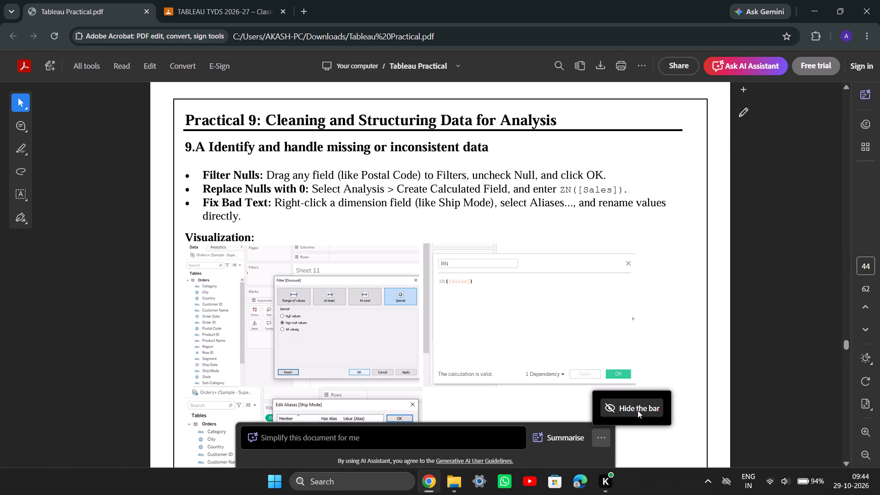
{"action": "left_click", "coordinate": [638, 410]}
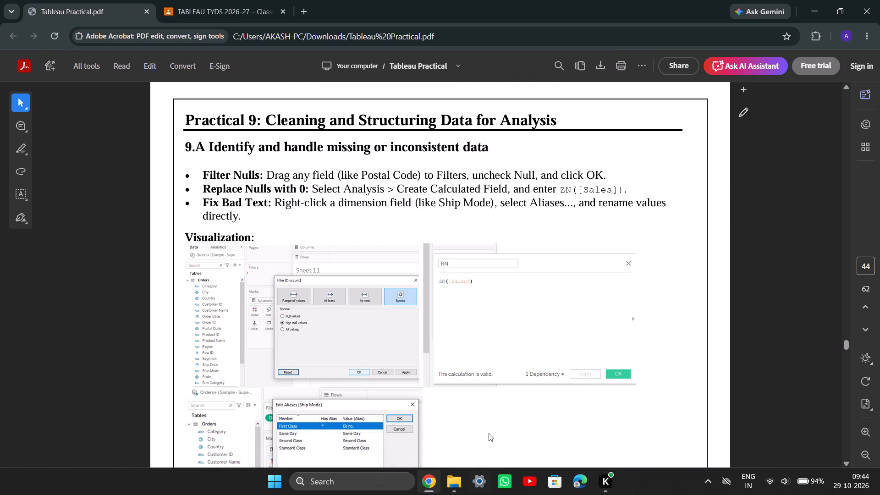
Switch to Tableau Public and open the recovered copy of the Book1 workbook.
{"action": "left_click", "coordinate": [353, 473]}
{"action": "left_click", "coordinate": [25, 240]}
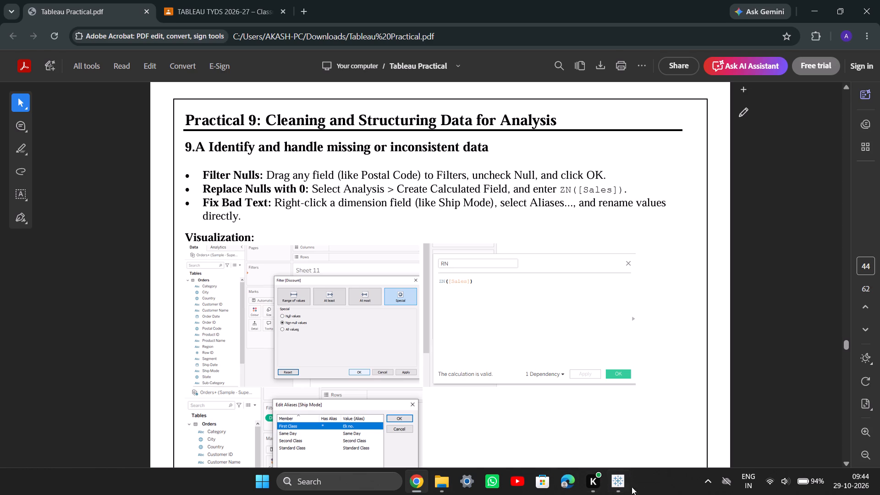
{"action": "left_click", "coordinate": [615, 474]}
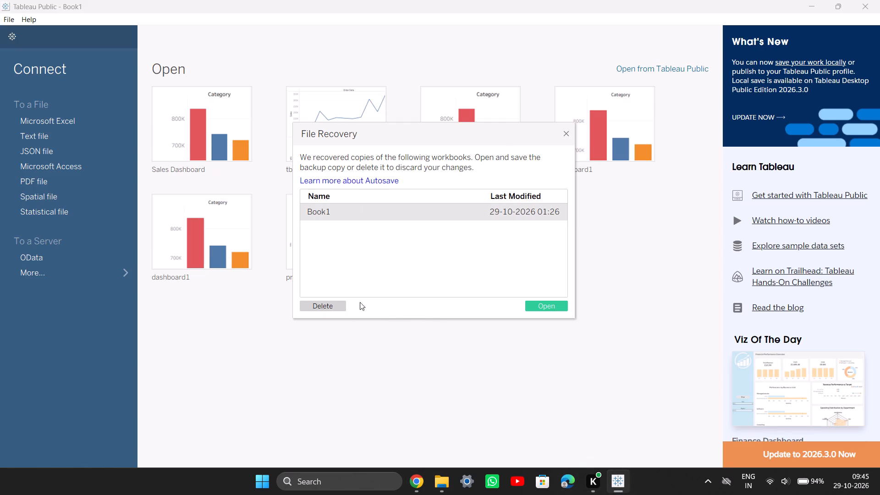
{"action": "left_click", "coordinate": [538, 303]}
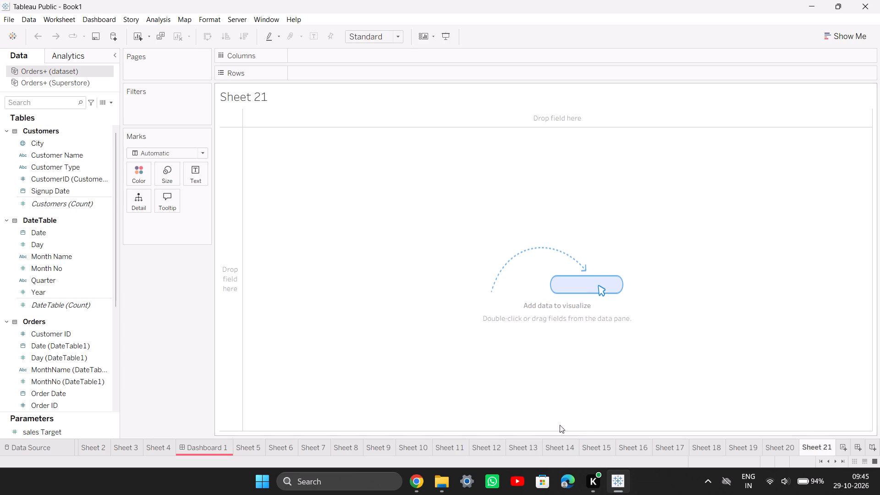
Look through the workbook's sheet tabs, check the chart on Sheet 20, and return to the empty Sheet 21.
{"action": "scroll", "coordinate": [664, 440], "scroll_direction": "left", "scroll_amount": 11}
{"action": "scroll", "coordinate": [664, 440], "scroll_direction": "right", "scroll_amount": 2}
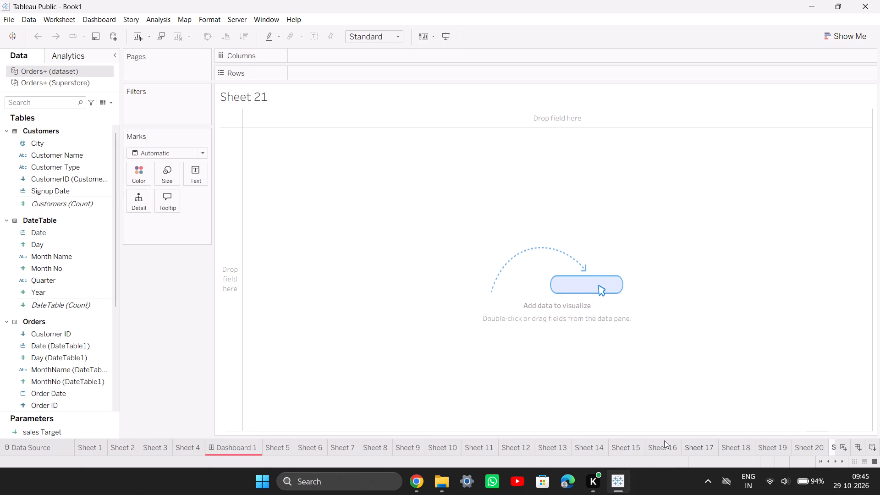
{"action": "scroll", "coordinate": [664, 440], "scroll_direction": "right", "scroll_amount": 1}
{"action": "scroll", "coordinate": [664, 440], "scroll_direction": "left", "scroll_amount": 6}
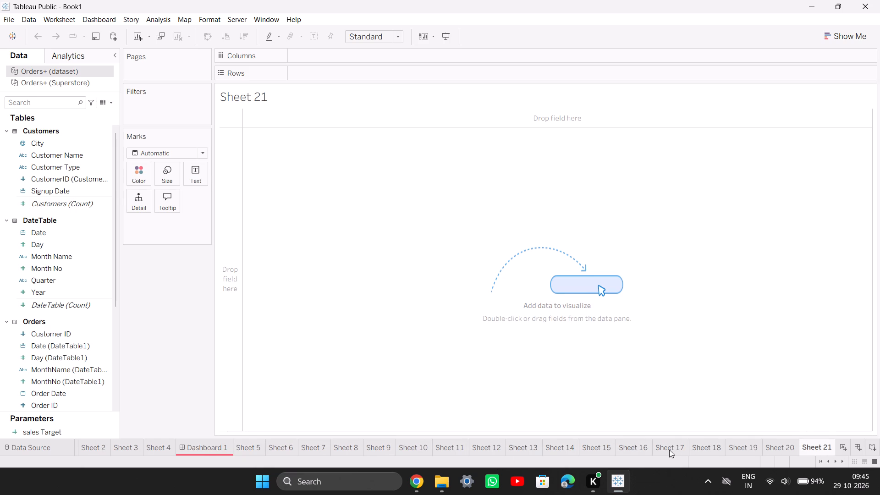
{"action": "scroll", "coordinate": [781, 445], "scroll_direction": "left", "scroll_amount": 11}
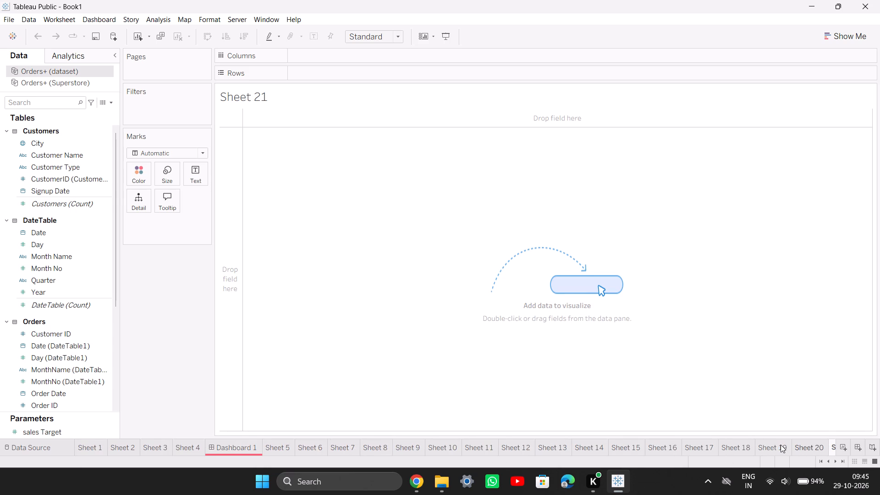
{"action": "scroll", "coordinate": [781, 445], "scroll_direction": "left", "scroll_amount": 6}
{"action": "scroll", "coordinate": [781, 445], "scroll_direction": "down", "scroll_amount": 3}
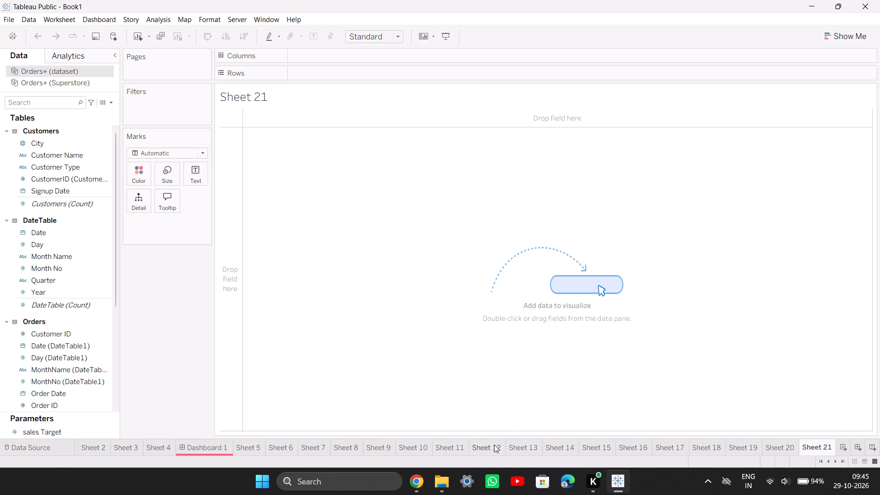
{"action": "scroll", "coordinate": [494, 445], "scroll_direction": "left", "scroll_amount": 4}
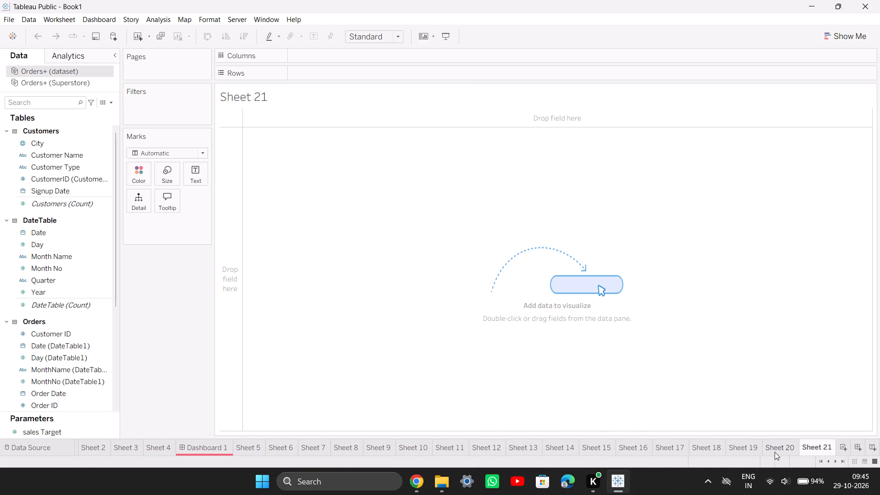
{"action": "left_click", "coordinate": [779, 445]}
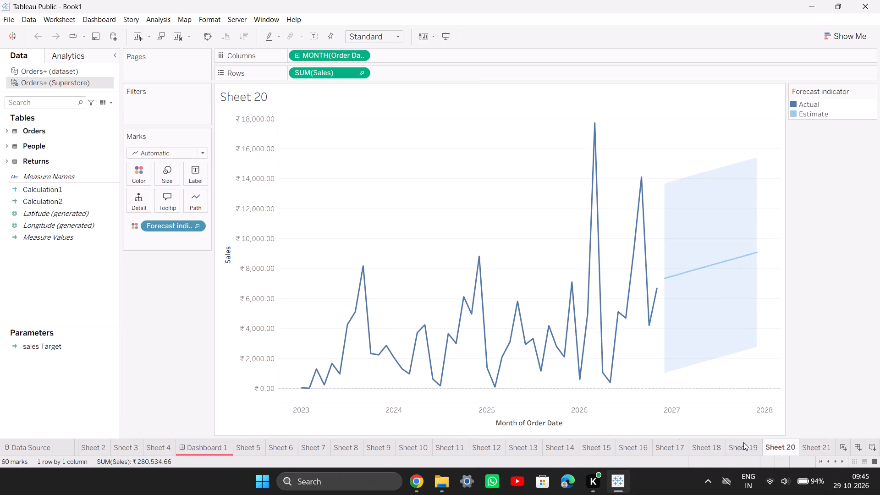
{"action": "left_click", "coordinate": [809, 451]}
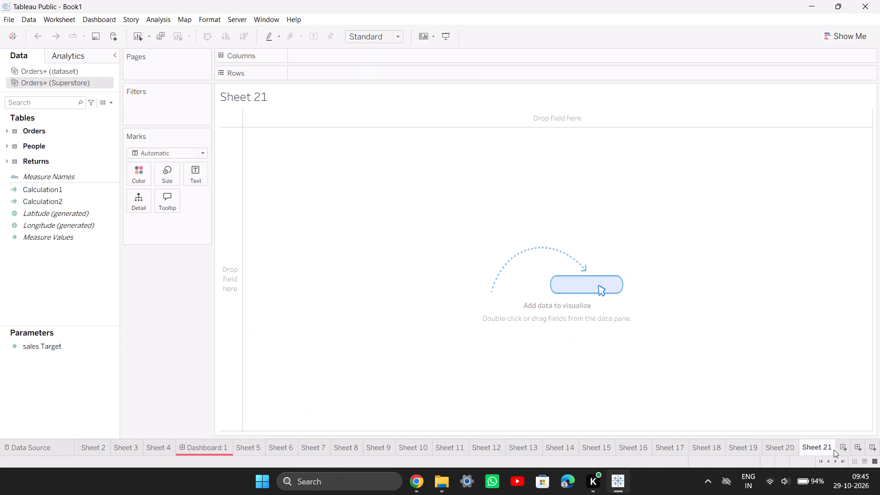
Add two new empty worksheets after Sheet 21.
{"action": "double_click", "coordinate": [844, 445]}
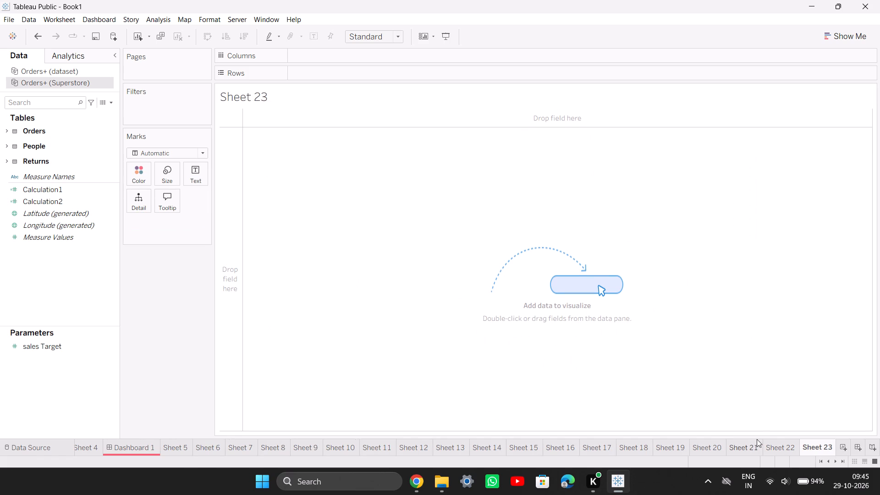
Go back through Sheet 21 to view the sales forecast chart on Sheet 20.
{"action": "left_click", "coordinate": [736, 446]}
{"action": "left_click", "coordinate": [712, 444]}
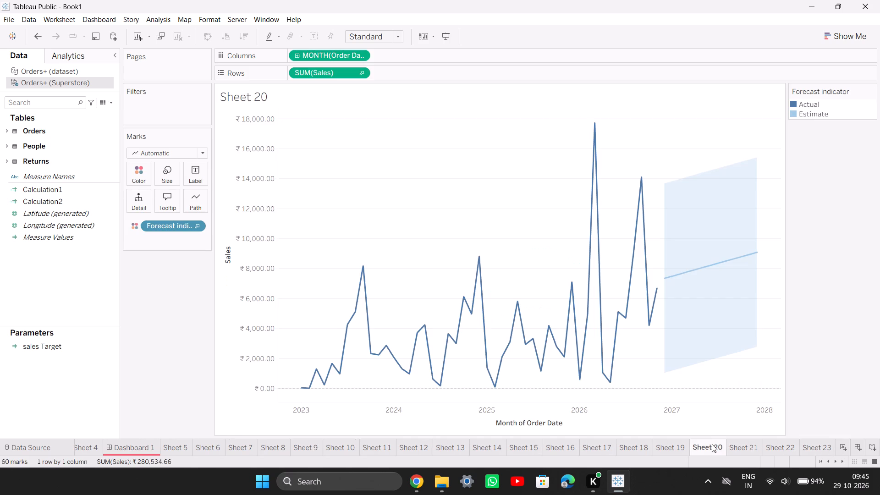
Compare Sheet 20 with the empty Sheet 21, and read the Practical 9.A instructions on missing data in Tableau Practical.pdf.
{"action": "left_click", "coordinate": [729, 444]}
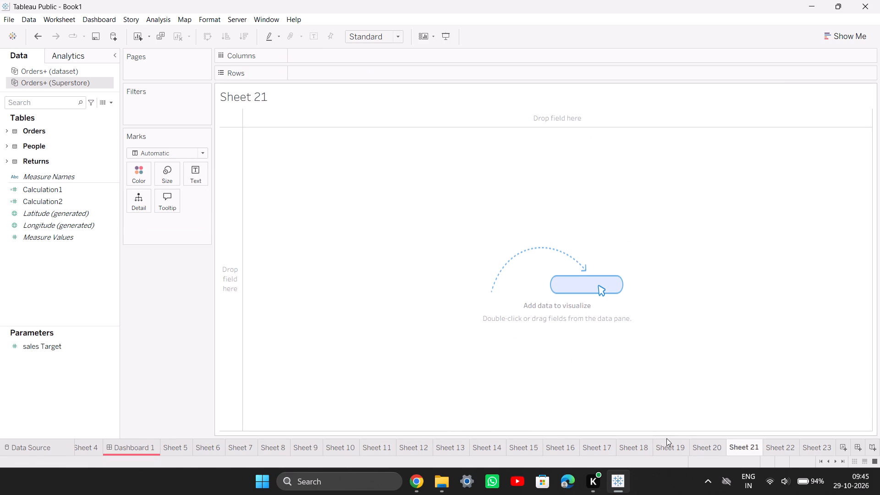
{"action": "left_click", "coordinate": [698, 444]}
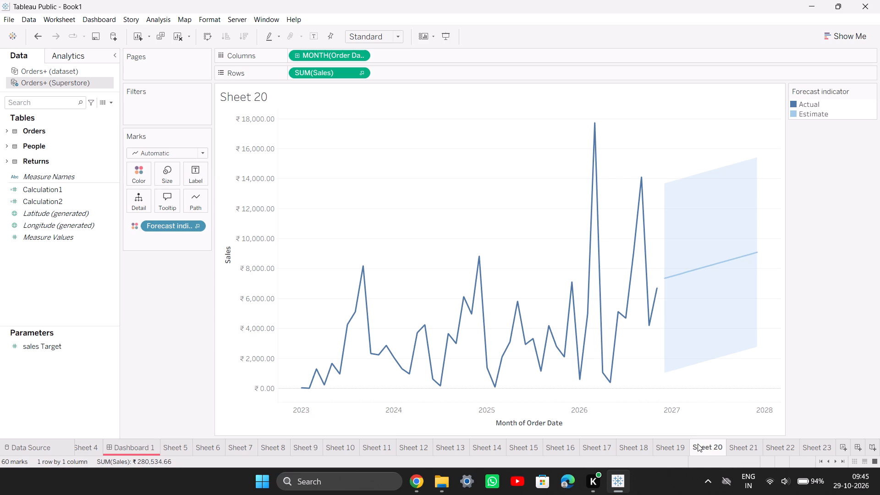
{"action": "left_click", "coordinate": [698, 444]}
{"action": "left_click", "coordinate": [748, 444]}
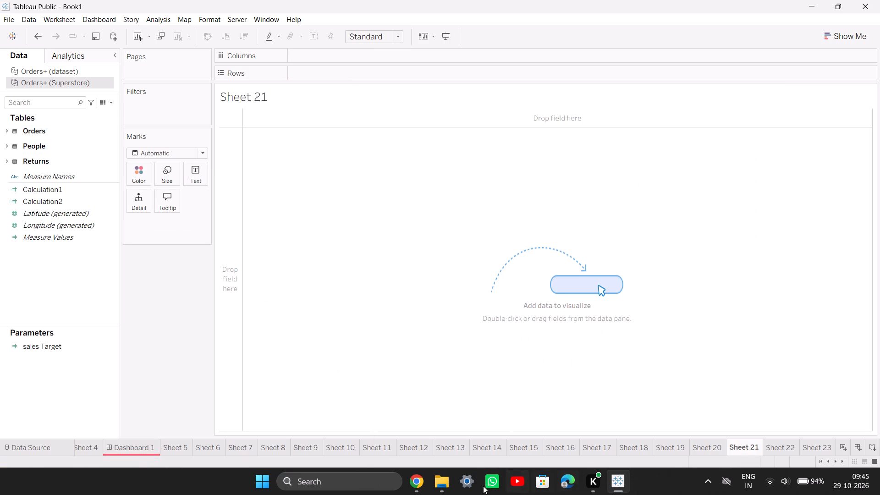
{"action": "left_click", "coordinate": [424, 482]}
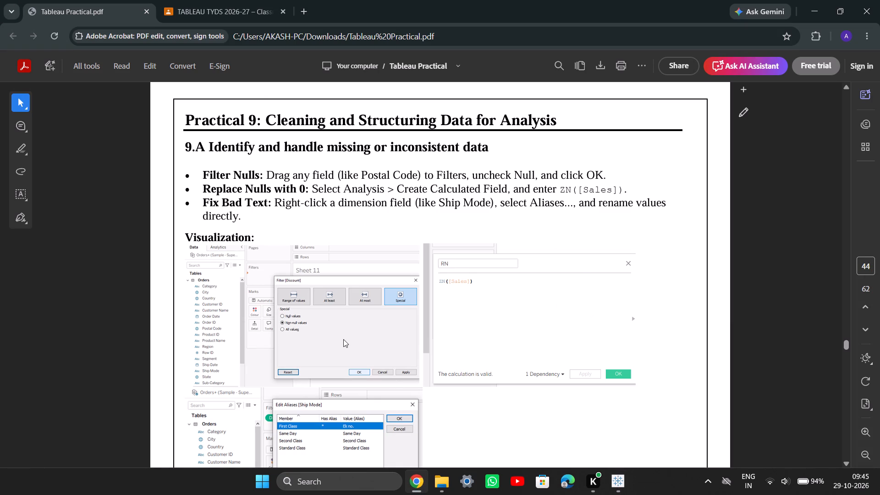
{"action": "scroll", "coordinate": [343, 339], "scroll_direction": "down", "scroll_amount": 1}
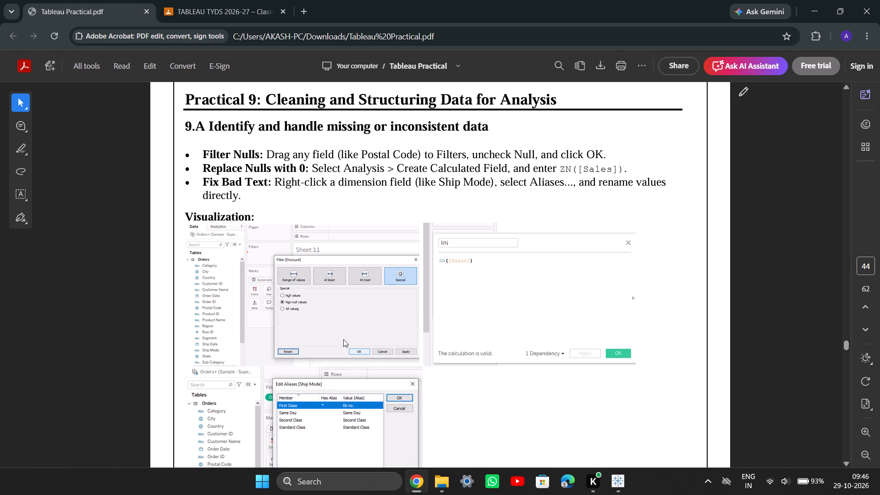
Switch back to Tableau Public and expand the Orders, People and Returns tables to look through their fields for Sheet 21.
{"action": "left_click", "coordinate": [619, 487]}
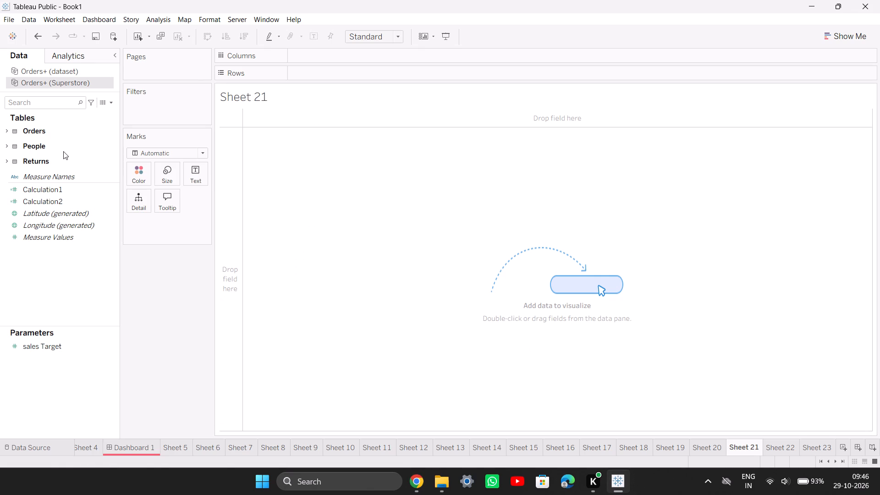
{"action": "left_click", "coordinate": [55, 129]}
{"action": "left_click", "coordinate": [8, 131]}
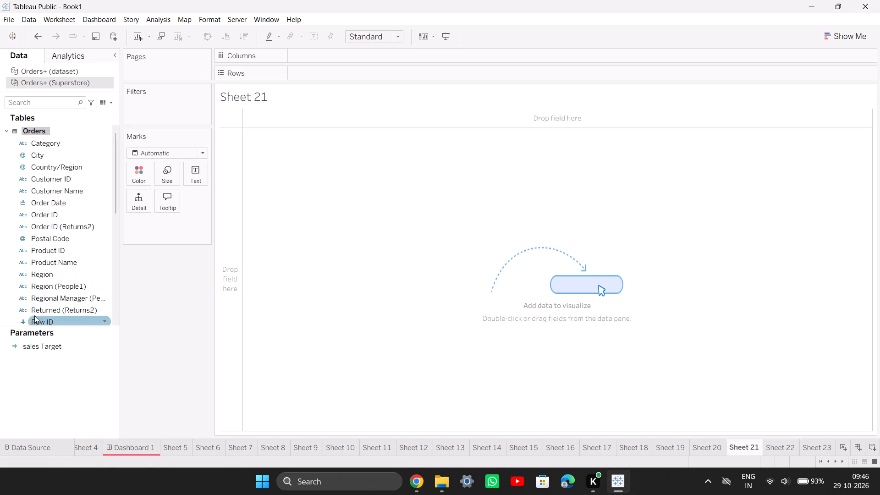
{"action": "scroll", "coordinate": [16, 234], "scroll_direction": "down", "scroll_amount": 3}
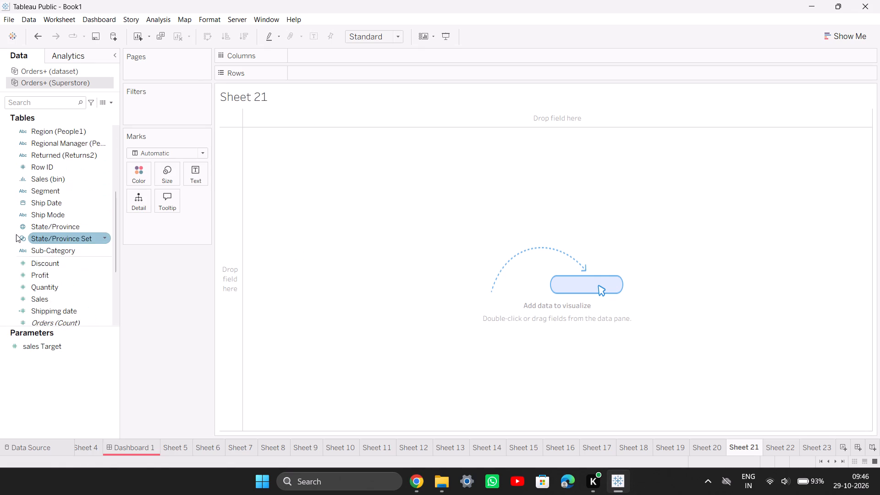
{"action": "left_click", "coordinate": [8, 222]}
{"action": "scroll", "coordinate": [8, 222], "scroll_direction": "down", "scroll_amount": 2}
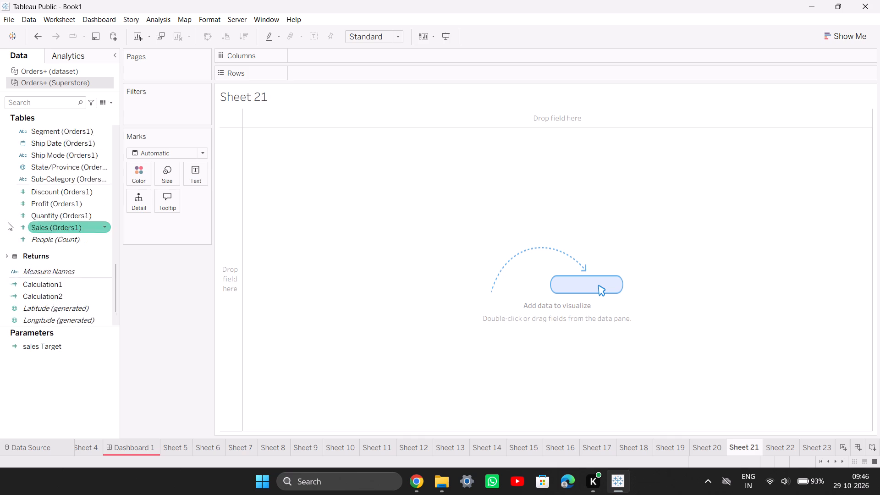
{"action": "scroll", "coordinate": [8, 222], "scroll_direction": "down", "scroll_amount": 2}
{"action": "left_click", "coordinate": [5, 229]}
{"action": "left_click", "coordinate": [5, 229]}
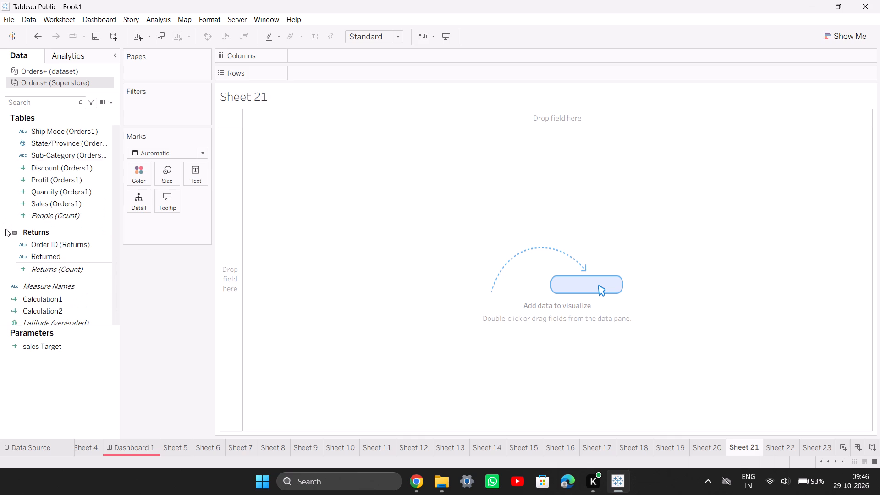
{"action": "scroll", "coordinate": [5, 229], "scroll_direction": "up", "scroll_amount": 8}
{"action": "scroll", "coordinate": [5, 229], "scroll_direction": "down", "scroll_amount": 4}
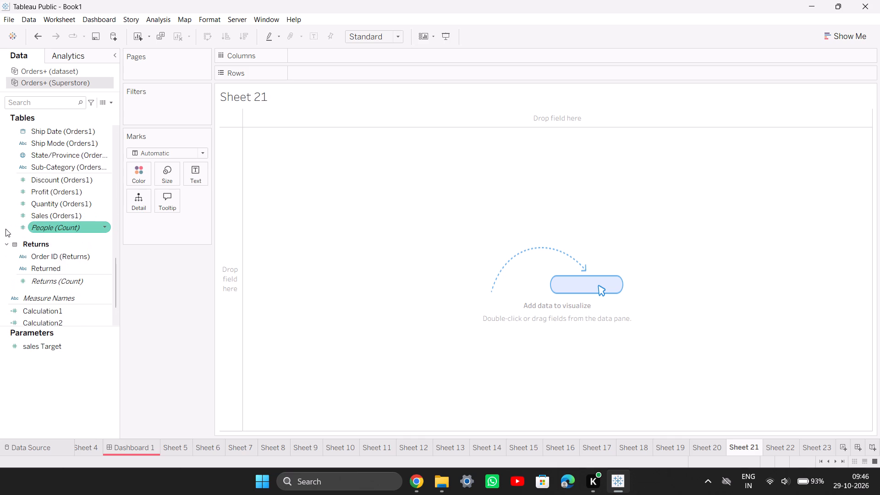
{"action": "scroll", "coordinate": [63, 206], "scroll_direction": "up", "scroll_amount": 5}
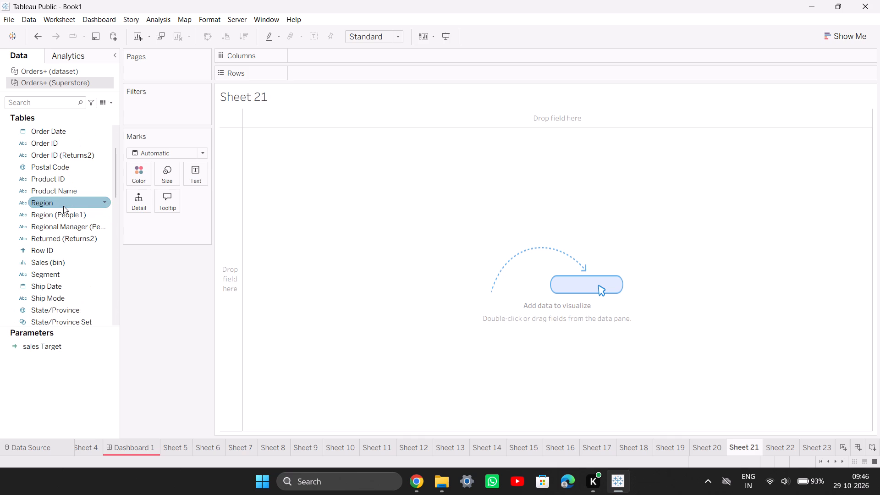
{"action": "scroll", "coordinate": [31, 251], "scroll_direction": "down", "scroll_amount": 2}
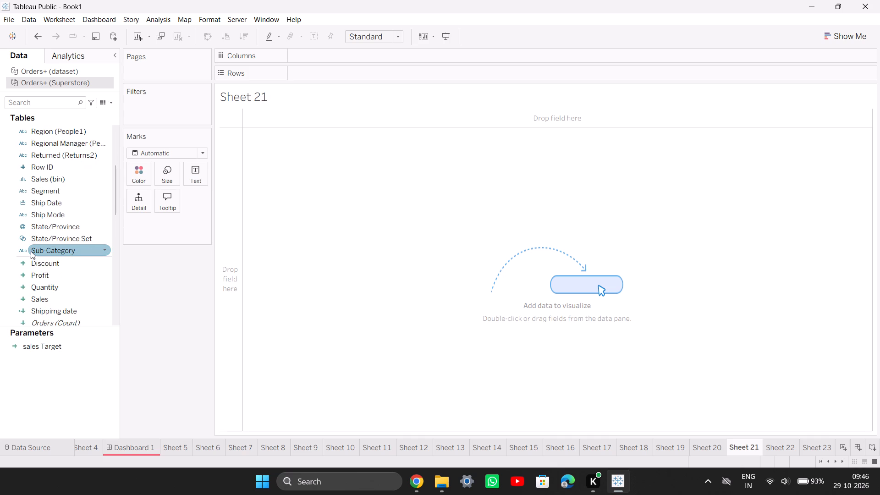
{"action": "scroll", "coordinate": [31, 251], "scroll_direction": "up", "scroll_amount": 7}
Add the Postal Code field from Orders to Sheet 21 as a map view.
{"action": "left_click_drag", "start_coordinate": [57, 238], "coordinate": [65, 202]}
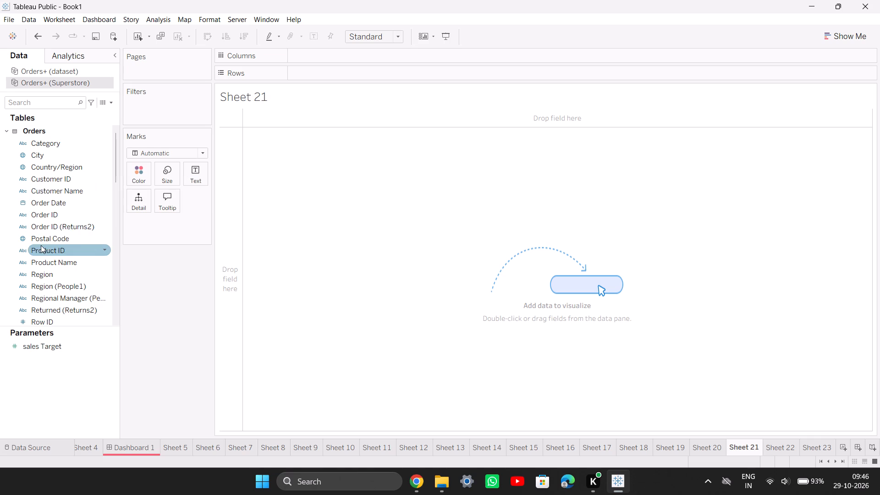
{"action": "double_click", "coordinate": [41, 236]}
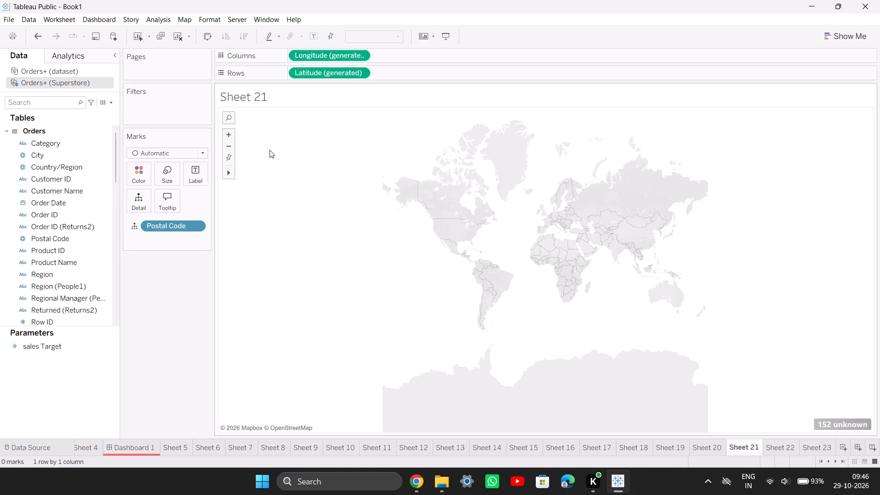
{"action": "right_click", "coordinate": [167, 220]}
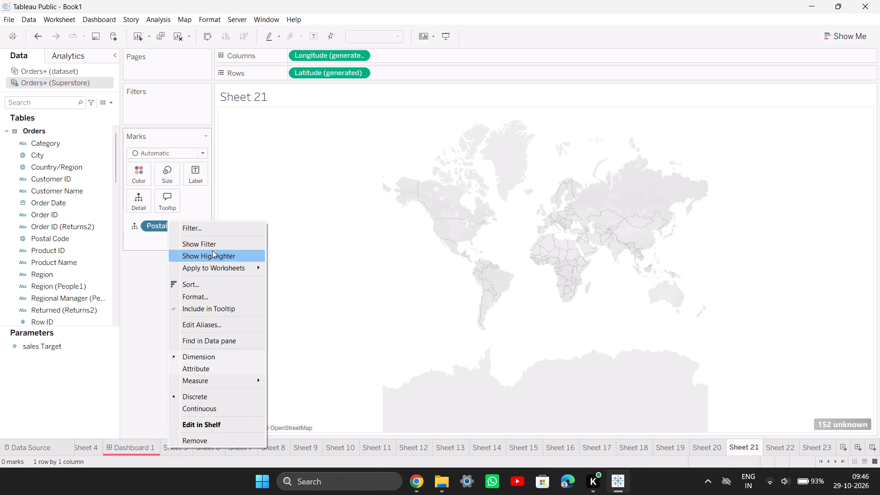
{"action": "left_click", "coordinate": [276, 363]}
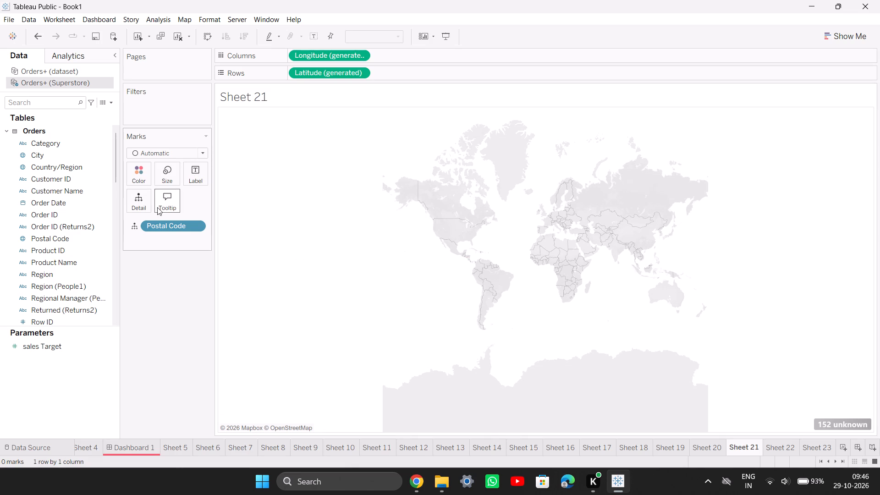
Move Postal Code from the map's marks to the filters, with all postal code values selected.
{"action": "left_click_drag", "start_coordinate": [163, 221], "coordinate": [170, 111]}
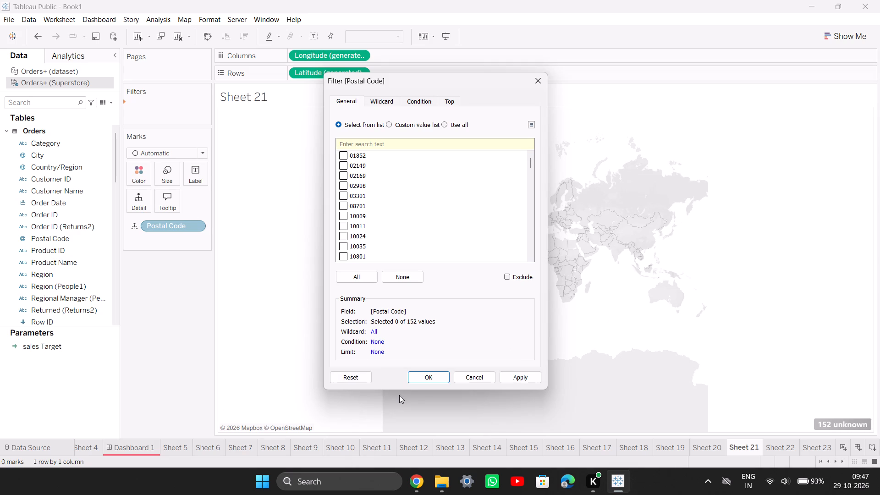
{"action": "scroll", "coordinate": [403, 220], "scroll_direction": "up", "scroll_amount": 8}
{"action": "scroll", "coordinate": [403, 220], "scroll_direction": "down", "scroll_amount": 8}
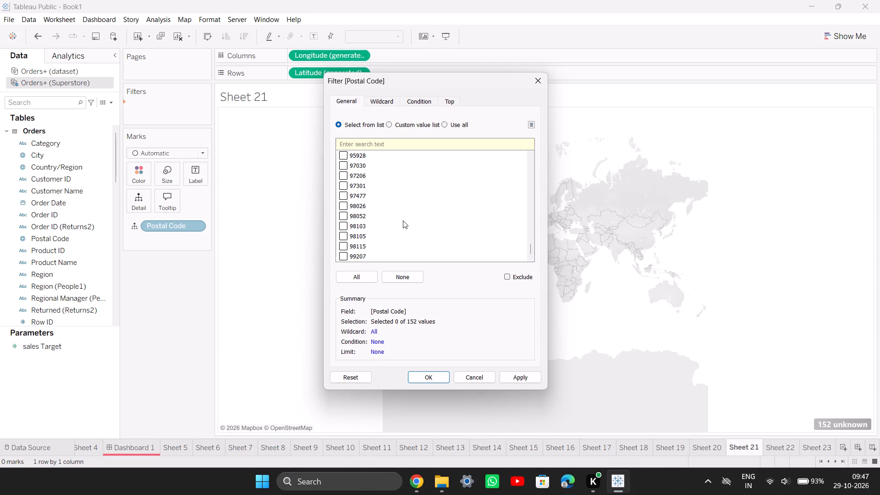
{"action": "scroll", "coordinate": [403, 220], "scroll_direction": "down", "scroll_amount": 4}
{"action": "left_click", "coordinate": [366, 278]}
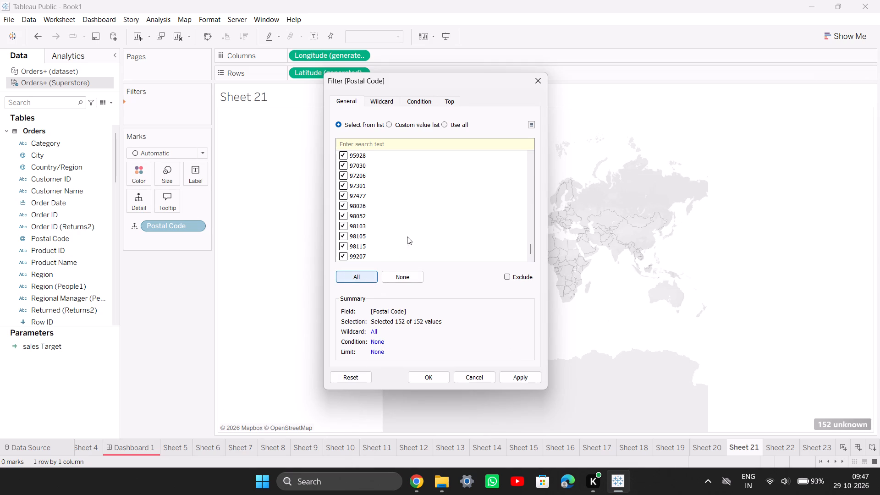
{"action": "scroll", "coordinate": [433, 191], "scroll_direction": "up", "scroll_amount": 15}
{"action": "scroll", "coordinate": [433, 191], "scroll_direction": "down", "scroll_amount": 4}
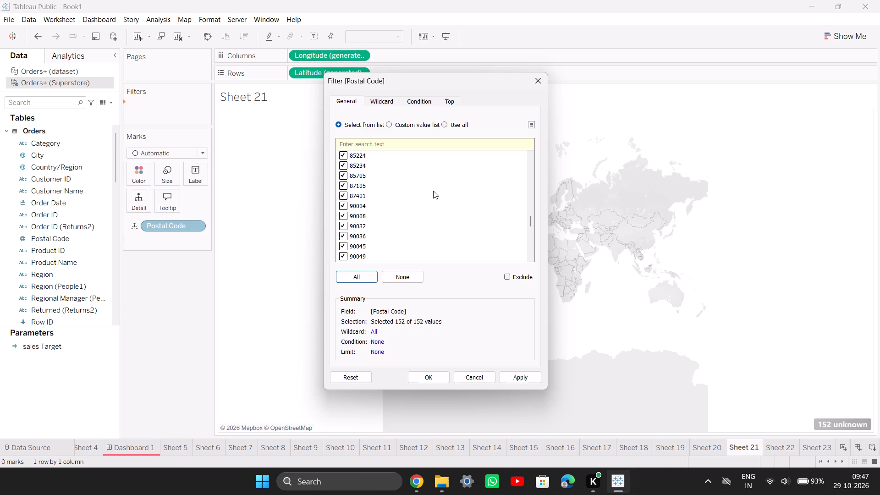
{"action": "scroll", "coordinate": [433, 191], "scroll_direction": "up", "scroll_amount": 10}
{"action": "left_click", "coordinate": [439, 380]}
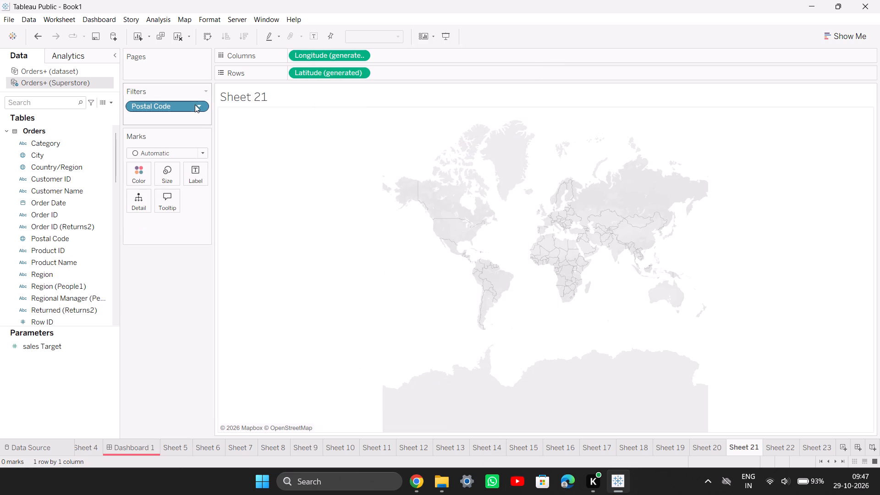
Show the Postal Code filter beside the map and look through its list of values.
{"action": "left_click", "coordinate": [195, 104]}
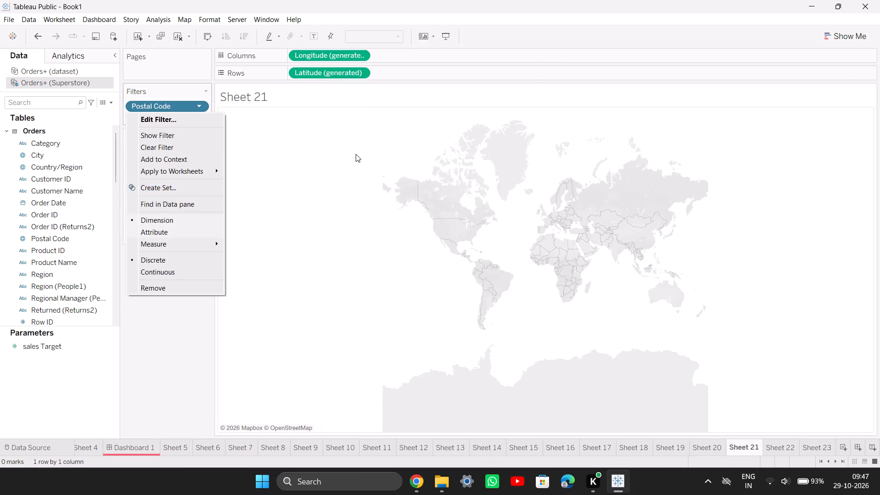
{"action": "left_click", "coordinate": [356, 154]}
{"action": "left_click", "coordinate": [198, 105]}
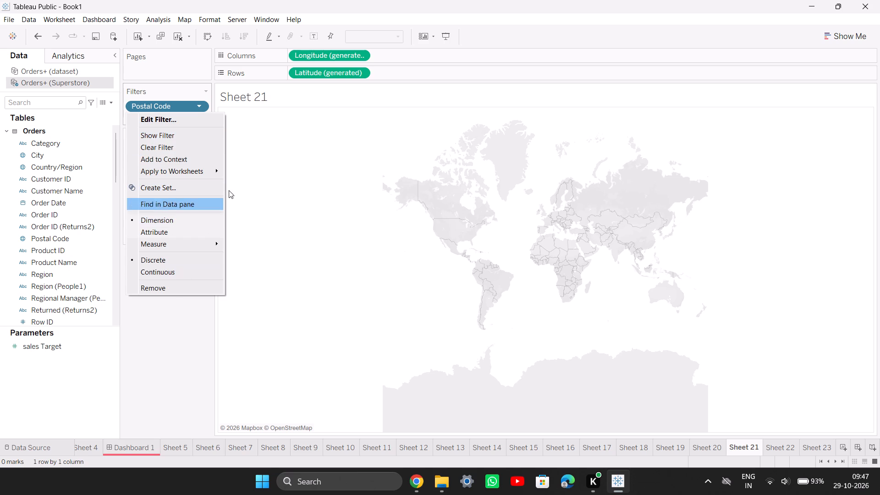
{"action": "scroll", "coordinate": [152, 168], "scroll_direction": "down", "scroll_amount": 3}
{"action": "scroll", "coordinate": [152, 168], "scroll_direction": "up", "scroll_amount": 5}
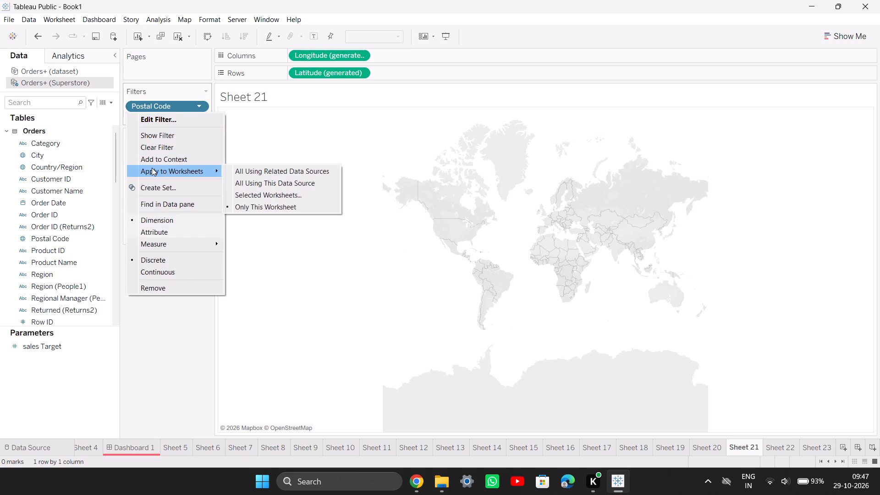
{"action": "left_click", "coordinate": [190, 140]}
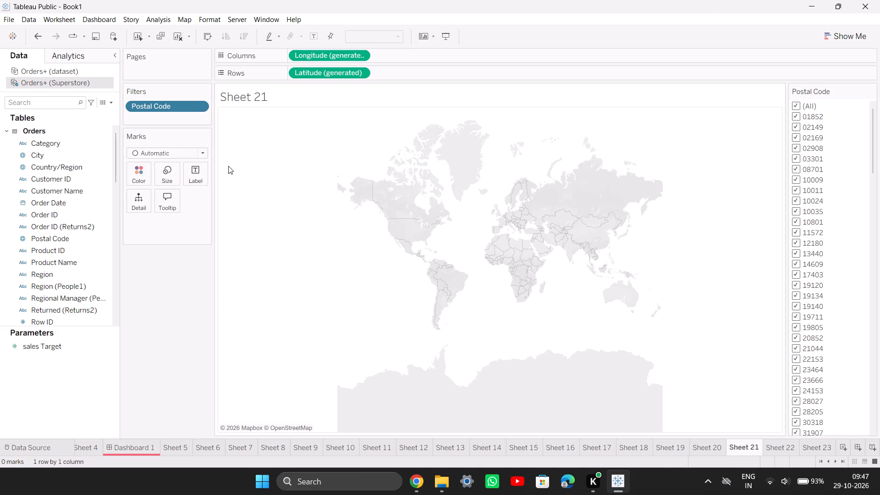
{"action": "scroll", "coordinate": [814, 185], "scroll_direction": "down", "scroll_amount": 16}
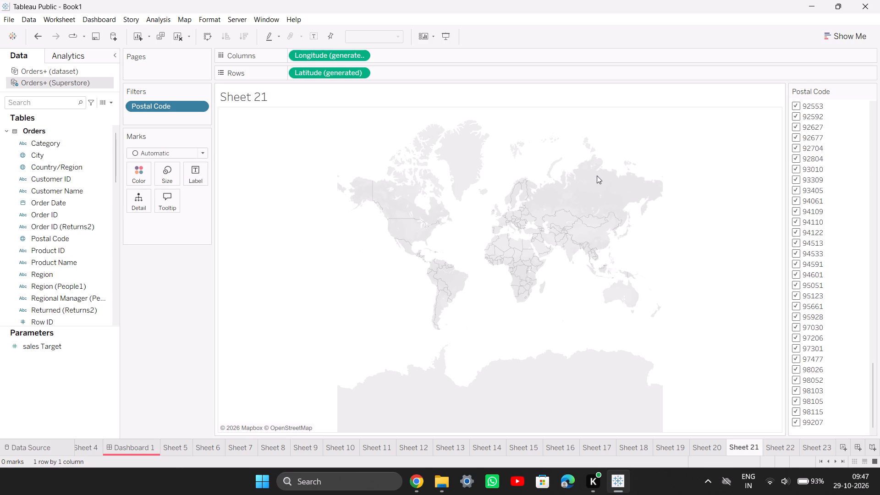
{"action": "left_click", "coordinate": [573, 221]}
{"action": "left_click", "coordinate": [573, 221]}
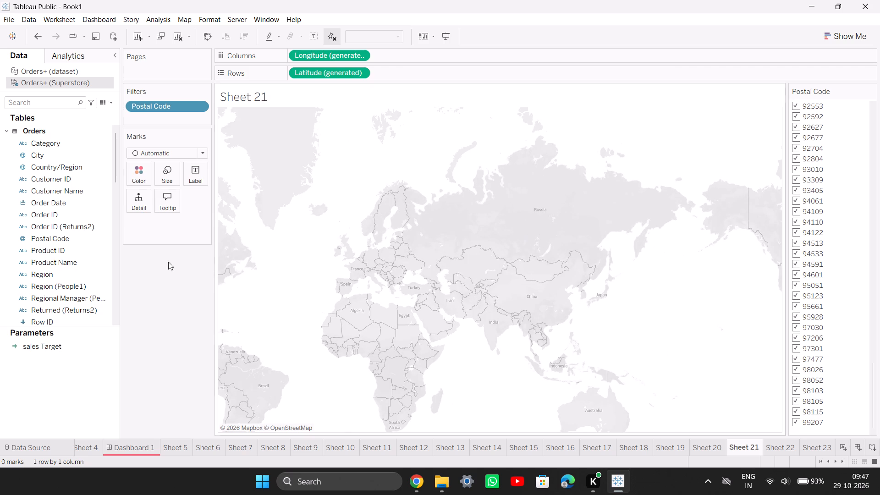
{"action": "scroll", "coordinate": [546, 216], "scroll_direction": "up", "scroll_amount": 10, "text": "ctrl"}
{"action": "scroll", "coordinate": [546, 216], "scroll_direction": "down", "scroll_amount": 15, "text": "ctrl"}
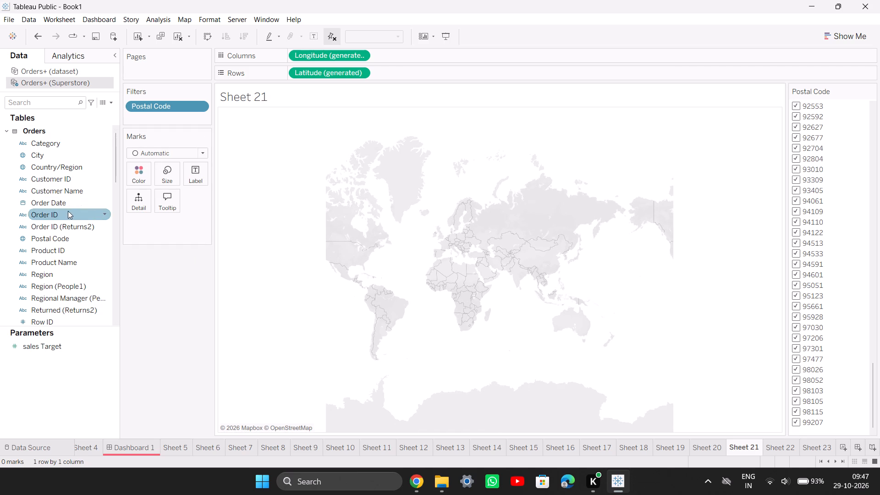
Assign the Category field to the colour of the map marks, and try moving it onto the map.
{"action": "left_click_drag", "start_coordinate": [63, 143], "coordinate": [141, 170]}
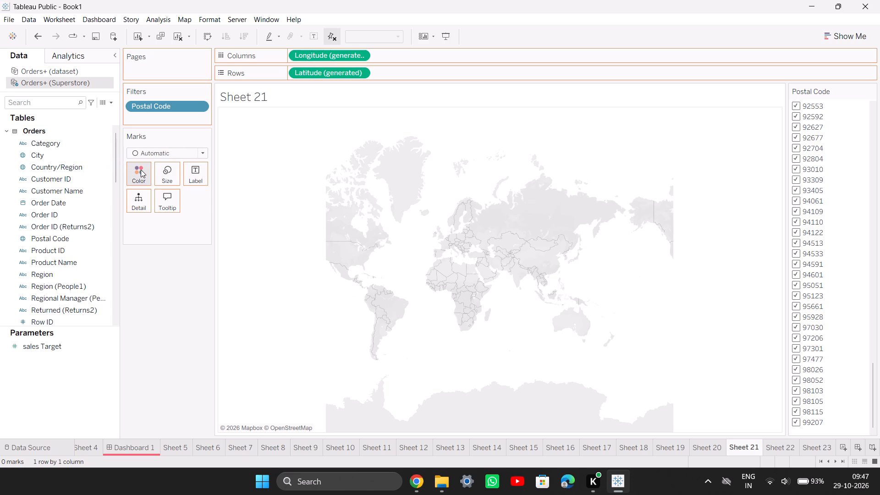
{"action": "left_click_drag", "start_coordinate": [150, 229], "coordinate": [331, 198]}
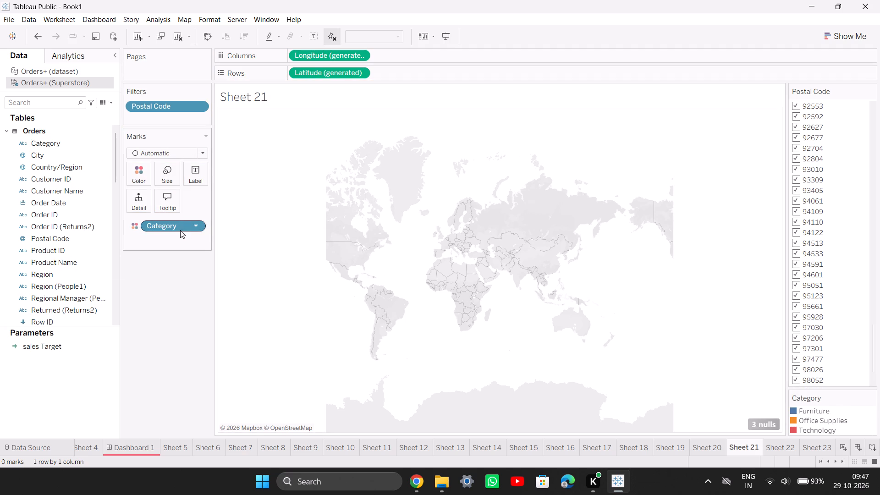
{"action": "left_click_drag", "start_coordinate": [181, 226], "coordinate": [400, 175]}
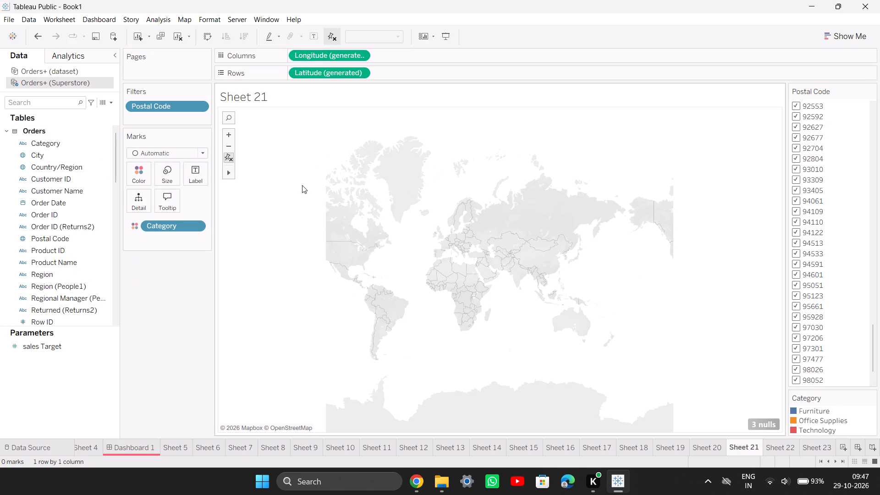
Add the filter's Postal Code field to the map as a separate marks layer, and expand the Category layer.
{"action": "left_click_drag", "start_coordinate": [160, 109], "coordinate": [297, 144]}
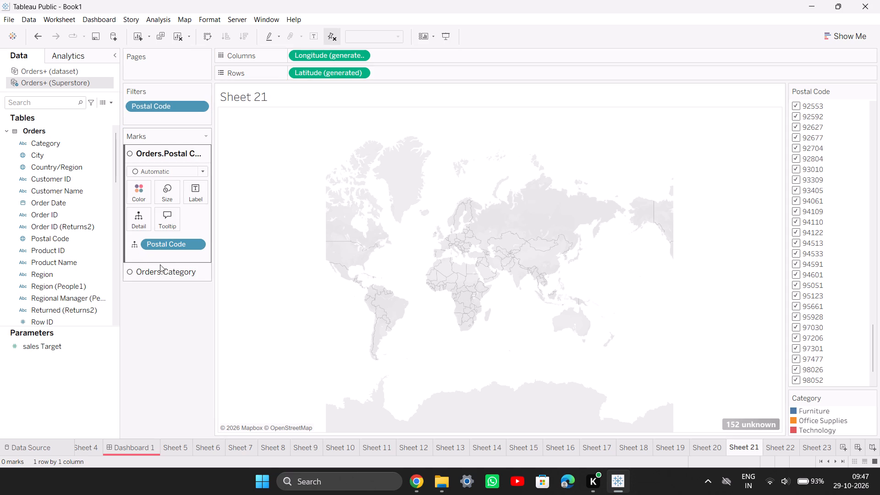
{"action": "left_click", "coordinate": [140, 271]}
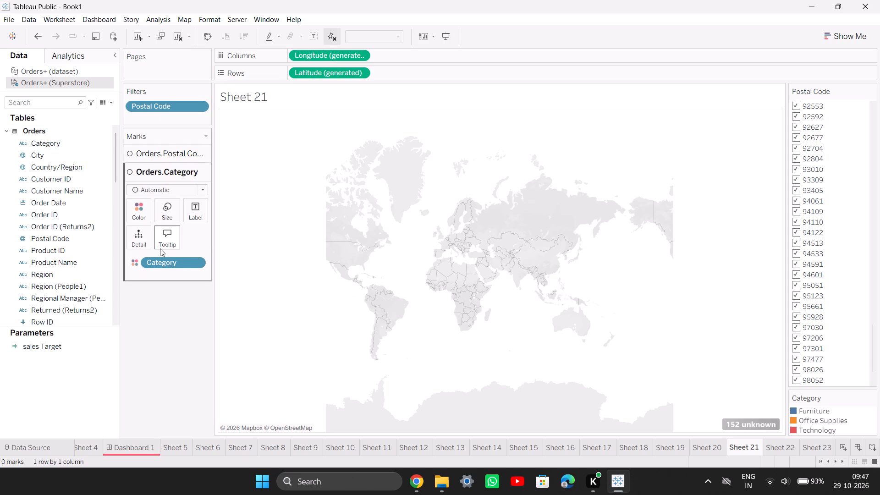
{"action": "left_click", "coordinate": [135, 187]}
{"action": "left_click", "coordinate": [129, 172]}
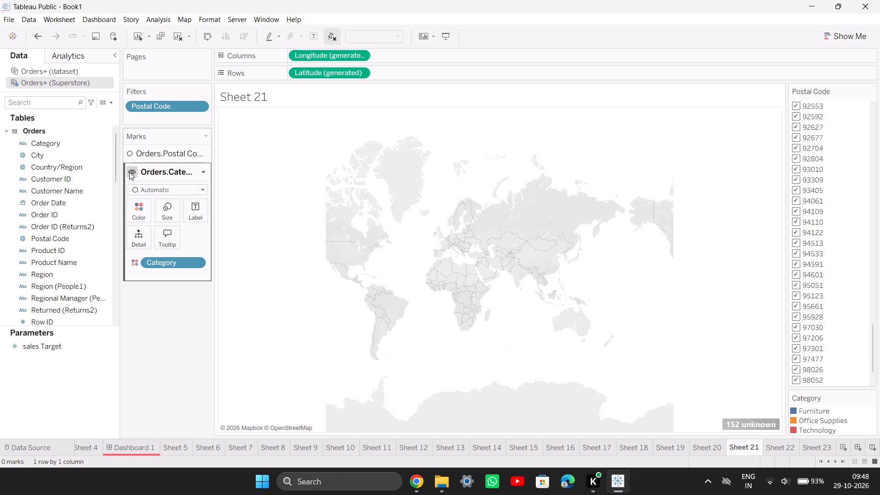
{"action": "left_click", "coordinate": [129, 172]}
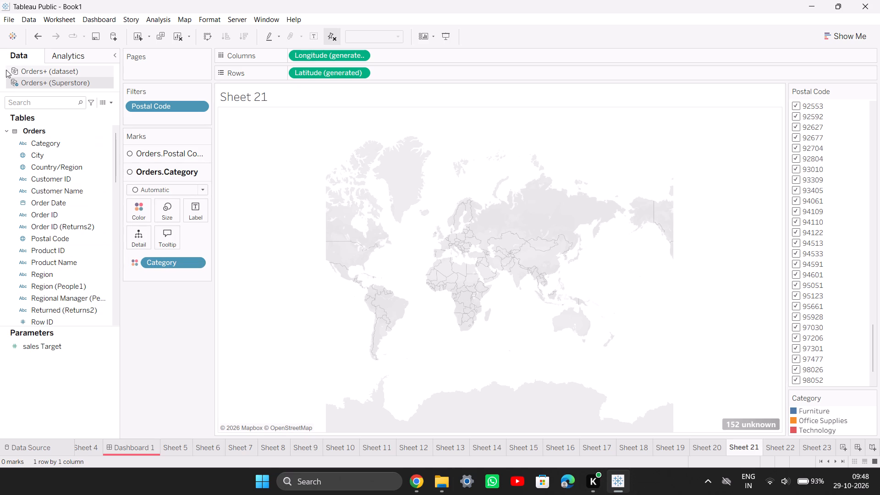
Undo the map, filter and marks-layer edits on Sheet 21 until the view is empty.
{"action": "triple_click", "coordinate": [45, 38]}
{"action": "triple_click", "coordinate": [45, 38]}
{"action": "double_click", "coordinate": [45, 38]}
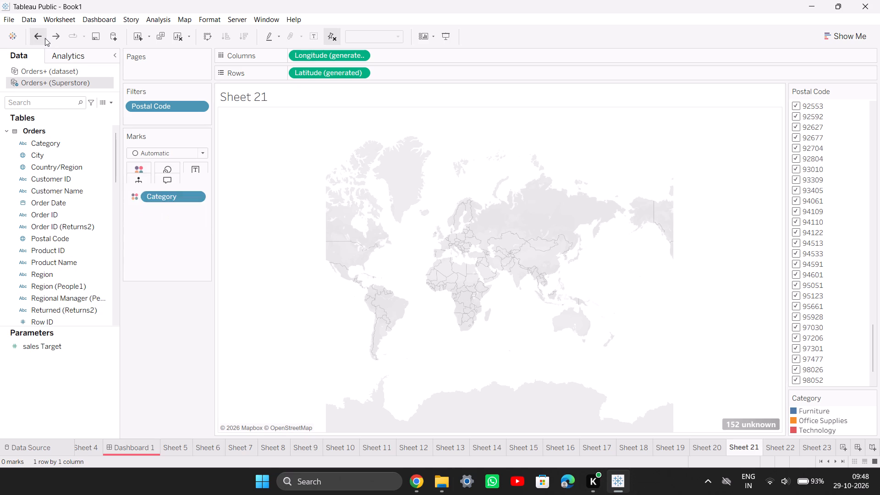
{"action": "left_click", "coordinate": [45, 38]}
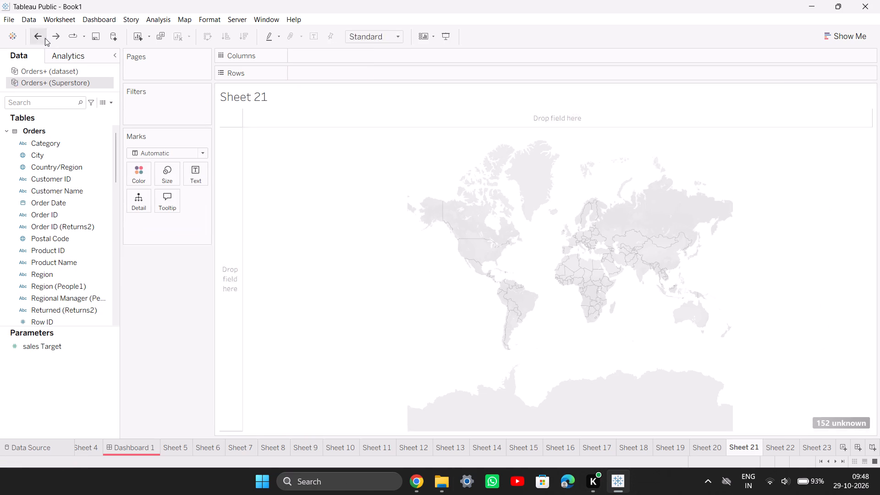
Switch to Tableau Practical.pdf and copy the formula ZN([Sales]) from the Replace Nulls with 0 instruction.
{"action": "left_click", "coordinate": [418, 485]}
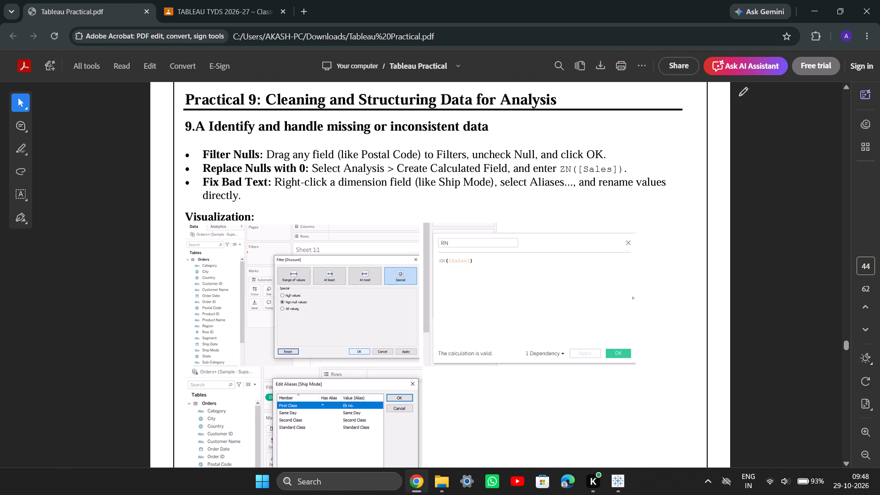
{"action": "left_click_drag", "start_coordinate": [558, 165], "coordinate": [619, 168]}
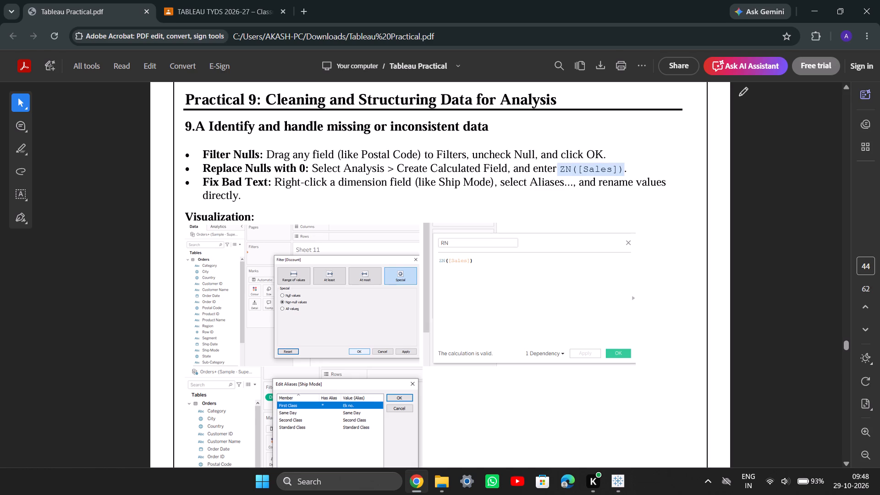
{"action": "left_click_drag", "start_coordinate": [619, 168], "coordinate": [620, 167]}
{"action": "key", "text": "ctrl+c"}
{"action": "key", "text": "ctrl+c"}
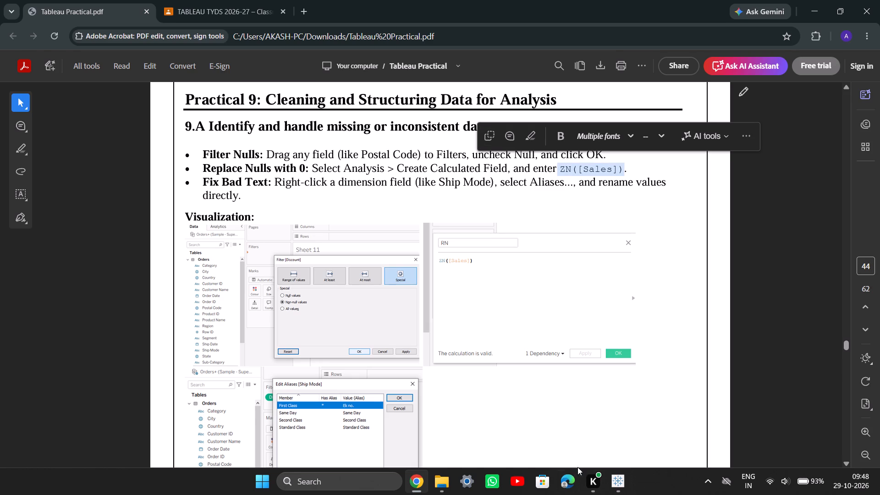
Back in Tableau, create a calculated field in Orders+ (Superstore) with the formula ZN([Sales]), keeping the default name.
{"action": "left_click", "coordinate": [616, 493]}
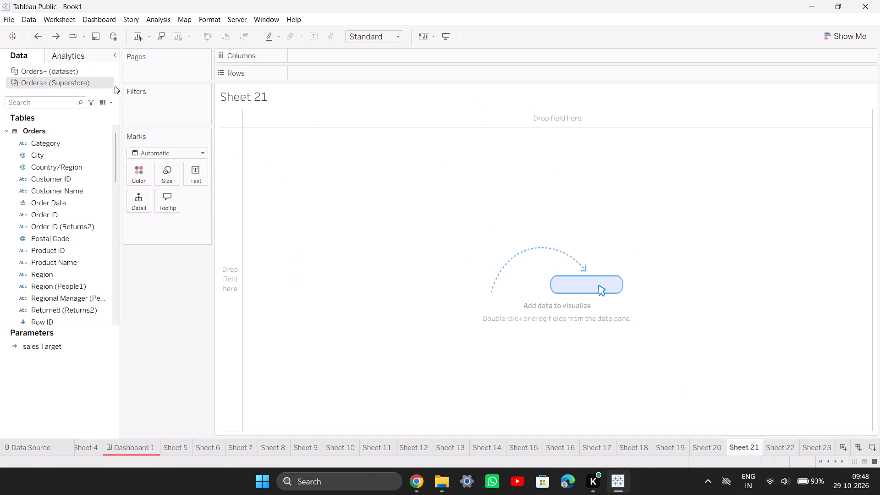
{"action": "left_click", "coordinate": [113, 100]}
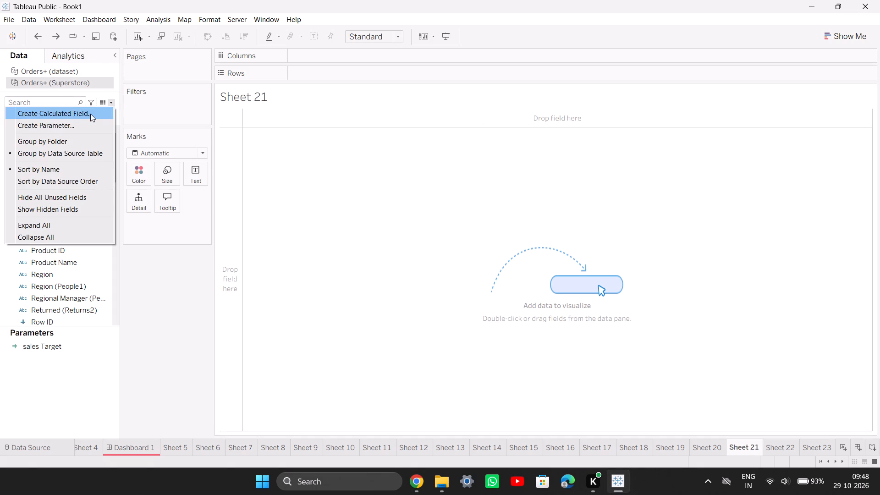
{"action": "left_click", "coordinate": [90, 114]}
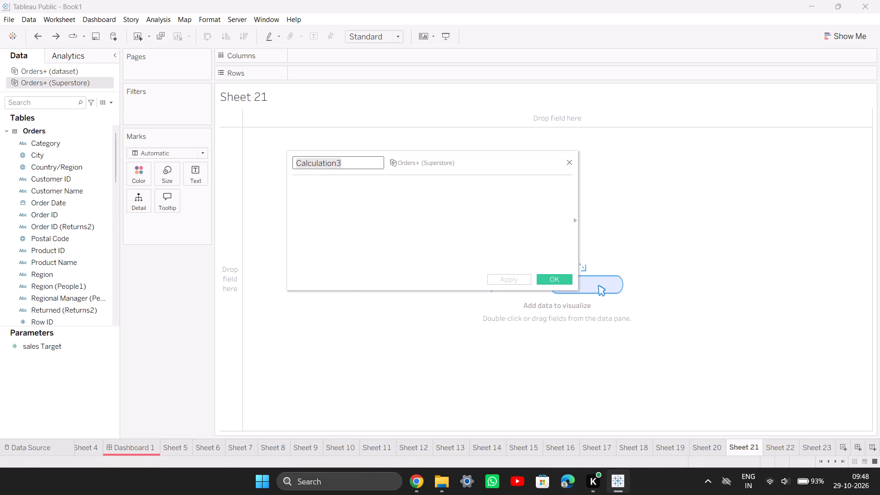
{"action": "left_click", "coordinate": [368, 189]}
{"action": "key", "text": "ctrl+v"}
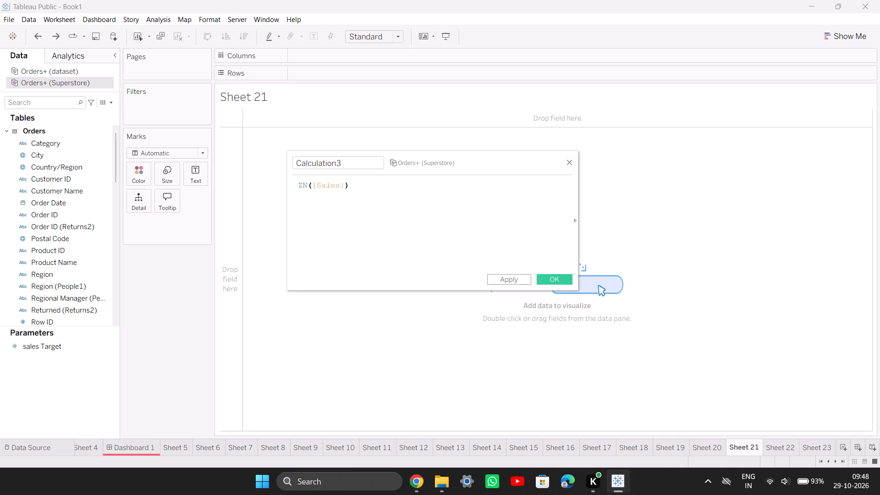
{"action": "left_click", "coordinate": [514, 279]}
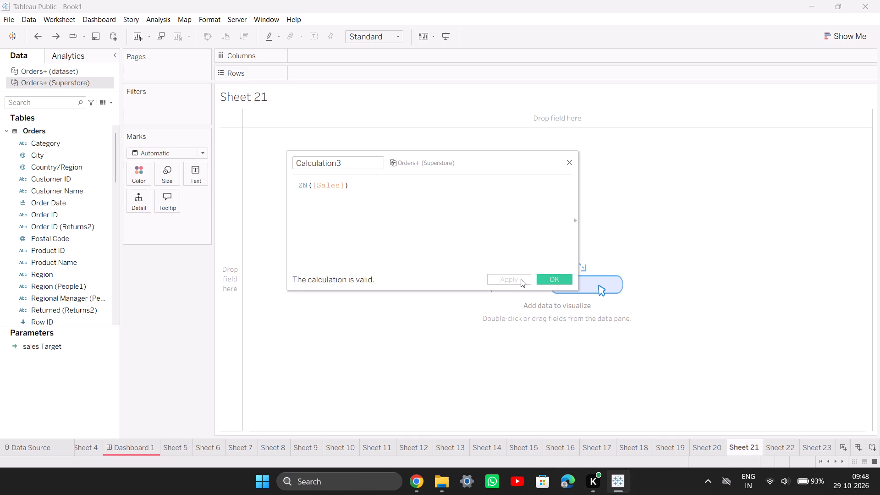
{"action": "left_click", "coordinate": [541, 275]}
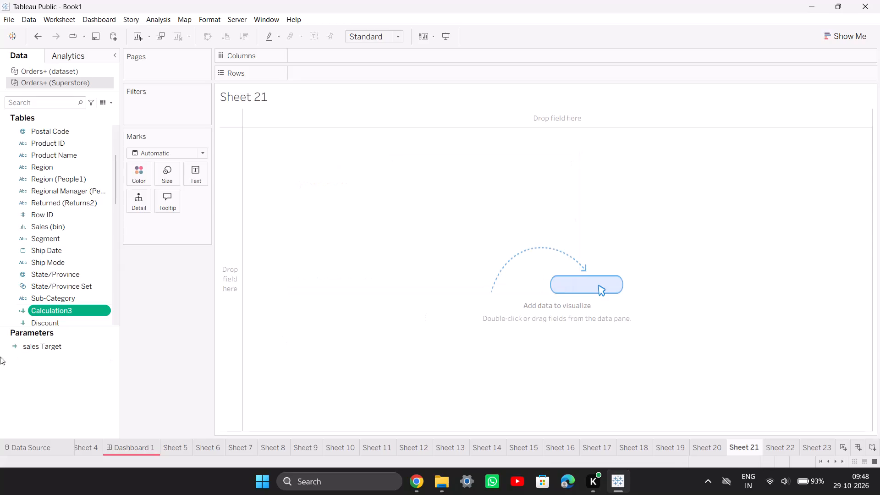
Add the new calculated field to the rows of Sheet 21.
{"action": "double_click", "coordinate": [79, 312]}
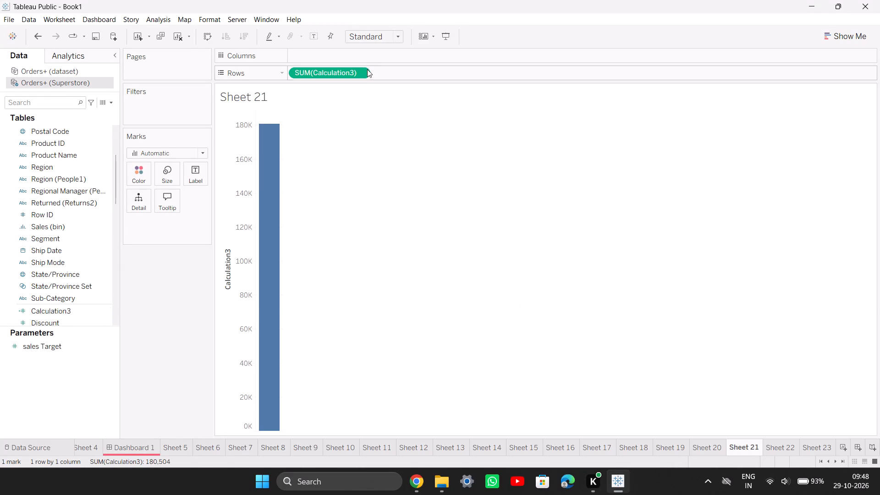
{"action": "left_click", "coordinate": [364, 77]}
{"action": "left_click", "coordinate": [544, 259]}
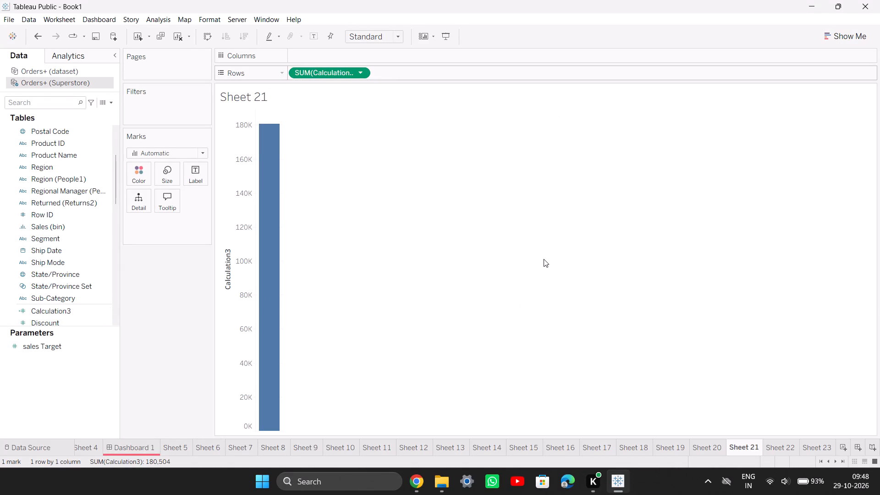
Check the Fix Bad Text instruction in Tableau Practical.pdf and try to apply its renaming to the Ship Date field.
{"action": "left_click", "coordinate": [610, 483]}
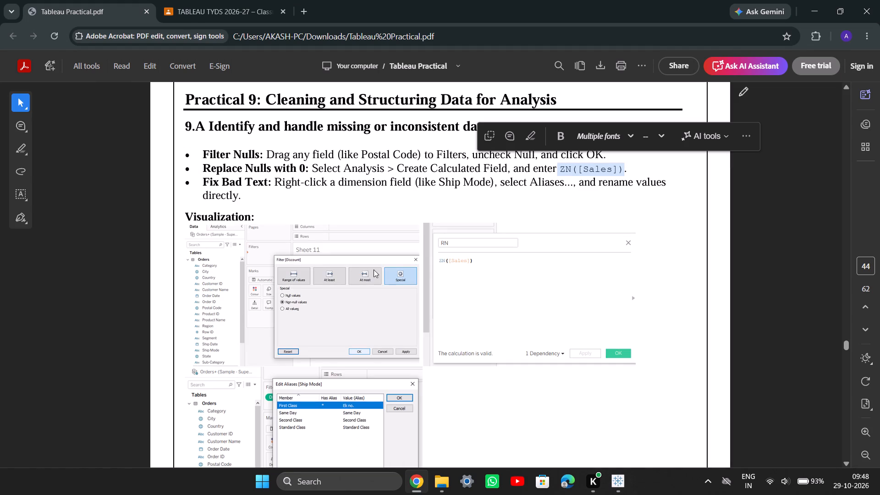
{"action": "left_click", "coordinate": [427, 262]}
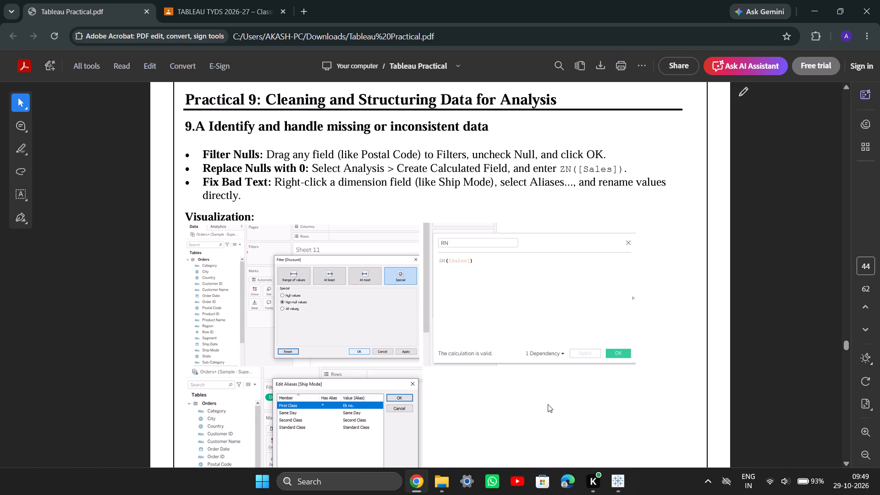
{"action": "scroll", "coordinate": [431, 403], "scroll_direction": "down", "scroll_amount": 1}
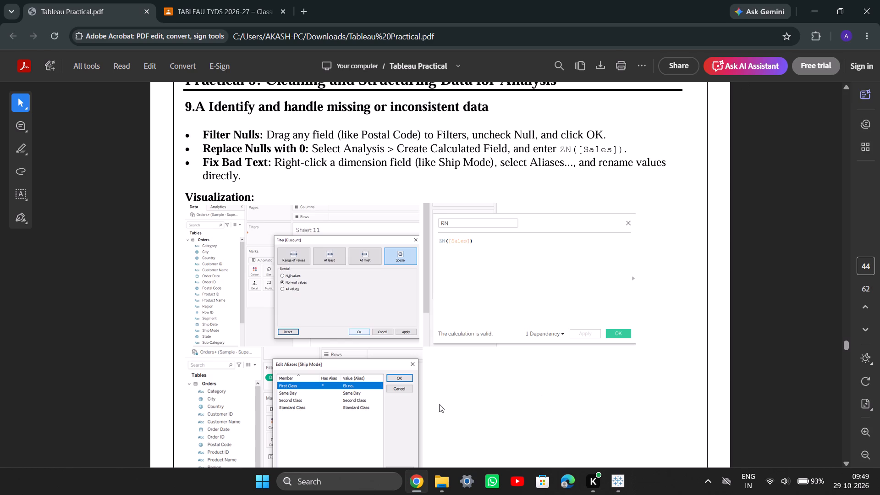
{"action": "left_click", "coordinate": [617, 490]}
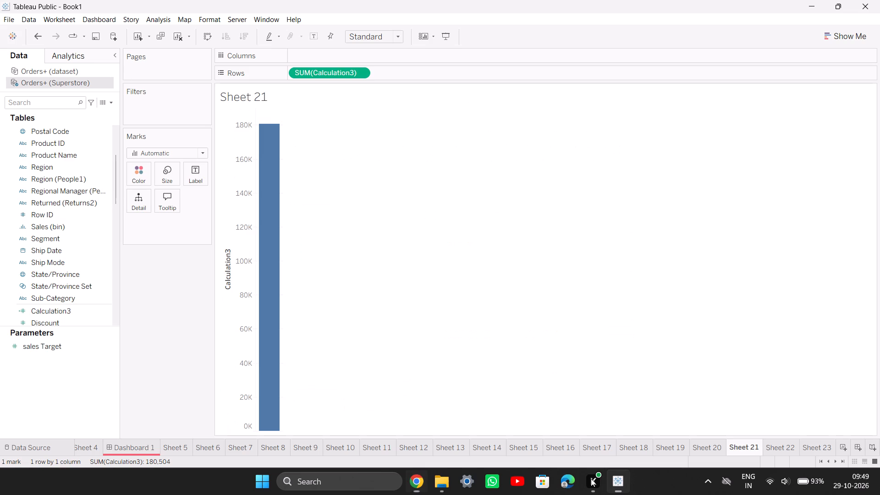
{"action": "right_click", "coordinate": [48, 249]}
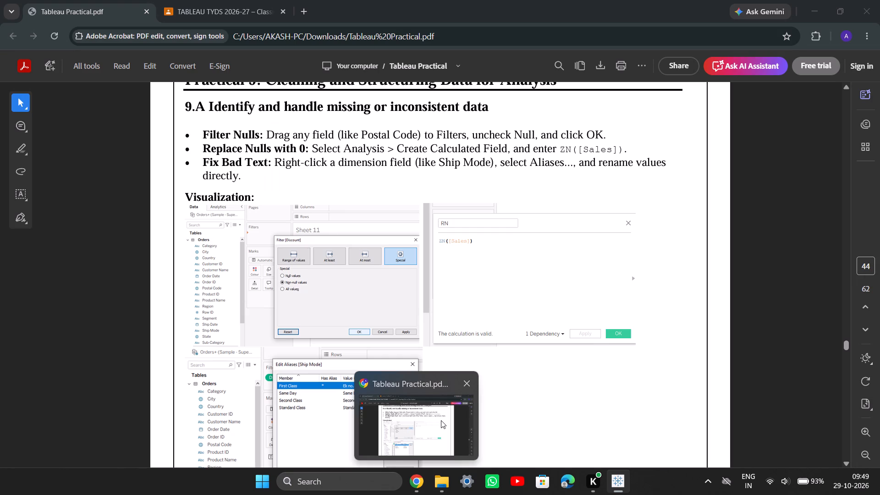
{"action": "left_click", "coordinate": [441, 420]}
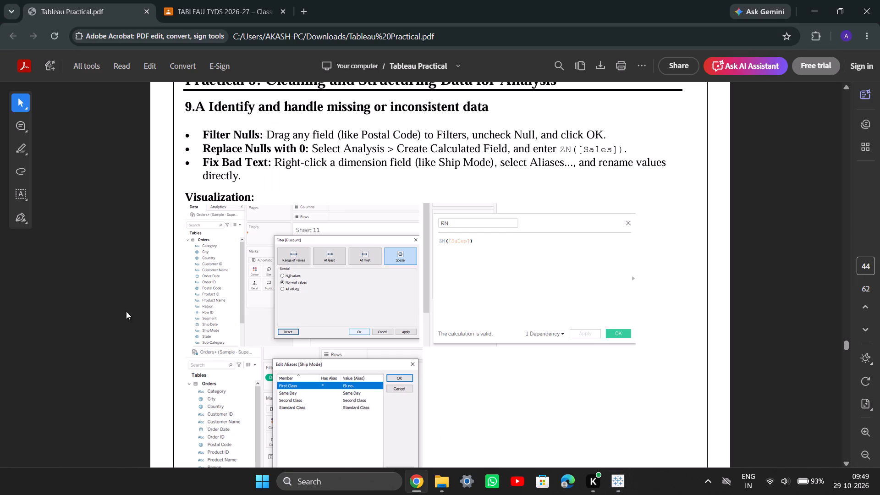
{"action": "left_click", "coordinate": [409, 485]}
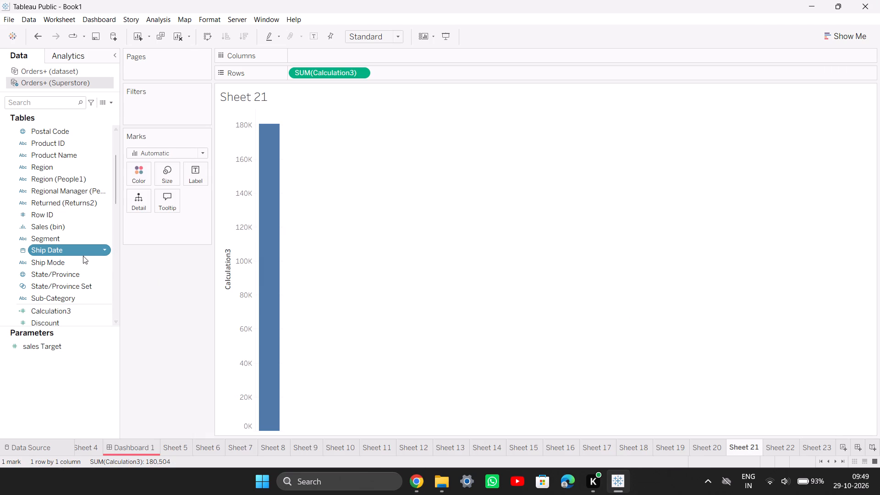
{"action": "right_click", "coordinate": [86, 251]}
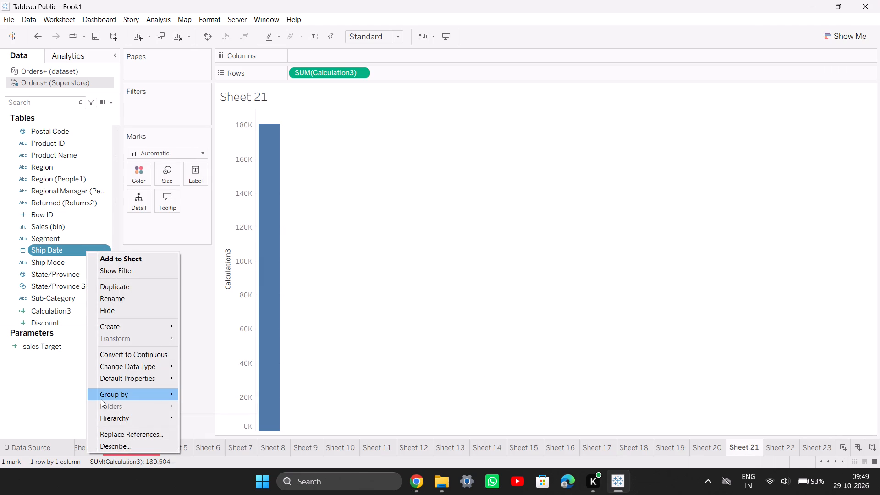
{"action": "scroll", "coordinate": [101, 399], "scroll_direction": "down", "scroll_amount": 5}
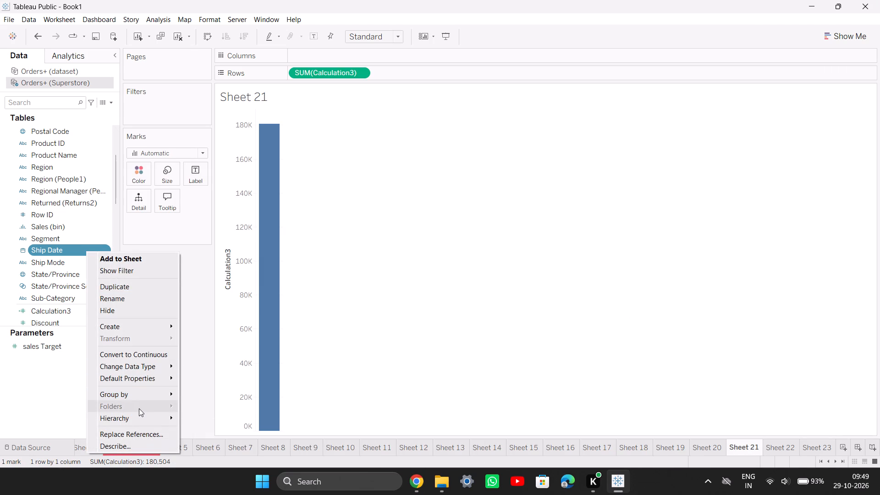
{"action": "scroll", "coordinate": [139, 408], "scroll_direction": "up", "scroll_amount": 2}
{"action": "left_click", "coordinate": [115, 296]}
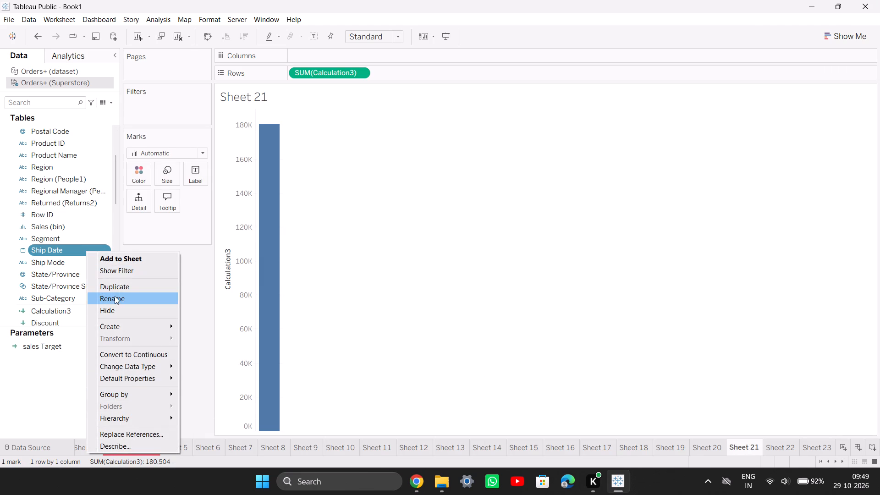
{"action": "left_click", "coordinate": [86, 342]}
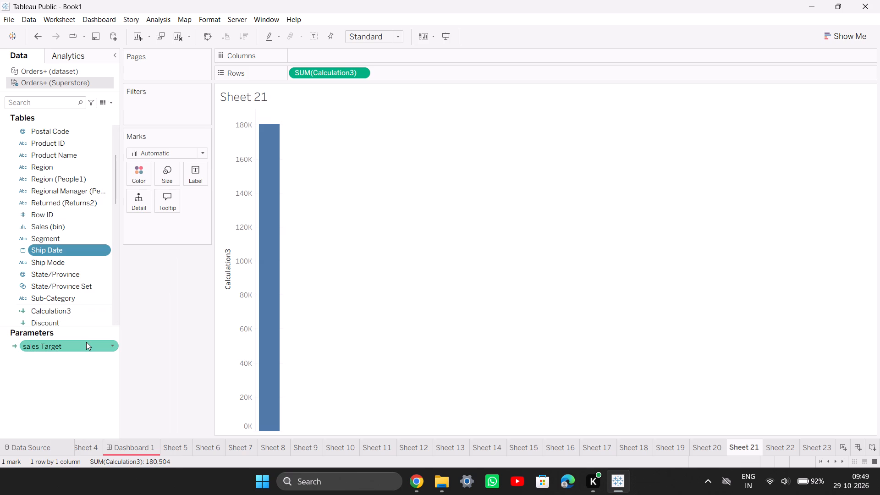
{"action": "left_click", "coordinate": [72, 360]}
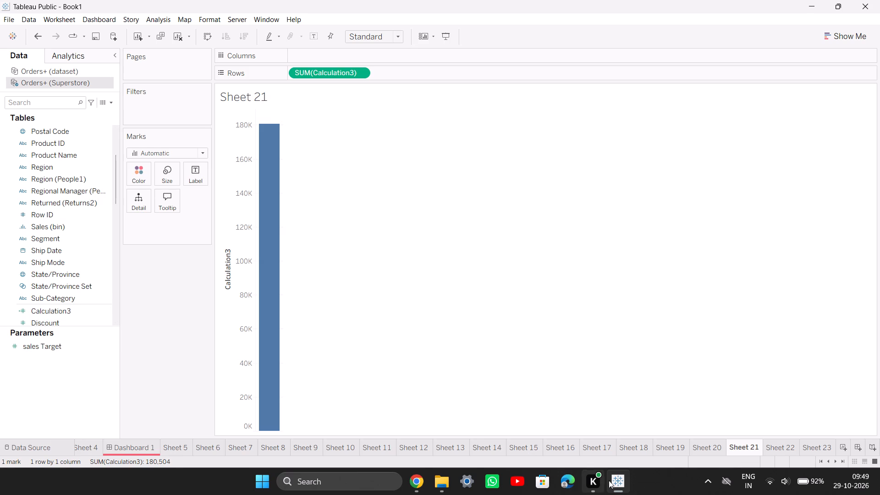
Look through the 9.B pivot and 9.C union instructions in Tableau Practical.pdf.
{"action": "double_click", "coordinate": [619, 490]}
{"action": "left_click", "coordinate": [619, 490]}
{"action": "left_click", "coordinate": [619, 490]}
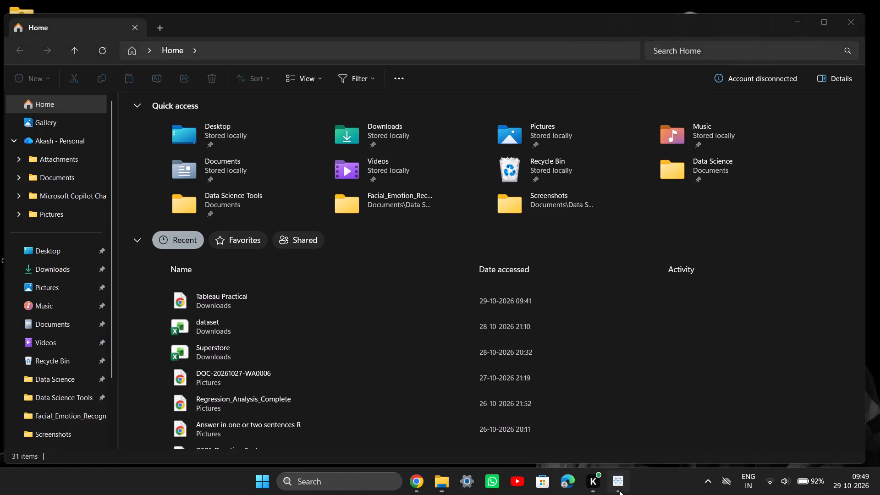
{"action": "left_click", "coordinate": [418, 492]}
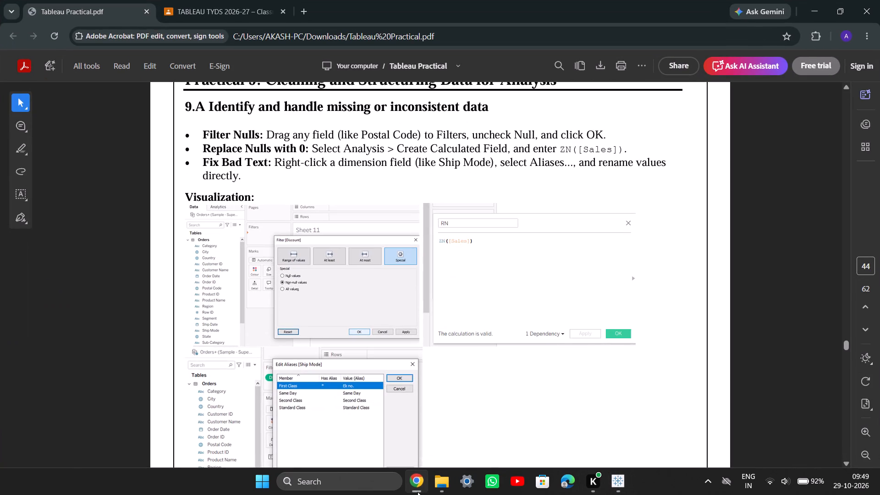
{"action": "scroll", "coordinate": [377, 353], "scroll_direction": "down", "scroll_amount": 4}
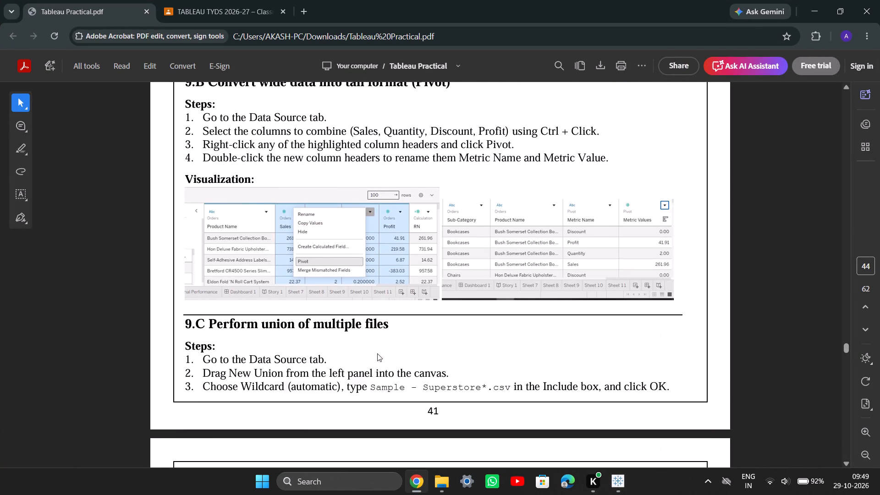
{"action": "scroll", "coordinate": [377, 353], "scroll_direction": "up", "scroll_amount": 1}
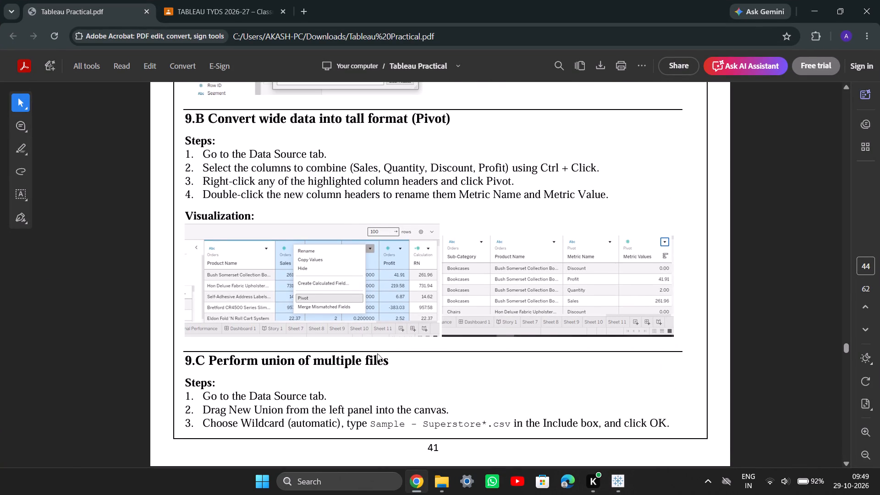
Open the Windows options for shutting down or signing out.
{"action": "key", "text": "super+x"}
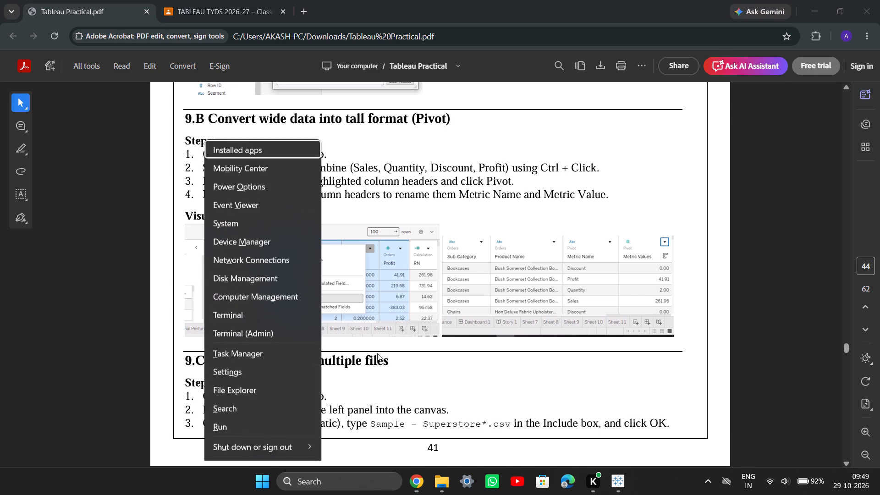
{"action": "key", "text": "u"}
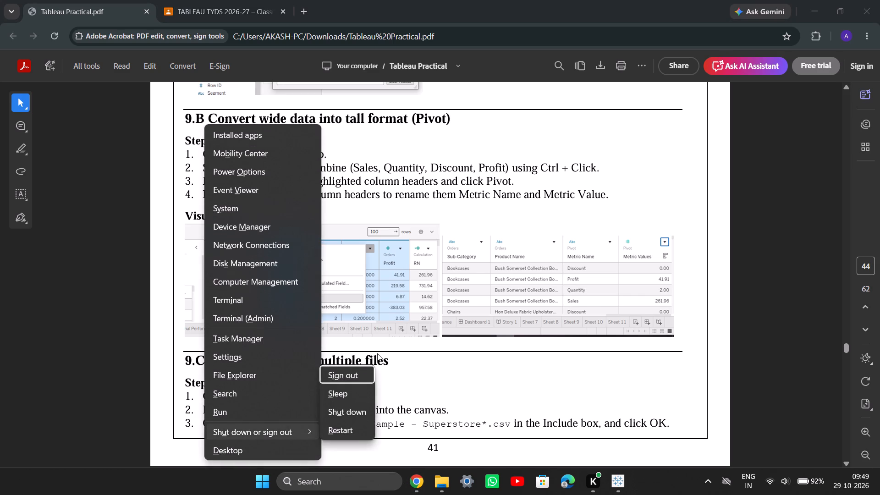
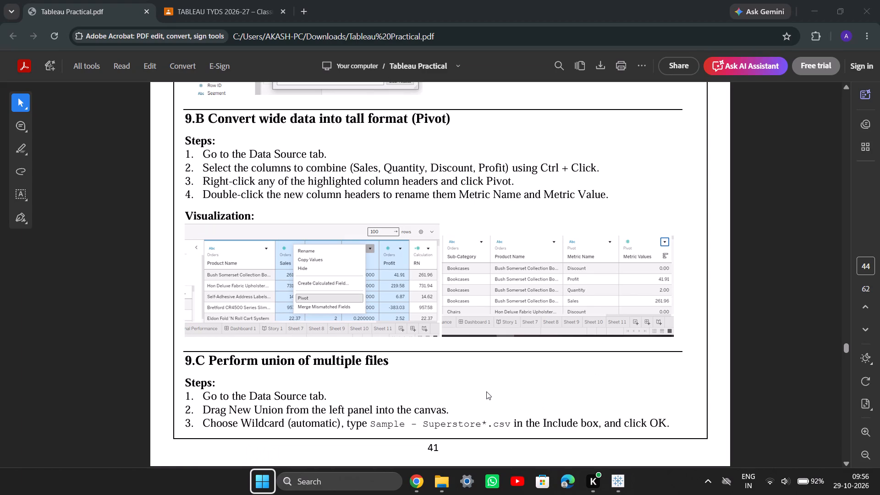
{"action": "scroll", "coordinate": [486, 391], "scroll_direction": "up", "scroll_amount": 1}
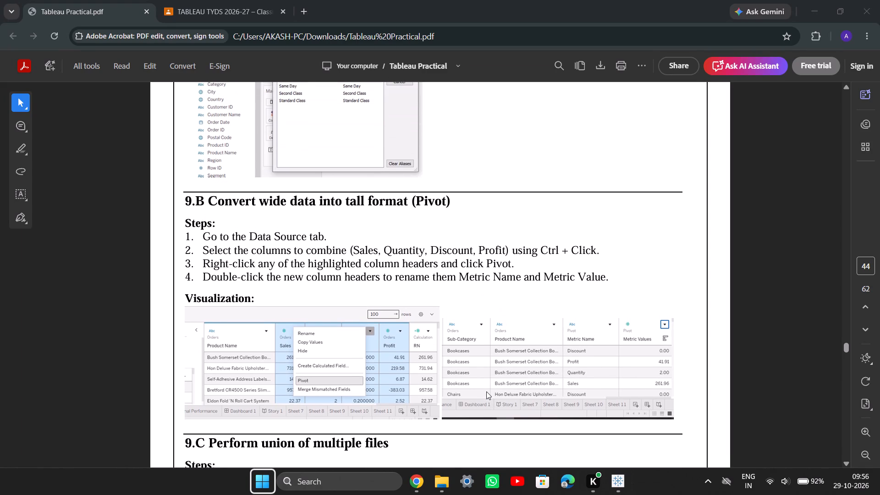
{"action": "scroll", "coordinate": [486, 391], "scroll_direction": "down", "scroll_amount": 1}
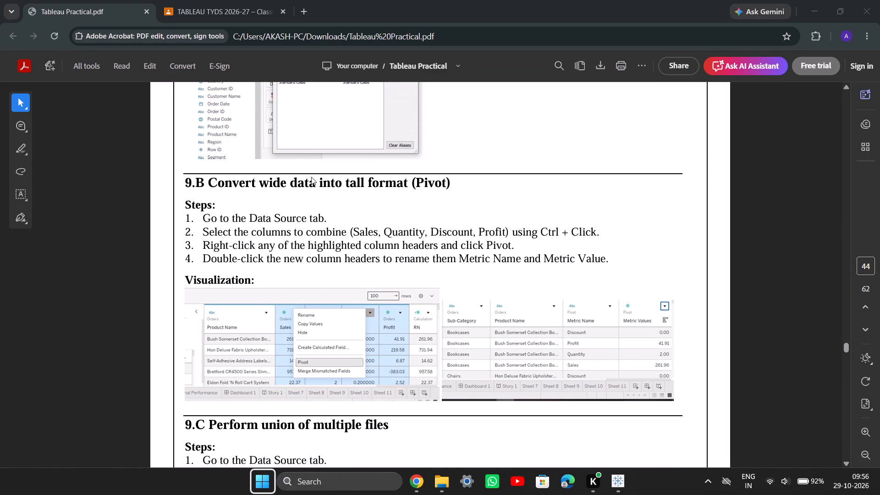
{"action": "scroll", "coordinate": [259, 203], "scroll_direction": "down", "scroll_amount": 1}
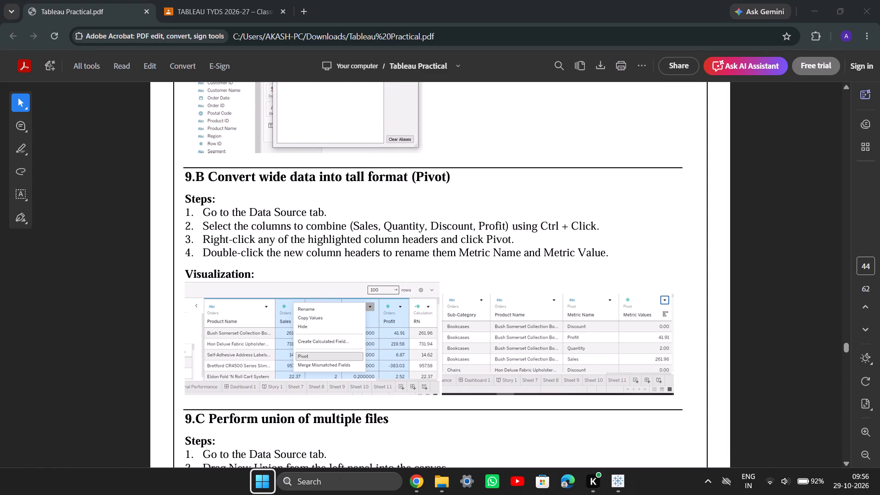
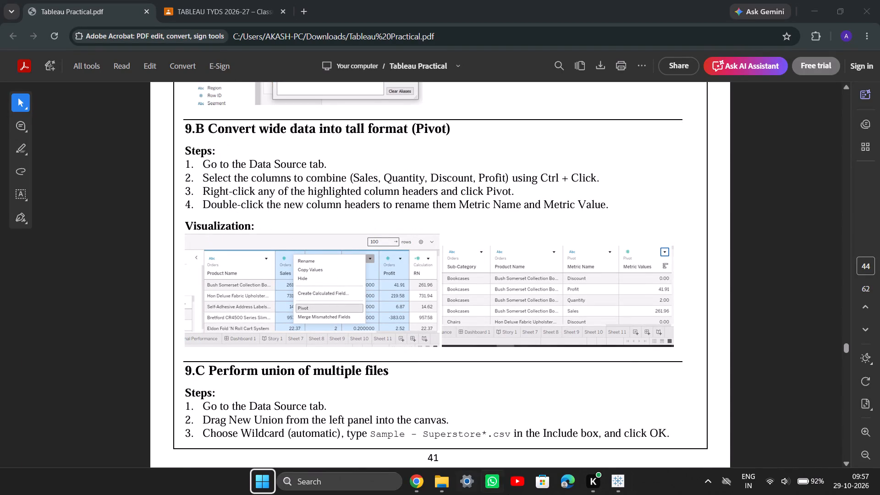
Switch to Tableau and open the Orders+ (Superstore) data source at its Sales, Quantity, Discount and Profit columns.
{"action": "left_click", "coordinate": [621, 486]}
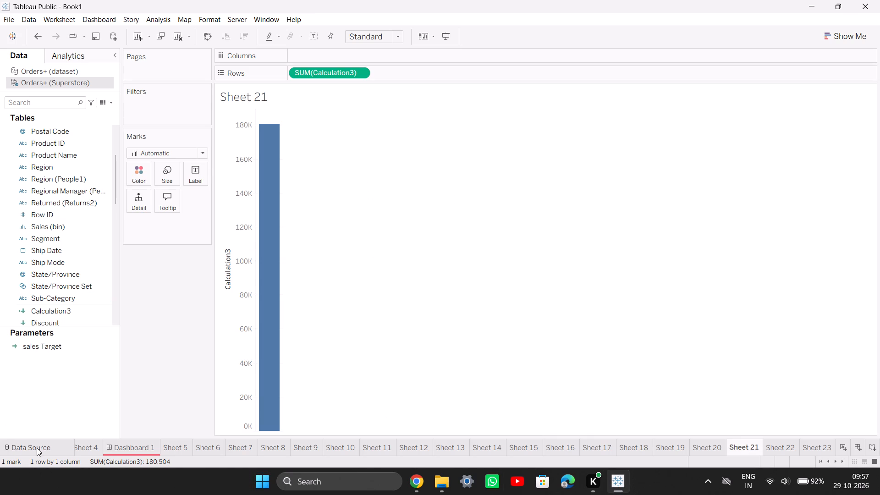
{"action": "left_click", "coordinate": [37, 445]}
{"action": "left_click", "coordinate": [54, 442]}
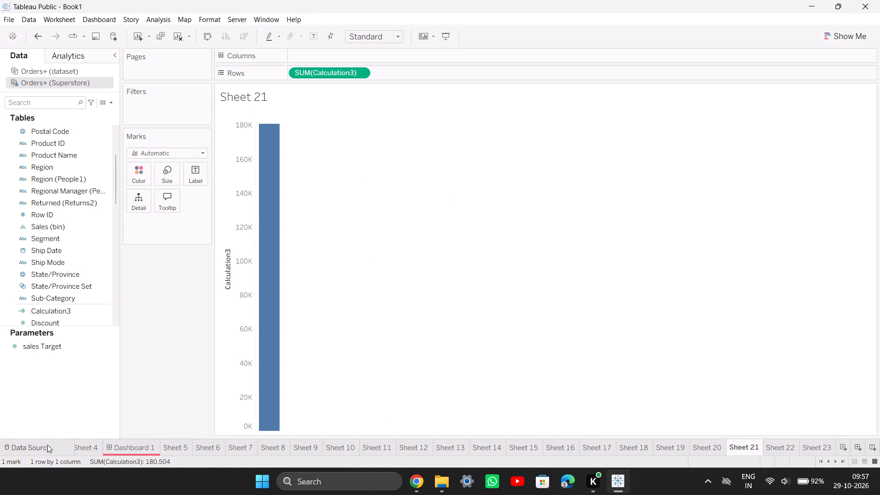
{"action": "left_click", "coordinate": [47, 445]}
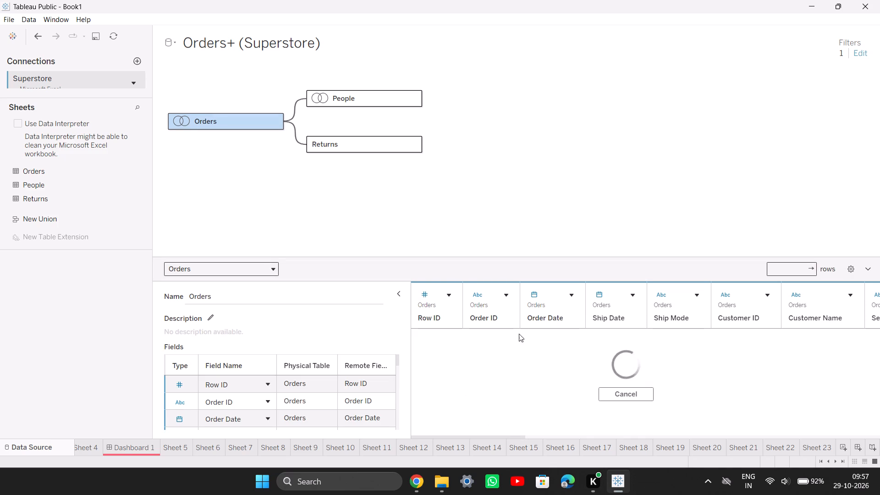
{"action": "scroll", "coordinate": [573, 317], "scroll_direction": "left", "scroll_amount": 5}
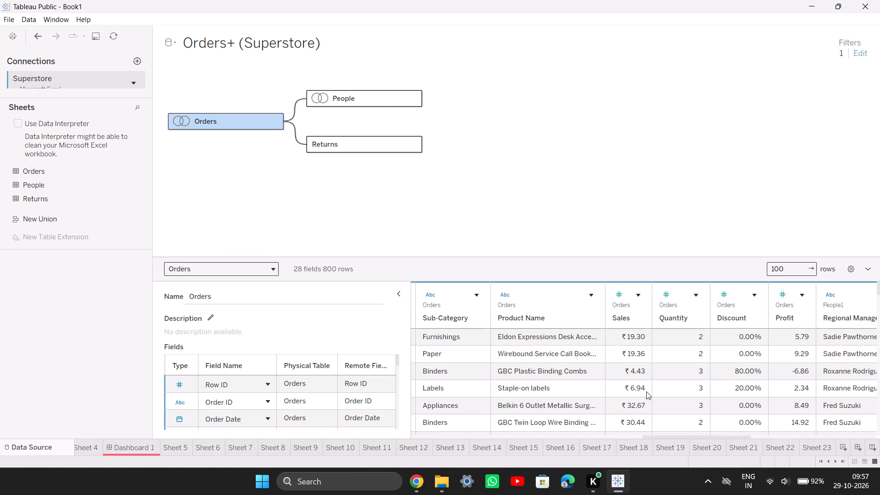
{"action": "scroll", "coordinate": [646, 391], "scroll_direction": "left", "scroll_amount": 1}
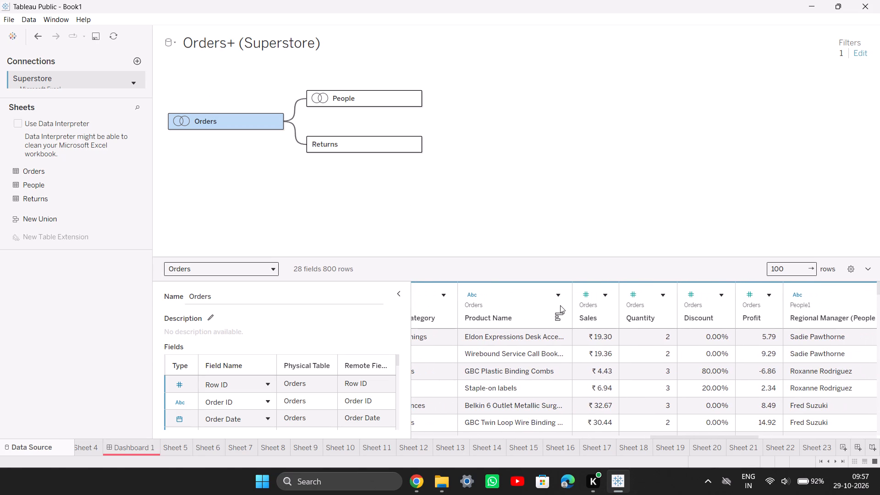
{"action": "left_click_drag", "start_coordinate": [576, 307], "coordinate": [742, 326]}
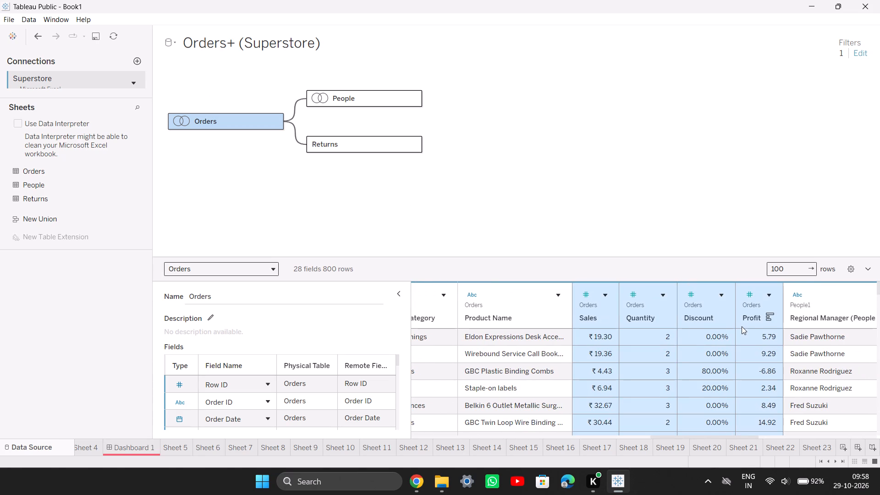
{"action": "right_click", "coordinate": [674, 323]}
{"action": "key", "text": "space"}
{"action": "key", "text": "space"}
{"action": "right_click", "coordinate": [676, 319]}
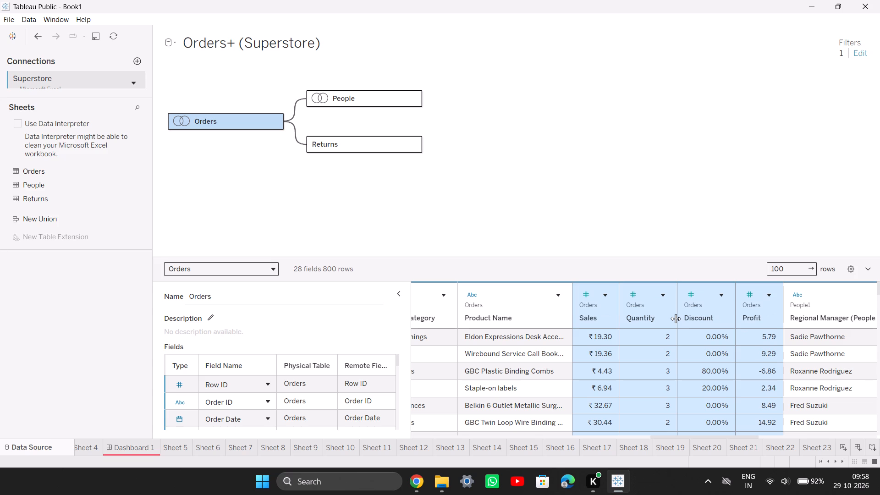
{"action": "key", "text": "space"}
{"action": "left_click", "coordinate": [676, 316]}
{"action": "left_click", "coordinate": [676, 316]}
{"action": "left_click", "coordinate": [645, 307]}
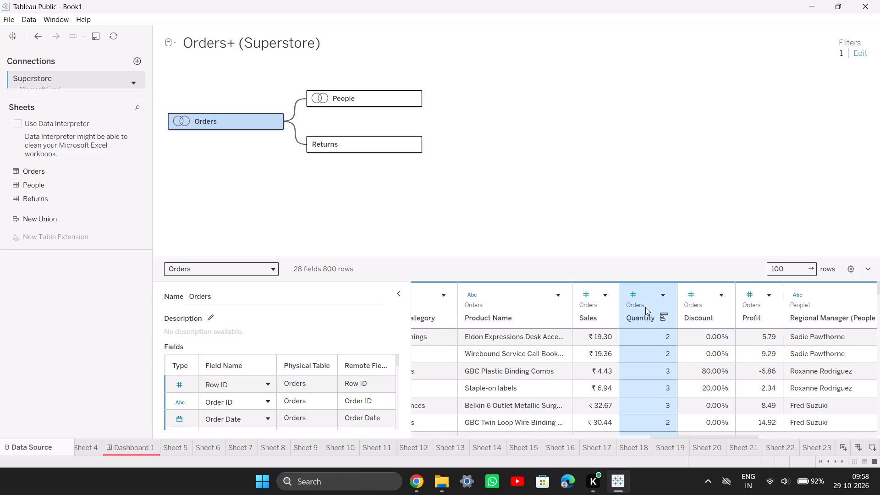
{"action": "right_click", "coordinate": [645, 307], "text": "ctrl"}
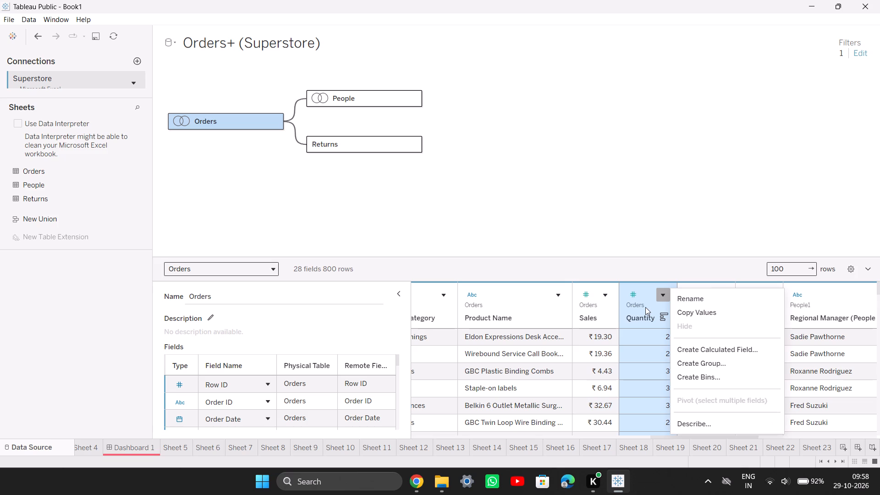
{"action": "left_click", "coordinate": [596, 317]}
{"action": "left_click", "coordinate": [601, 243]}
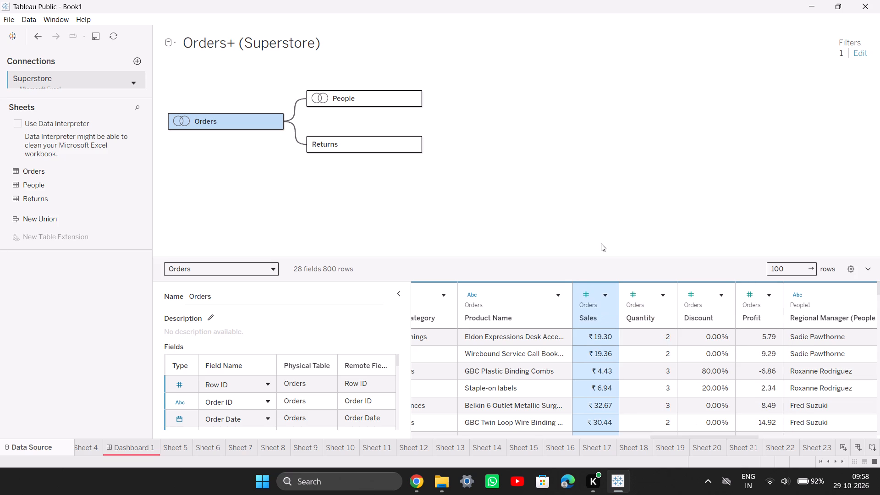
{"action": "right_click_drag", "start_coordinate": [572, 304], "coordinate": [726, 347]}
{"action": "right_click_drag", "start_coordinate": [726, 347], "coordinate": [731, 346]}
Pivot the Sales, Quantity, Discount and Profit columns of the Orders table together.
{"action": "left_click_drag", "start_coordinate": [588, 314], "coordinate": [795, 334]}
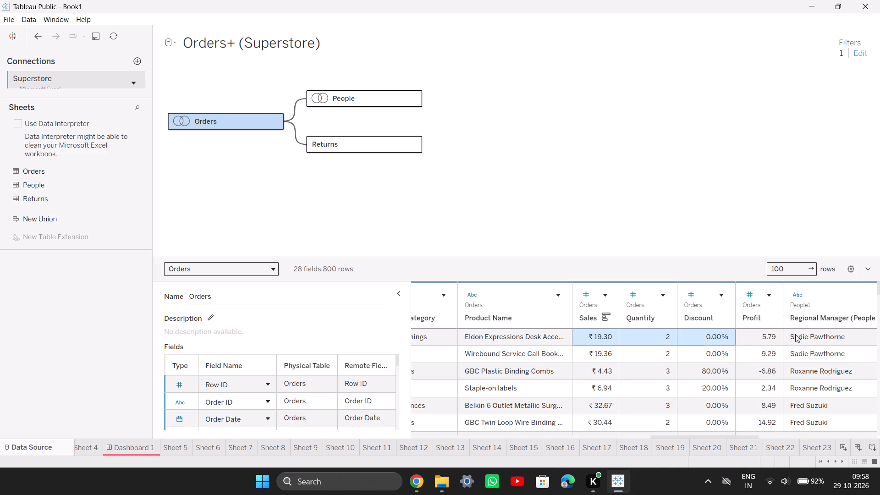
{"action": "left_click_drag", "start_coordinate": [795, 334], "coordinate": [736, 333]}
{"action": "left_click_drag", "start_coordinate": [736, 333], "coordinate": [741, 319]}
{"action": "right_click", "coordinate": [741, 319], "text": "ctrl"}
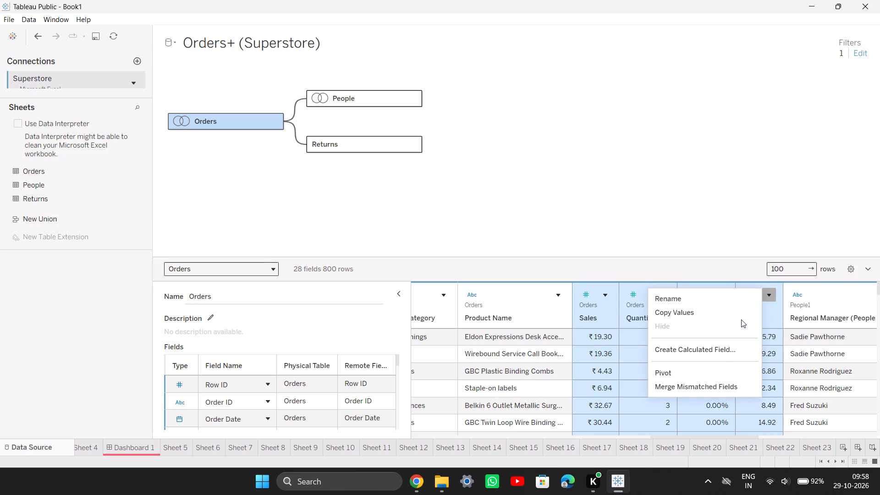
{"action": "left_click", "coordinate": [705, 368]}
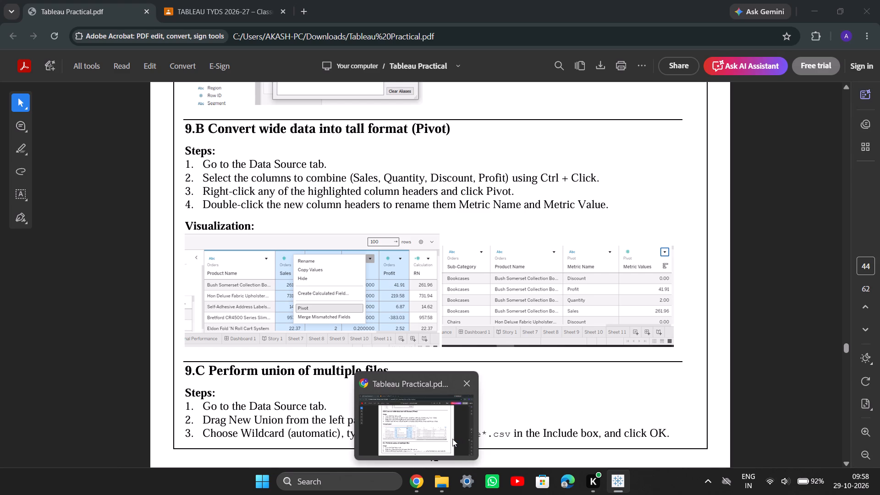
Rename the Pivot Field Names column as metric name, checking the naming instruction in the practical PDF.
{"action": "left_click_drag", "start_coordinate": [452, 439], "coordinate": [584, 412]}
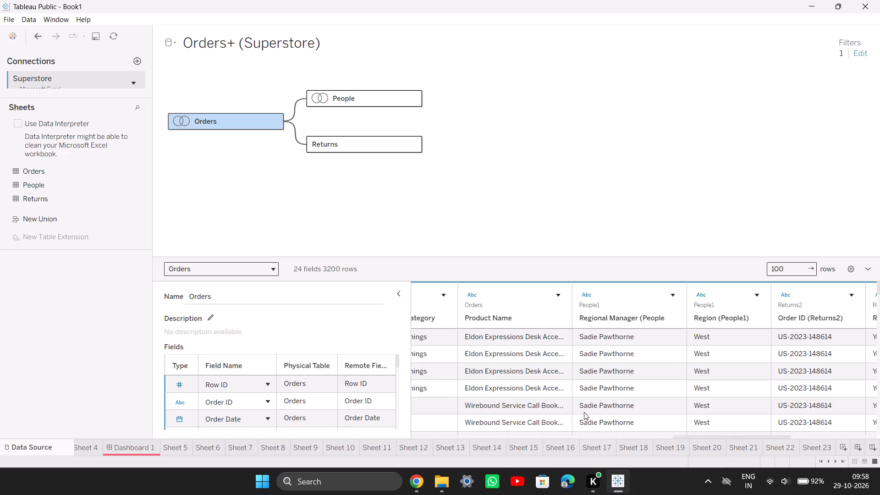
{"action": "left_click_drag", "start_coordinate": [584, 412], "coordinate": [674, 357]}
{"action": "scroll", "coordinate": [674, 357], "scroll_direction": "left", "scroll_amount": 5}
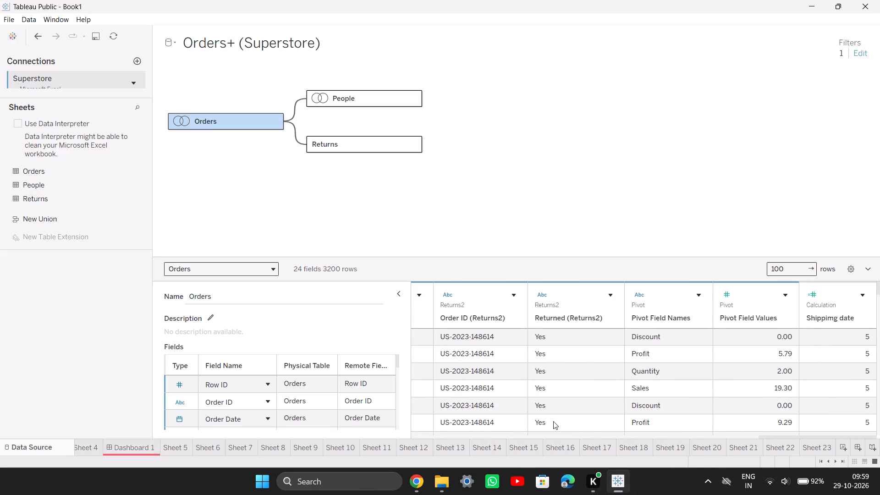
{"action": "left_click", "coordinate": [404, 489]}
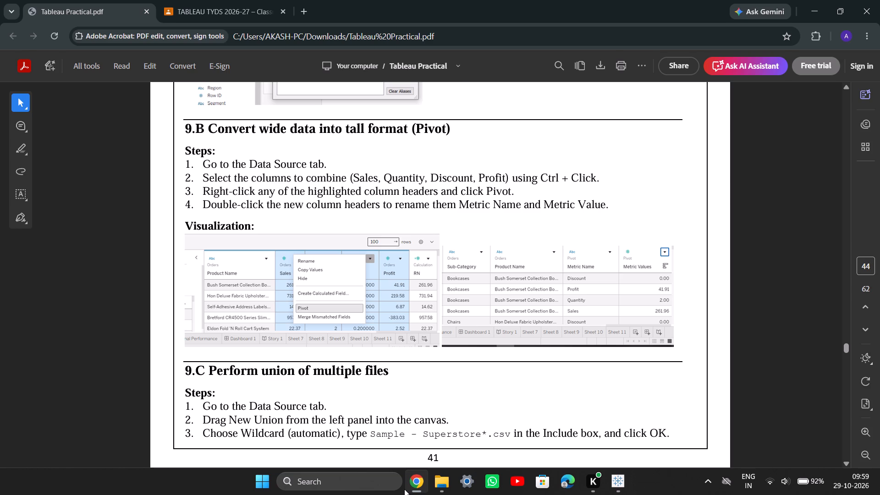
{"action": "left_click", "coordinate": [404, 489]}
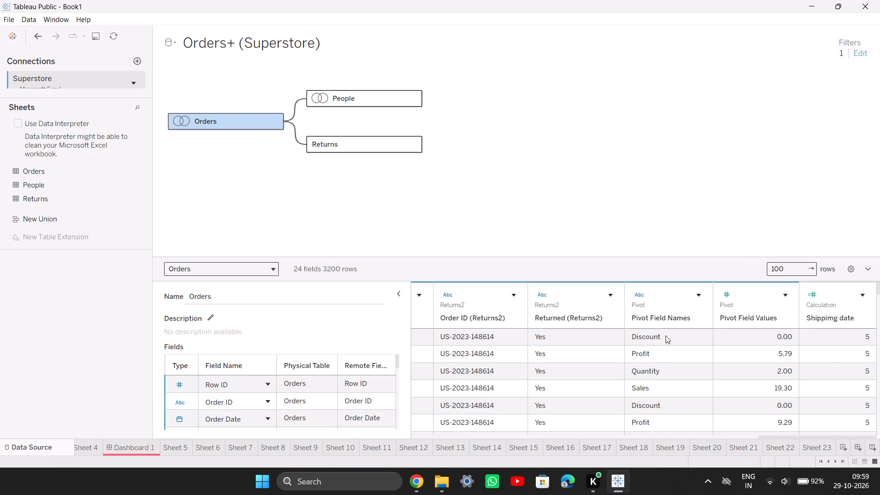
{"action": "double_click", "coordinate": [657, 311]}
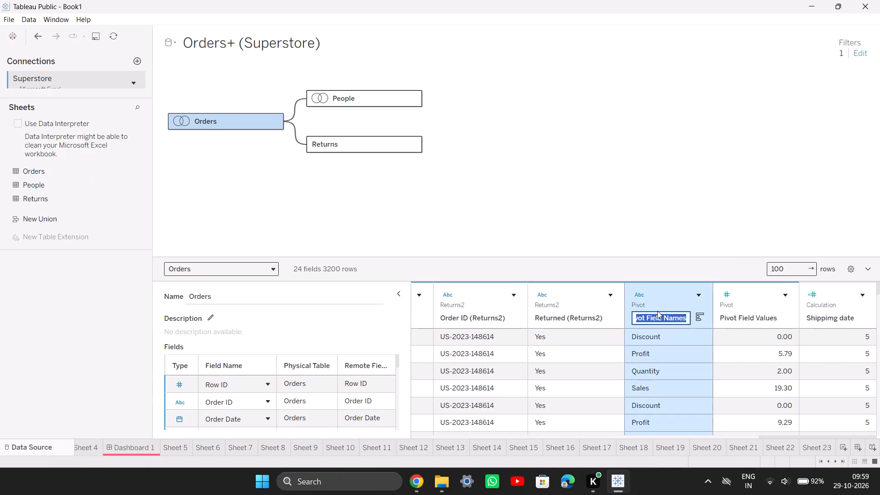
{"action": "type", "text": "metri"}
{"action": "key", "text": "x"}
{"action": "key", "text": "BackSpace"}
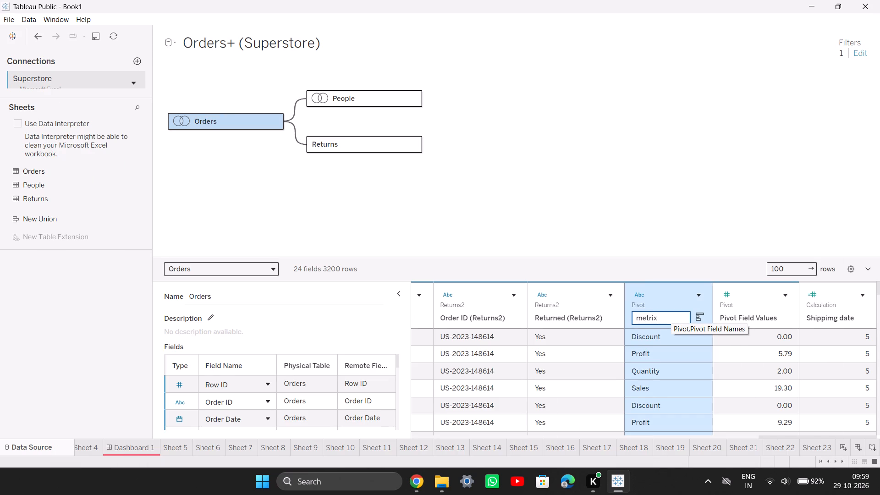
{"action": "key", "text": "c"}
{"action": "key", "text": "space"}
{"action": "type", "text": "na"}
{"action": "type", "text": "me"}
{"action": "left_click", "coordinate": [708, 253]}
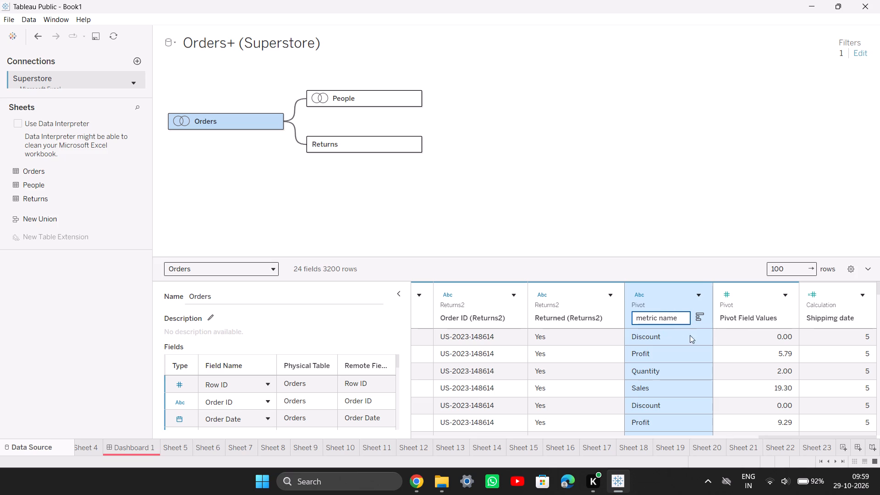
Look through the pivoted Orders rows, examining the metric name and Pivot Field Values columns.
{"action": "scroll", "coordinate": [674, 436], "scroll_direction": "down", "scroll_amount": 2}
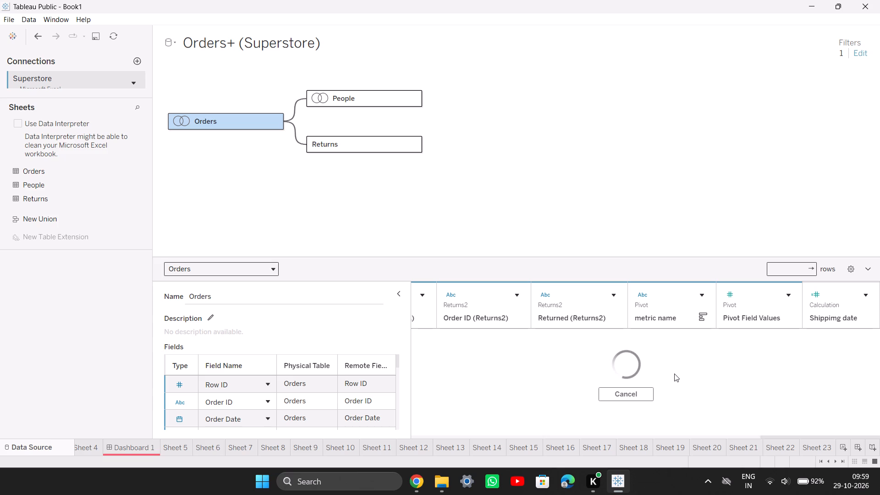
{"action": "scroll", "coordinate": [674, 374], "scroll_direction": "down", "scroll_amount": 3}
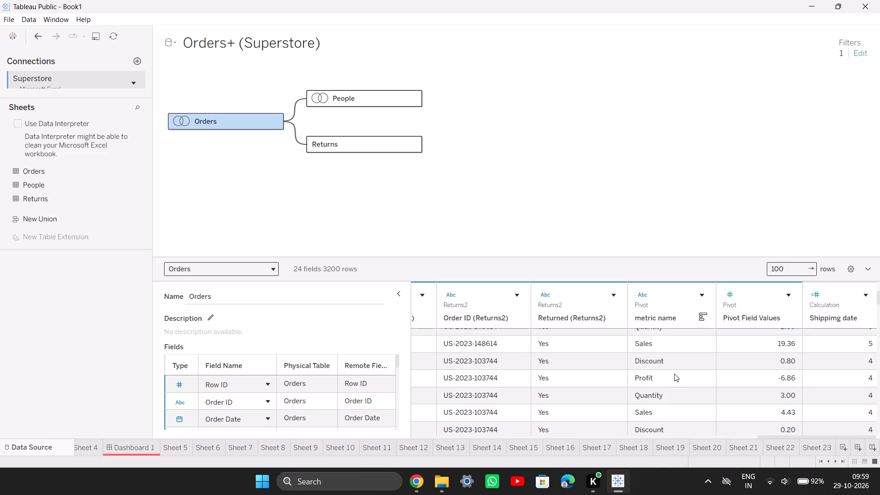
{"action": "scroll", "coordinate": [674, 374], "scroll_direction": "down", "scroll_amount": 2}
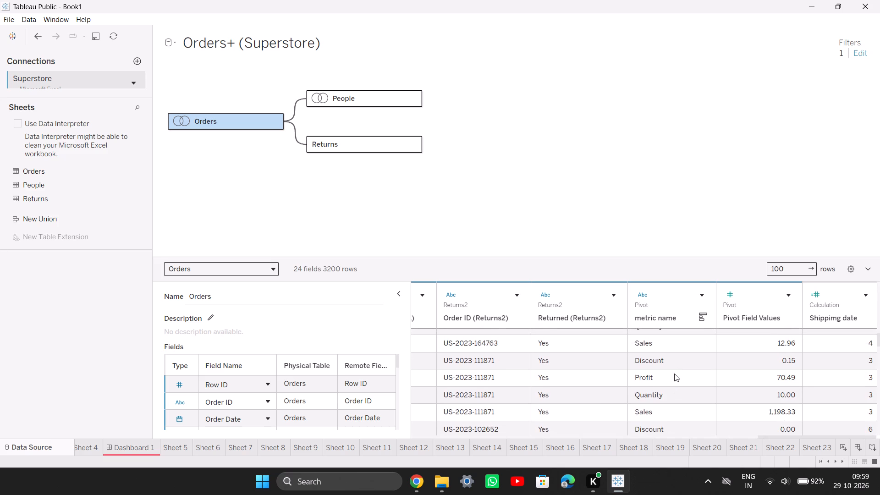
{"action": "scroll", "coordinate": [674, 374], "scroll_direction": "up", "scroll_amount": 20}
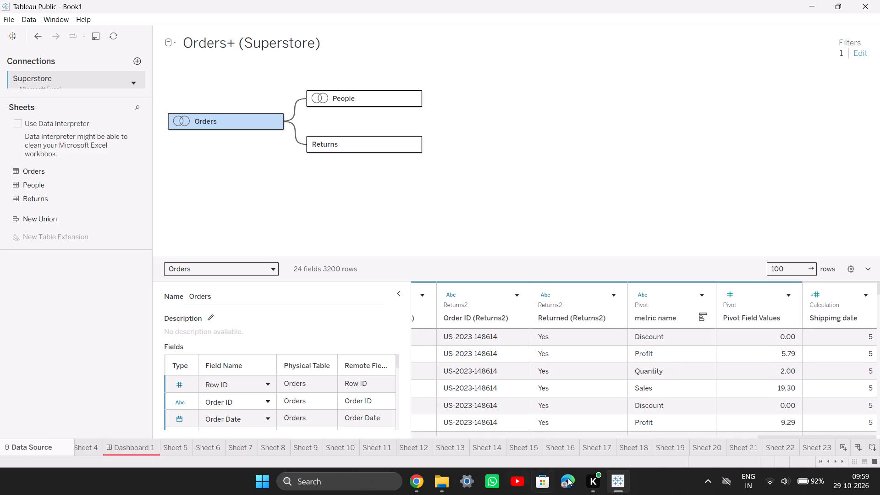
Switch to Tableau Practical.pdf in Chrome and read section 9.C on performing a union of multiple files.
{"action": "left_click", "coordinate": [415, 489]}
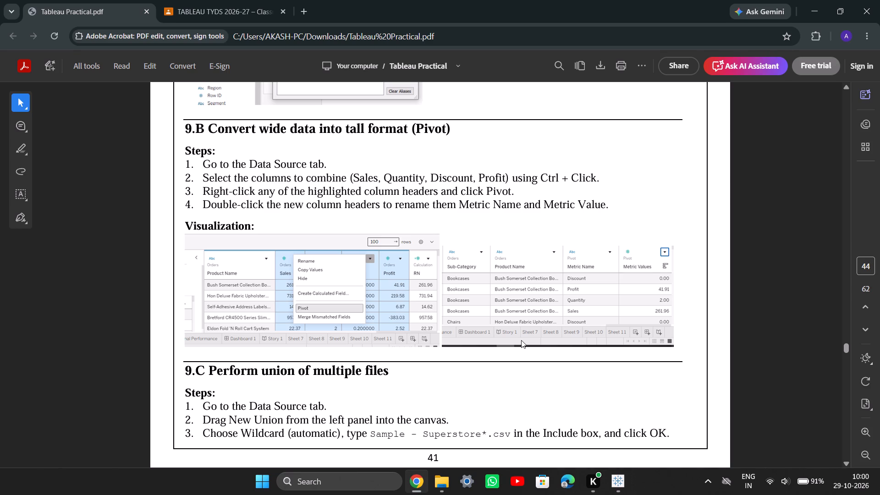
{"action": "scroll", "coordinate": [521, 340], "scroll_direction": "down", "scroll_amount": 2}
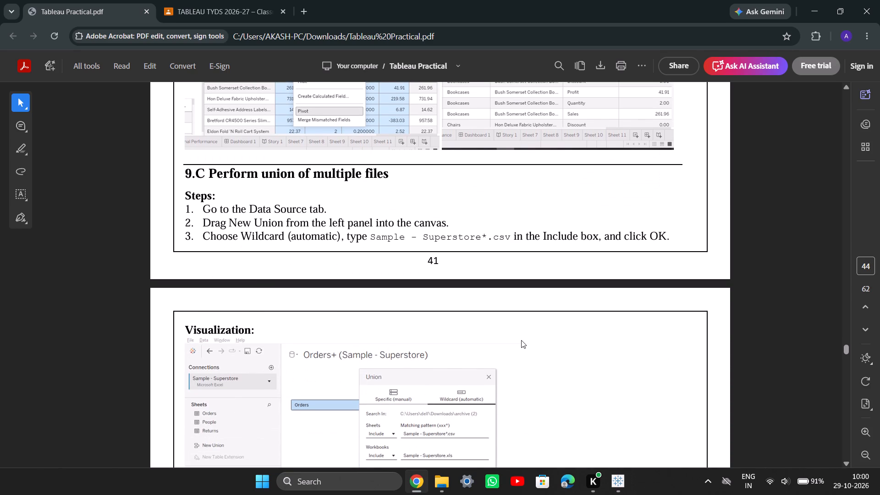
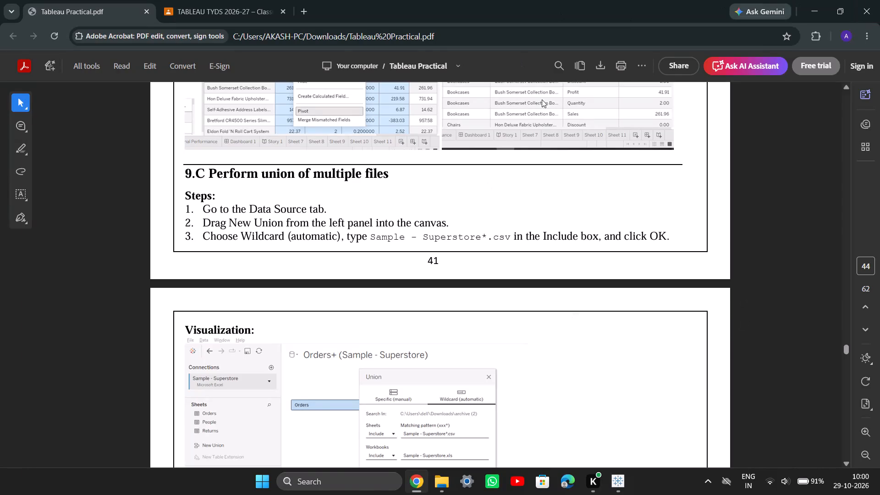
Add a new union to the Orders+ (Superstore) canvas, related to Orders, and choose Wildcard (automatic) matching.
{"action": "scroll", "coordinate": [452, 244], "scroll_direction": "down", "scroll_amount": 3}
{"action": "scroll", "coordinate": [453, 240], "scroll_direction": "up", "scroll_amount": 3}
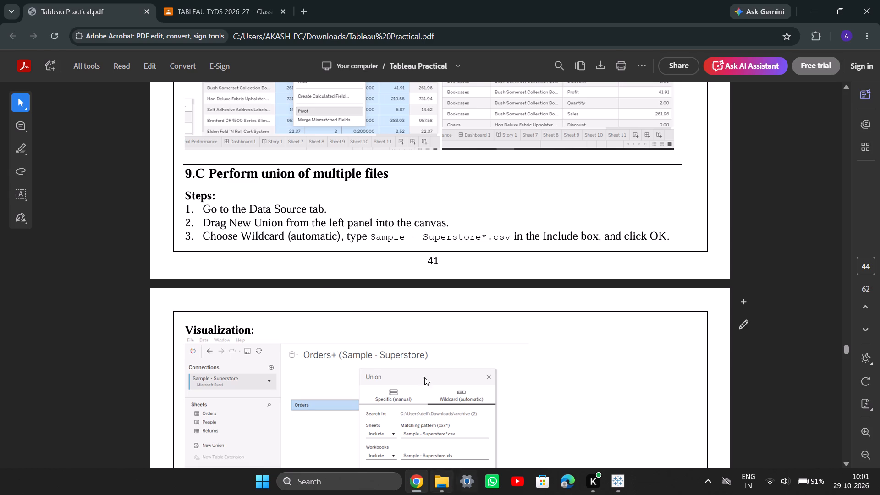
{"action": "scroll", "coordinate": [401, 263], "scroll_direction": "down", "scroll_amount": 1}
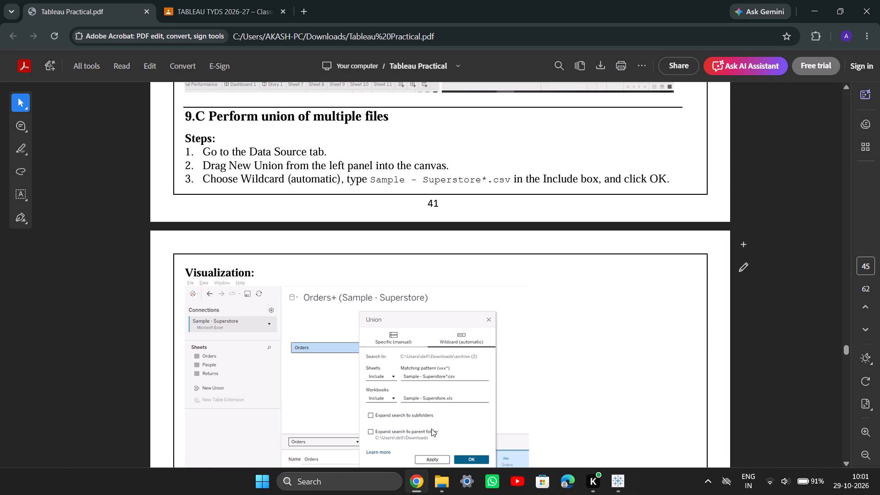
{"action": "left_click", "coordinate": [429, 491]}
{"action": "left_click", "coordinate": [434, 490]}
{"action": "left_click", "coordinate": [418, 489]}
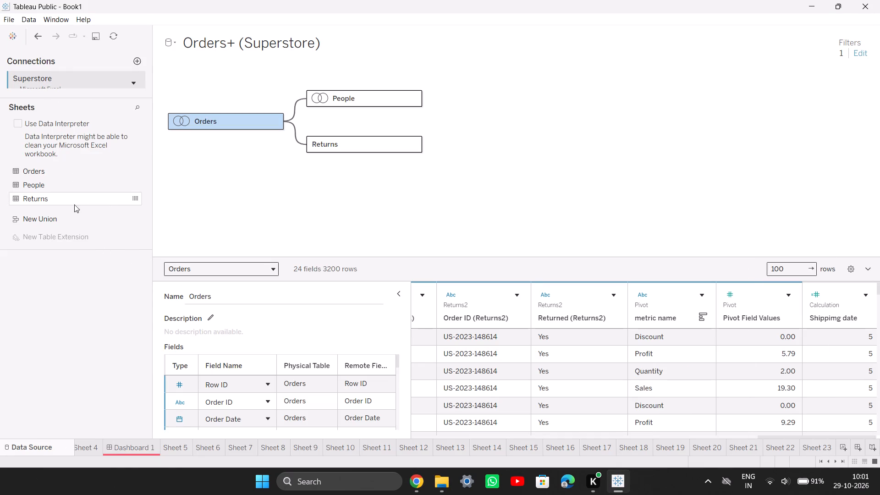
{"action": "left_click_drag", "start_coordinate": [69, 222], "coordinate": [347, 198]}
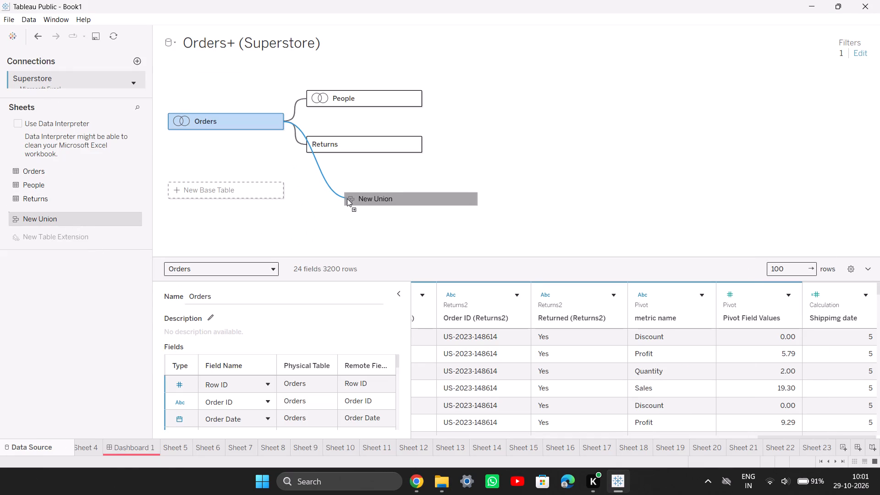
{"action": "left_click_drag", "start_coordinate": [347, 198], "coordinate": [351, 192]}
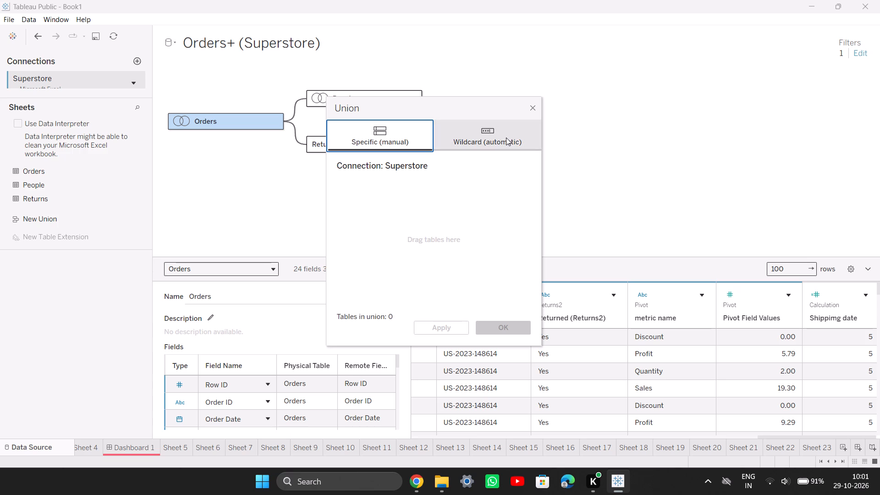
{"action": "left_click", "coordinate": [506, 137]}
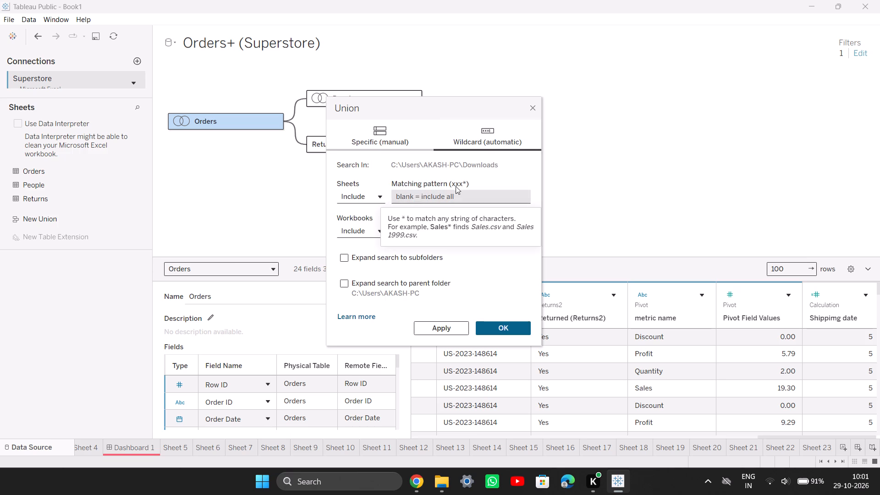
Create the wildcard union with a blank sheet pattern including all sheets, and Superstore.xlsx as the included workbook.
{"action": "left_click", "coordinate": [479, 197]}
{"action": "left_click", "coordinate": [483, 253]}
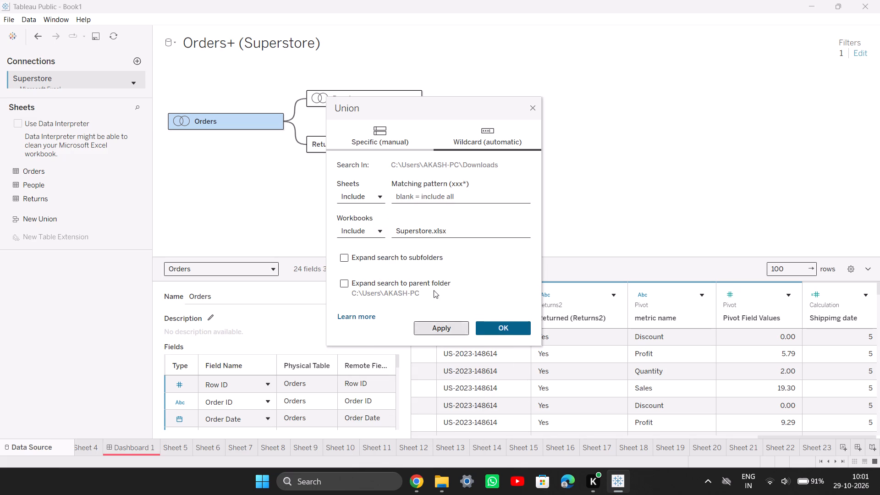
{"action": "left_click", "coordinate": [375, 197]}
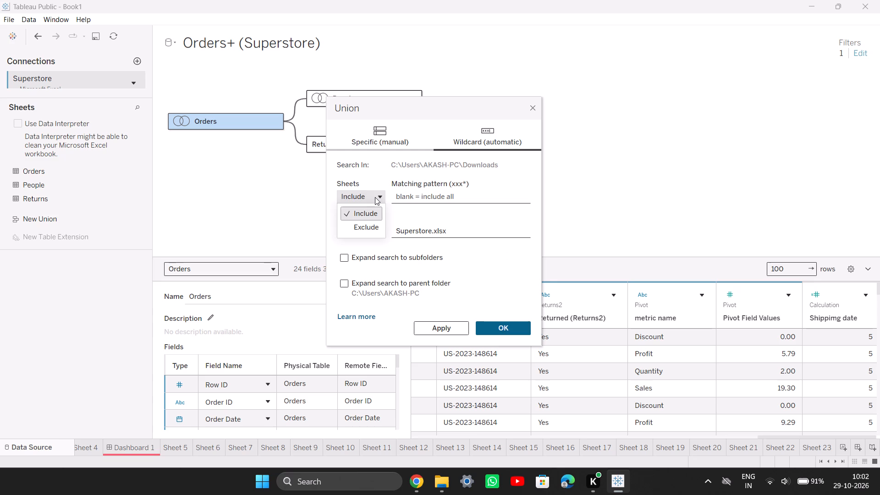
{"action": "left_click", "coordinate": [375, 197]}
{"action": "left_click", "coordinate": [374, 225]}
{"action": "left_click", "coordinate": [375, 227]}
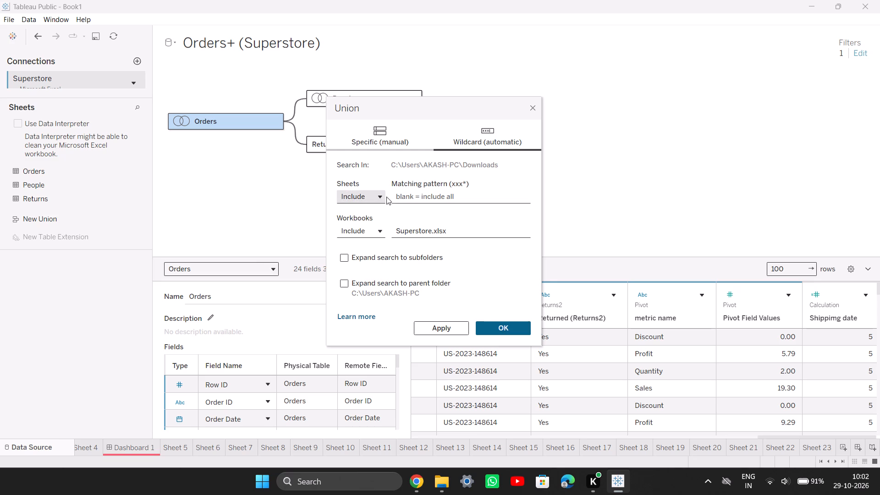
{"action": "left_click", "coordinate": [408, 475]}
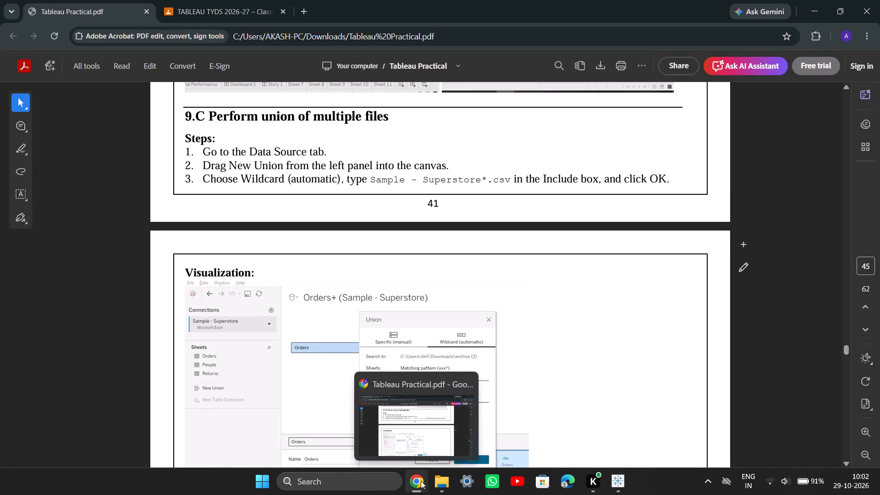
{"action": "left_click", "coordinate": [421, 480]}
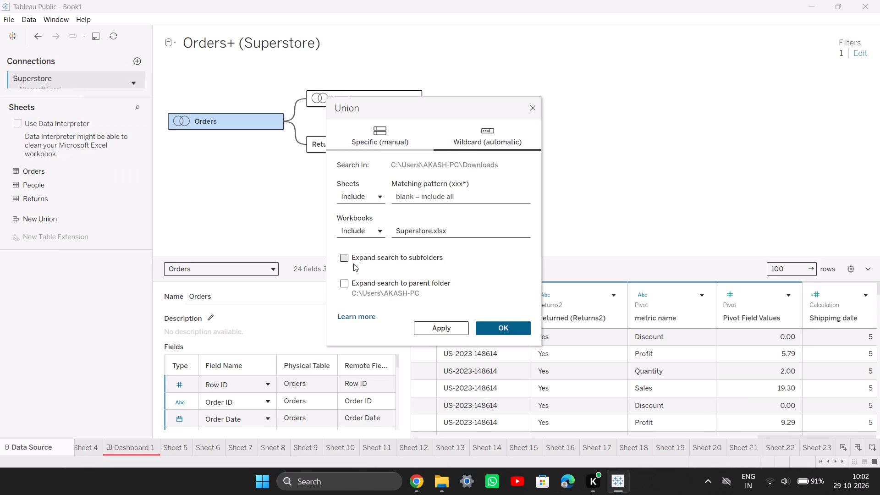
{"action": "left_click", "coordinate": [489, 322]}
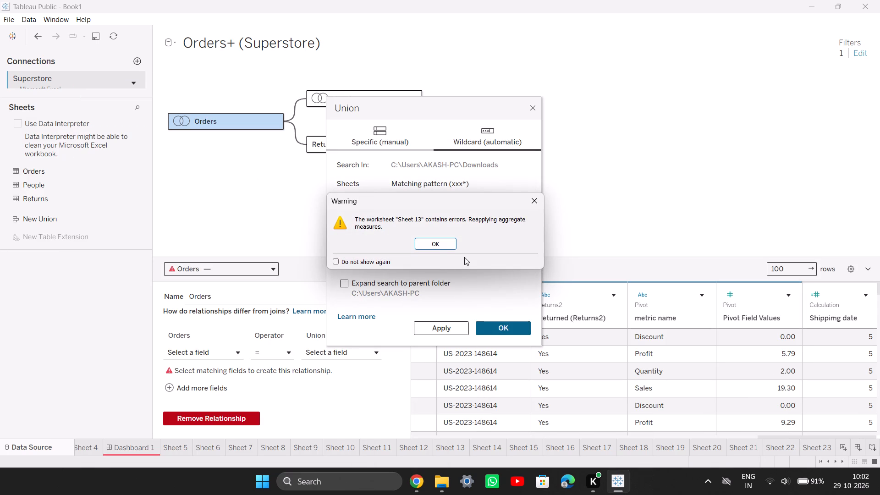
{"action": "left_click", "coordinate": [439, 240]}
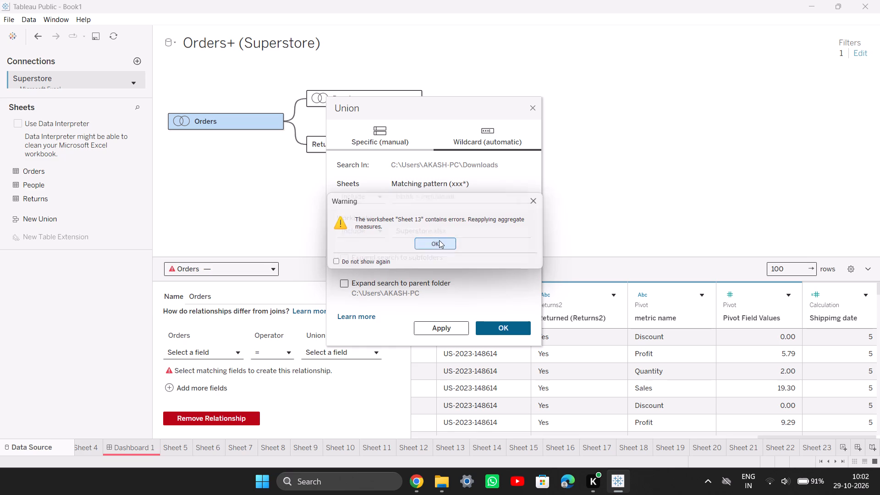
{"action": "left_click", "coordinate": [435, 245]}
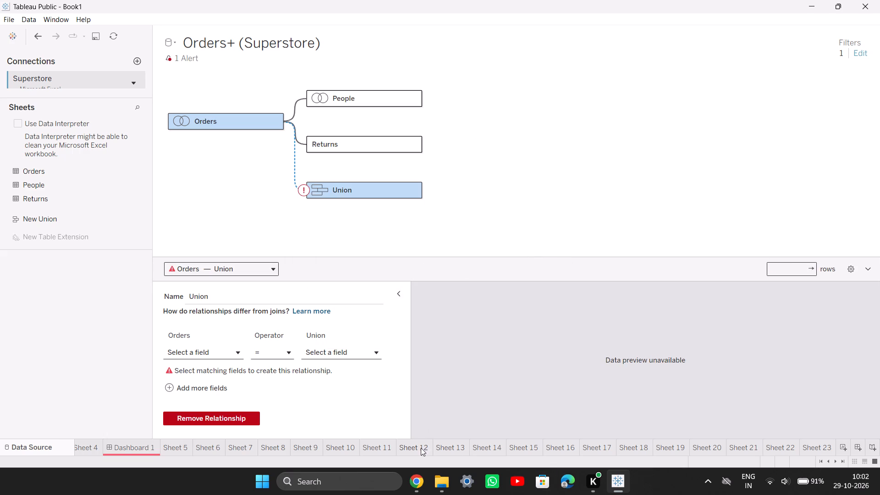
Open Sheet 13 and delete it from the workbook.
{"action": "left_click", "coordinate": [456, 448]}
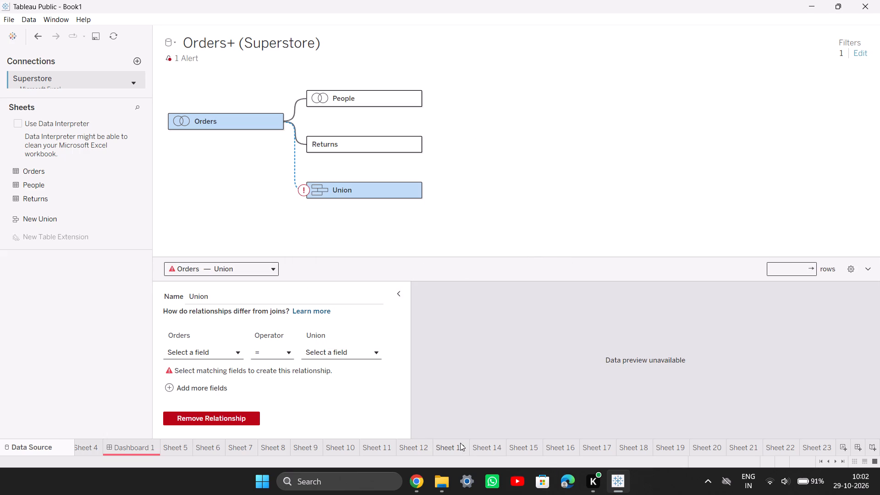
{"action": "left_click", "coordinate": [449, 453]}
{"action": "left_click", "coordinate": [450, 447]}
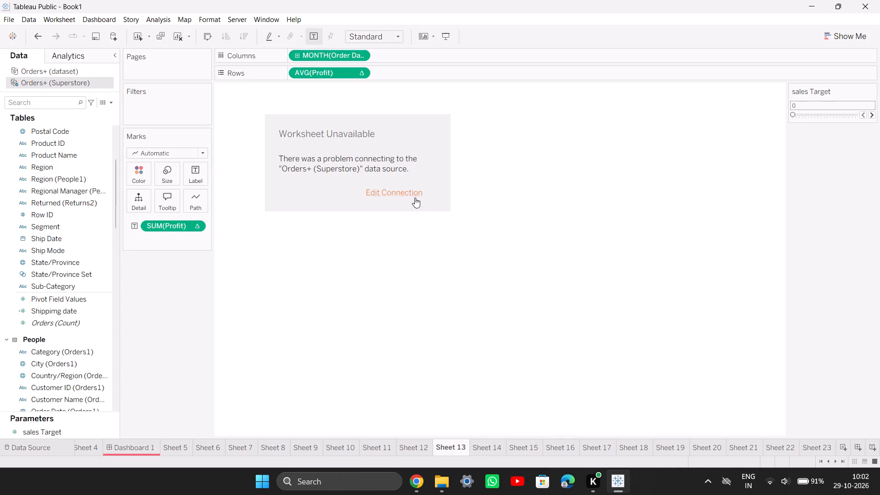
{"action": "scroll", "coordinate": [374, 222], "scroll_direction": "up", "scroll_amount": 2}
{"action": "right_click_drag", "start_coordinate": [445, 444], "coordinate": [446, 439]}
{"action": "right_click_drag", "start_coordinate": [455, 447], "coordinate": [448, 446]}
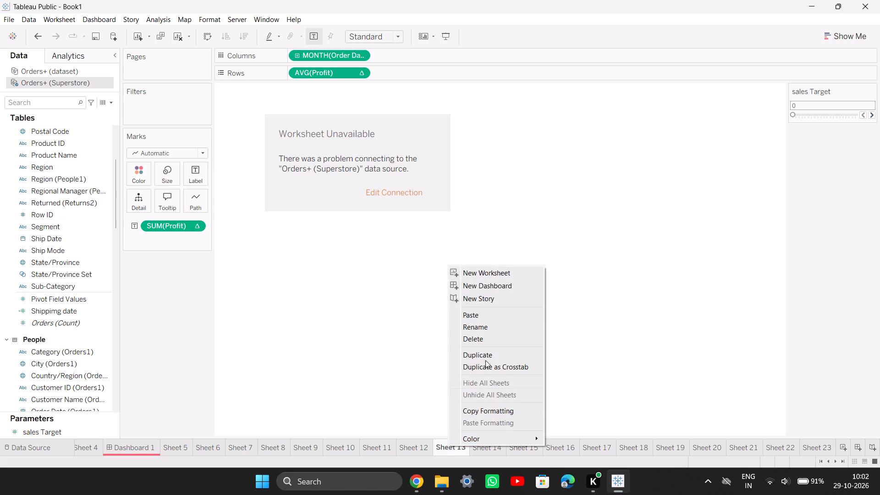
{"action": "left_click", "coordinate": [488, 339]}
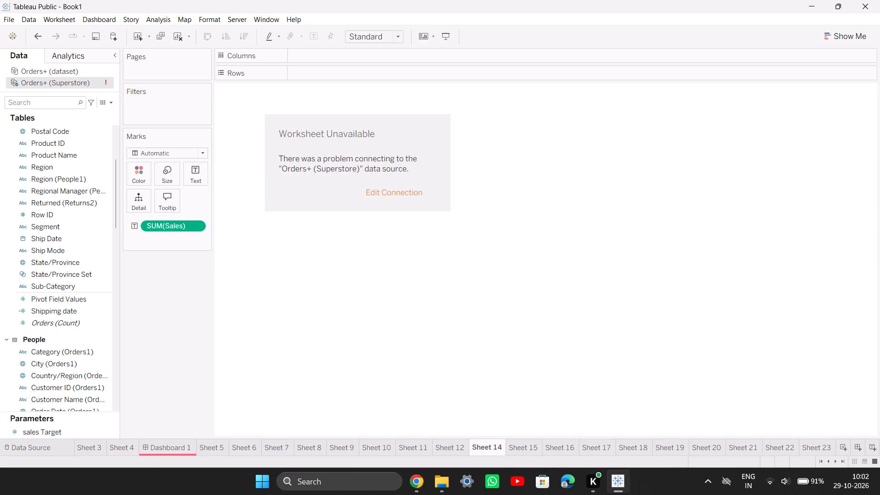
Look at Sheet 15, and delete Sheet 19 from the workbook.
{"action": "left_click", "coordinate": [524, 445]}
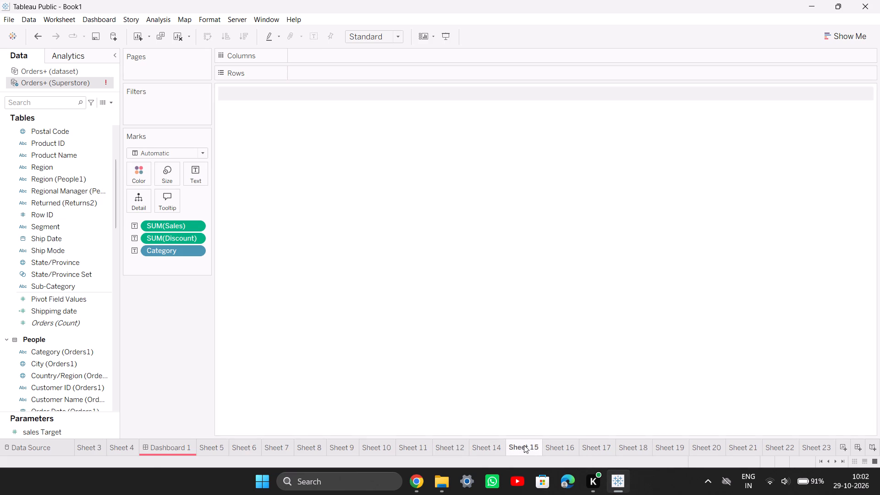
{"action": "left_click", "coordinate": [673, 444]}
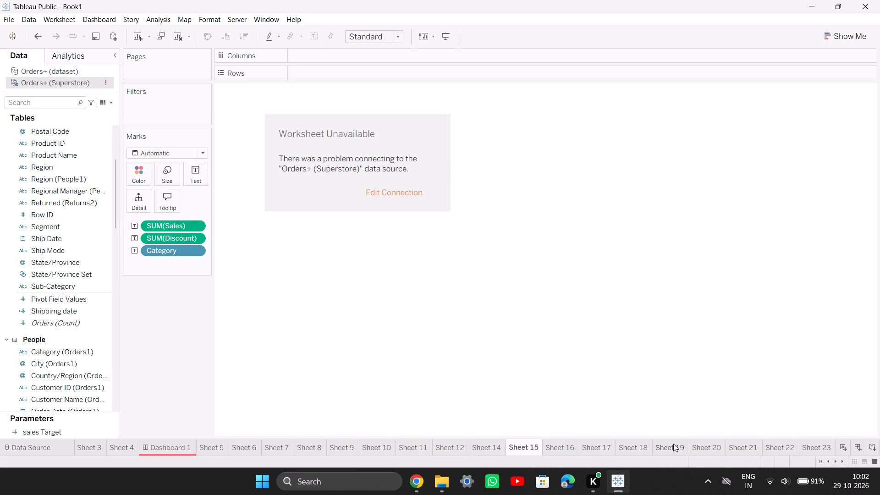
{"action": "right_click", "coordinate": [673, 445]}
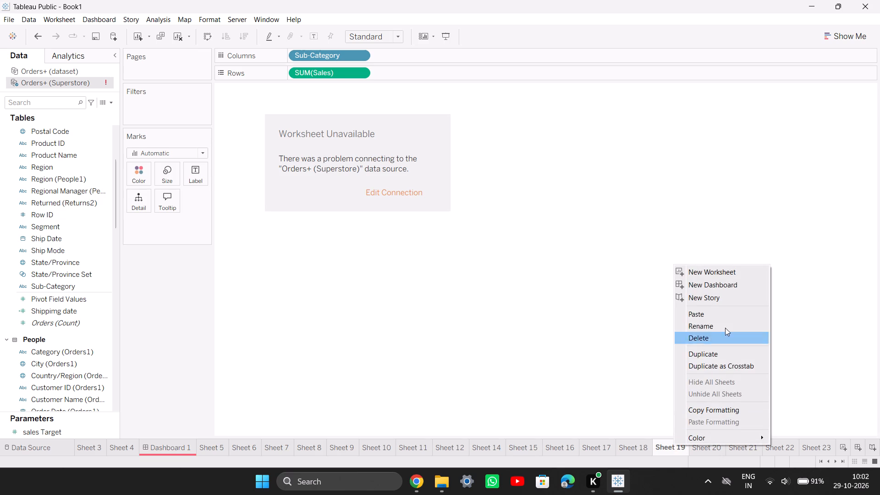
{"action": "left_click", "coordinate": [711, 337]}
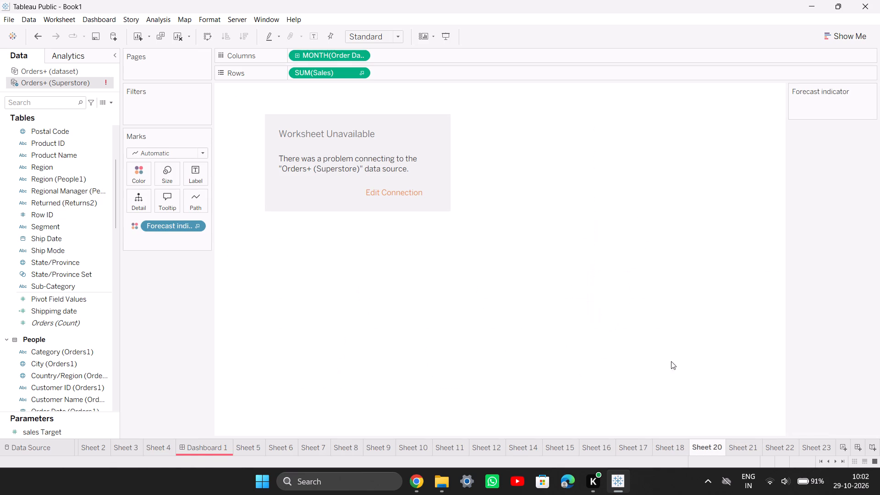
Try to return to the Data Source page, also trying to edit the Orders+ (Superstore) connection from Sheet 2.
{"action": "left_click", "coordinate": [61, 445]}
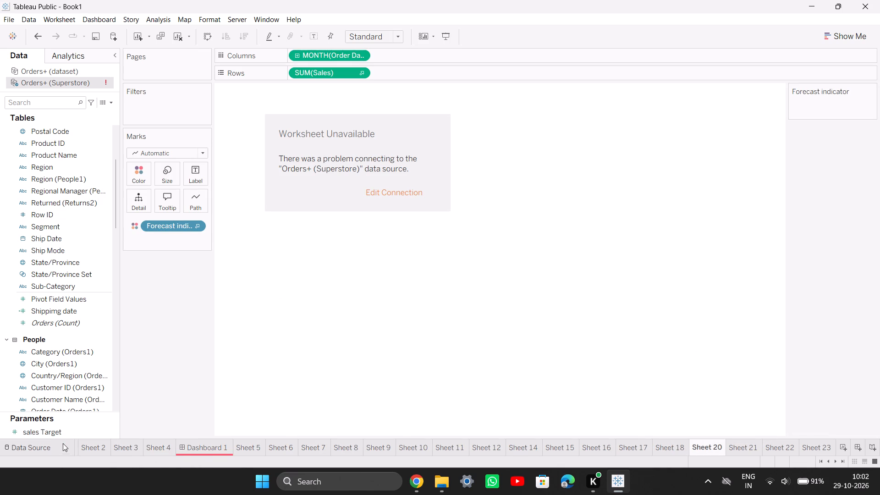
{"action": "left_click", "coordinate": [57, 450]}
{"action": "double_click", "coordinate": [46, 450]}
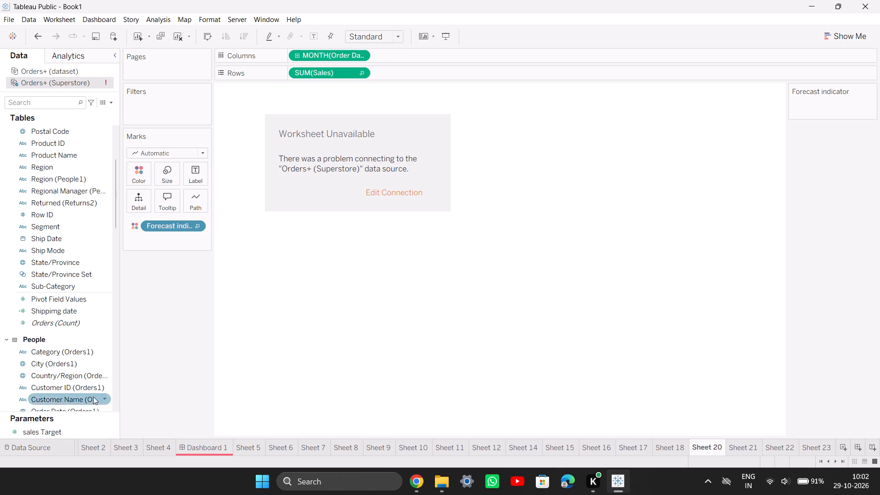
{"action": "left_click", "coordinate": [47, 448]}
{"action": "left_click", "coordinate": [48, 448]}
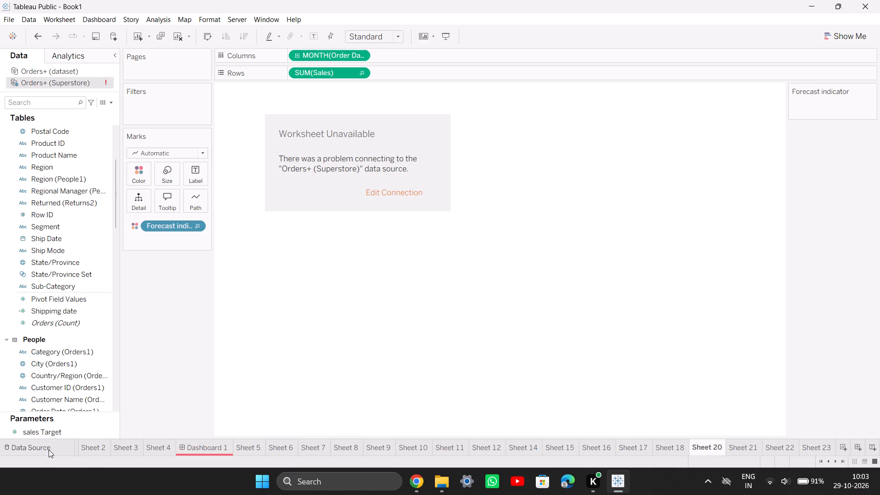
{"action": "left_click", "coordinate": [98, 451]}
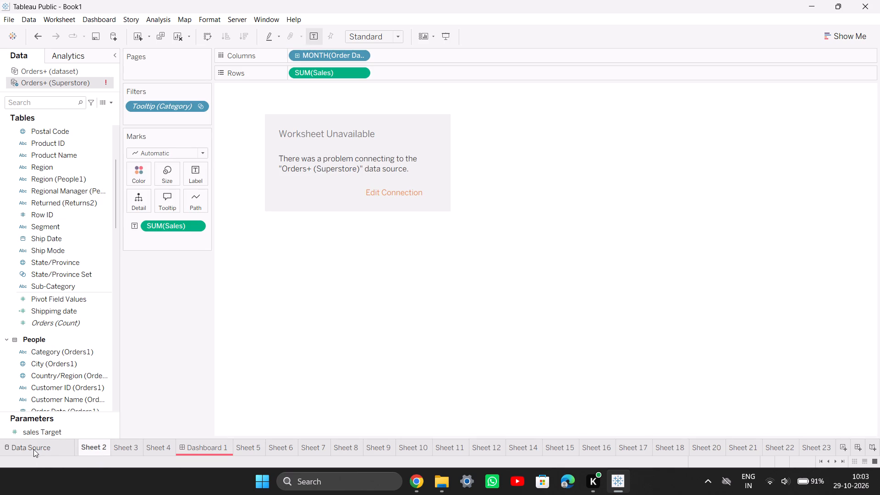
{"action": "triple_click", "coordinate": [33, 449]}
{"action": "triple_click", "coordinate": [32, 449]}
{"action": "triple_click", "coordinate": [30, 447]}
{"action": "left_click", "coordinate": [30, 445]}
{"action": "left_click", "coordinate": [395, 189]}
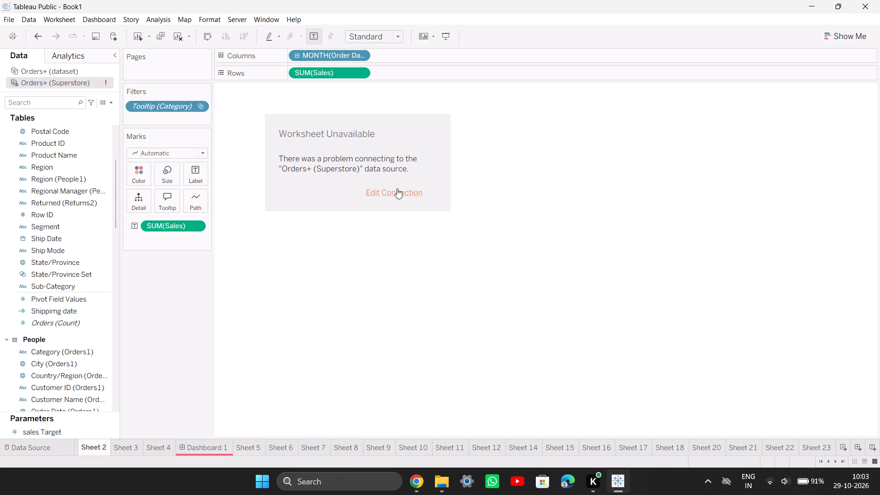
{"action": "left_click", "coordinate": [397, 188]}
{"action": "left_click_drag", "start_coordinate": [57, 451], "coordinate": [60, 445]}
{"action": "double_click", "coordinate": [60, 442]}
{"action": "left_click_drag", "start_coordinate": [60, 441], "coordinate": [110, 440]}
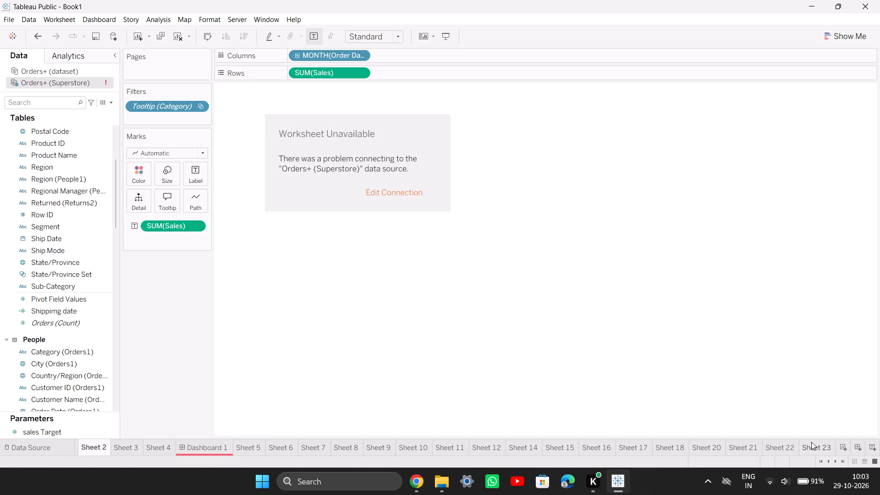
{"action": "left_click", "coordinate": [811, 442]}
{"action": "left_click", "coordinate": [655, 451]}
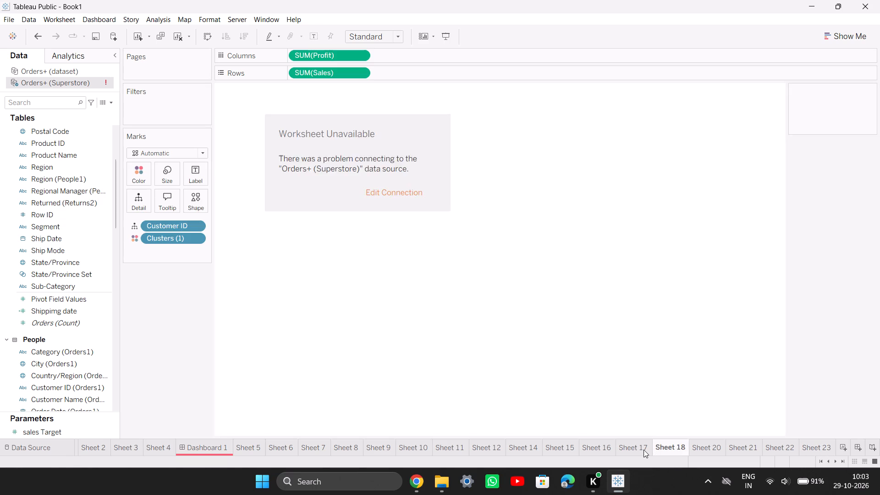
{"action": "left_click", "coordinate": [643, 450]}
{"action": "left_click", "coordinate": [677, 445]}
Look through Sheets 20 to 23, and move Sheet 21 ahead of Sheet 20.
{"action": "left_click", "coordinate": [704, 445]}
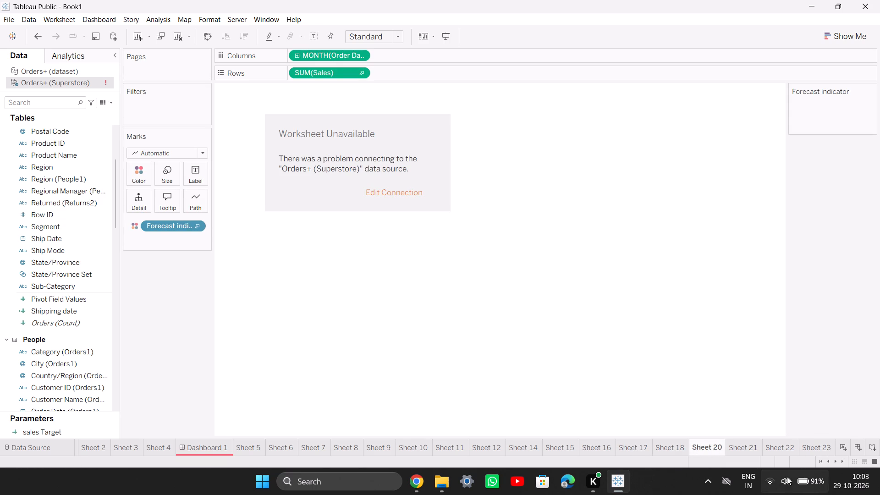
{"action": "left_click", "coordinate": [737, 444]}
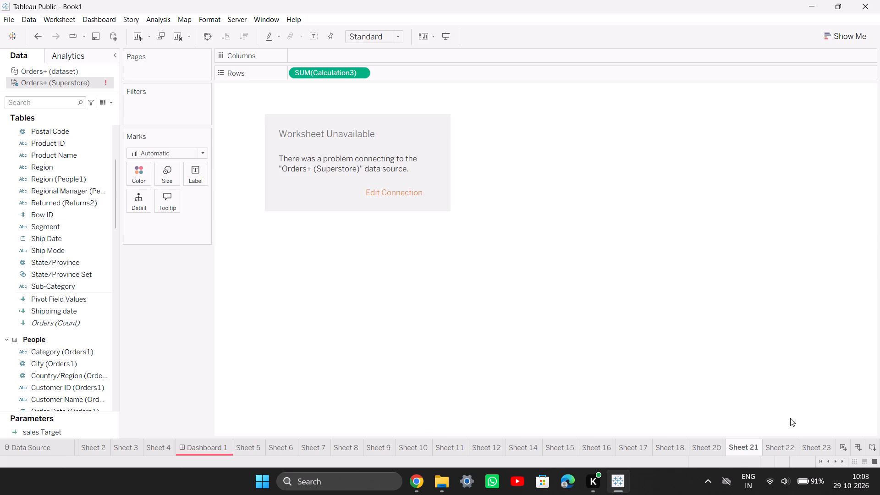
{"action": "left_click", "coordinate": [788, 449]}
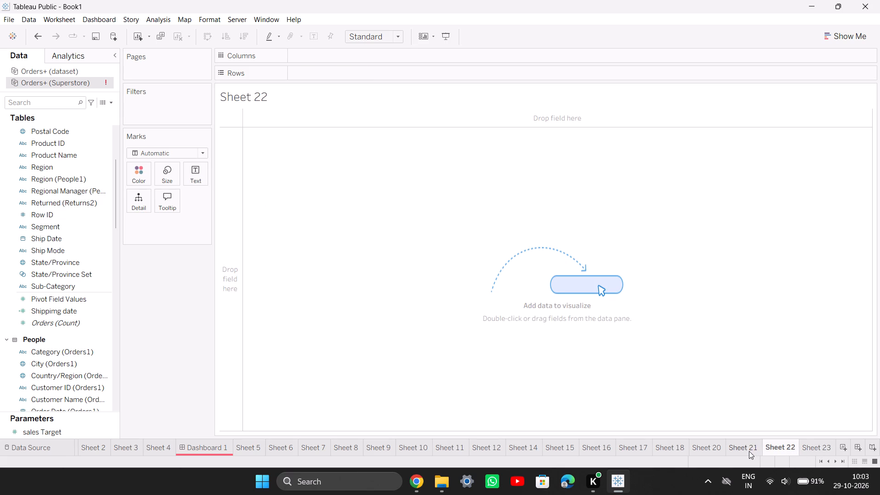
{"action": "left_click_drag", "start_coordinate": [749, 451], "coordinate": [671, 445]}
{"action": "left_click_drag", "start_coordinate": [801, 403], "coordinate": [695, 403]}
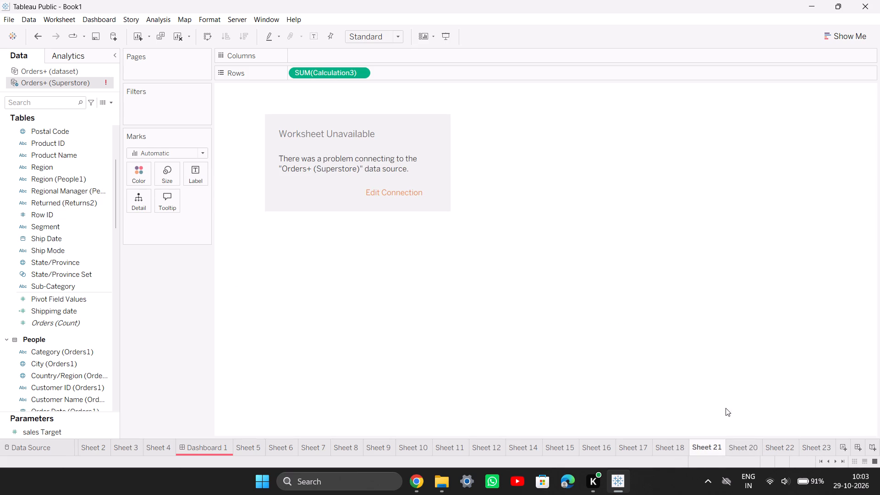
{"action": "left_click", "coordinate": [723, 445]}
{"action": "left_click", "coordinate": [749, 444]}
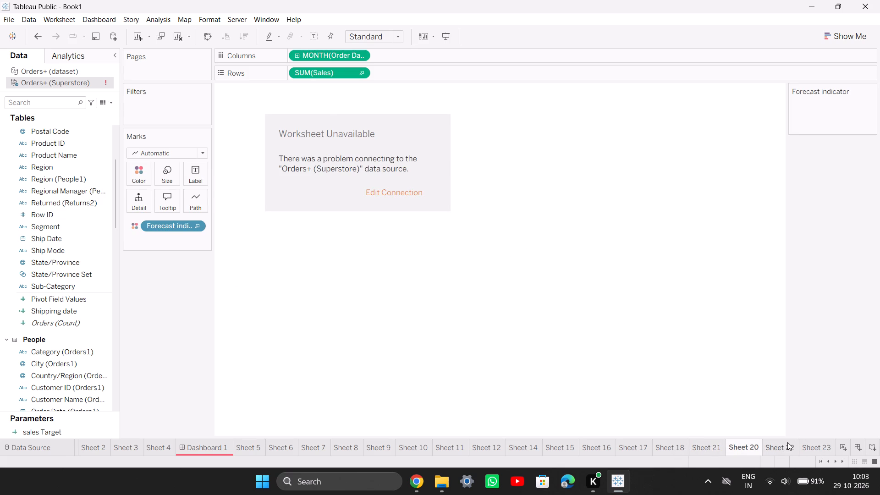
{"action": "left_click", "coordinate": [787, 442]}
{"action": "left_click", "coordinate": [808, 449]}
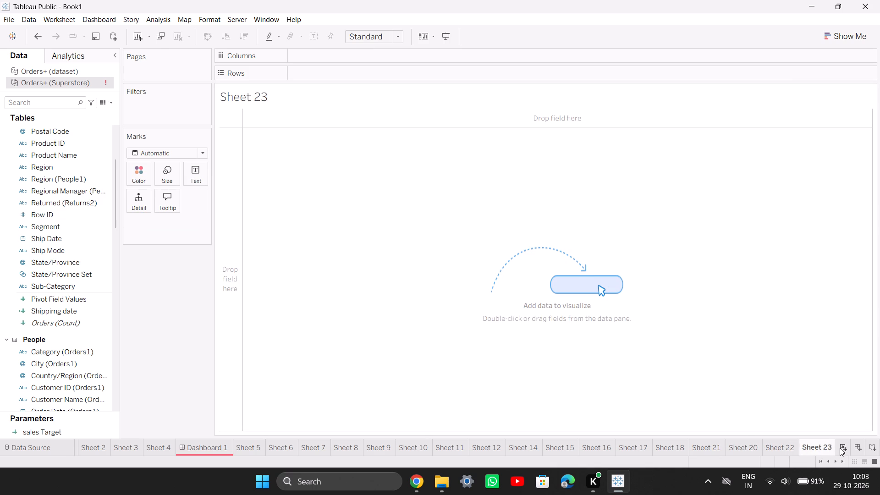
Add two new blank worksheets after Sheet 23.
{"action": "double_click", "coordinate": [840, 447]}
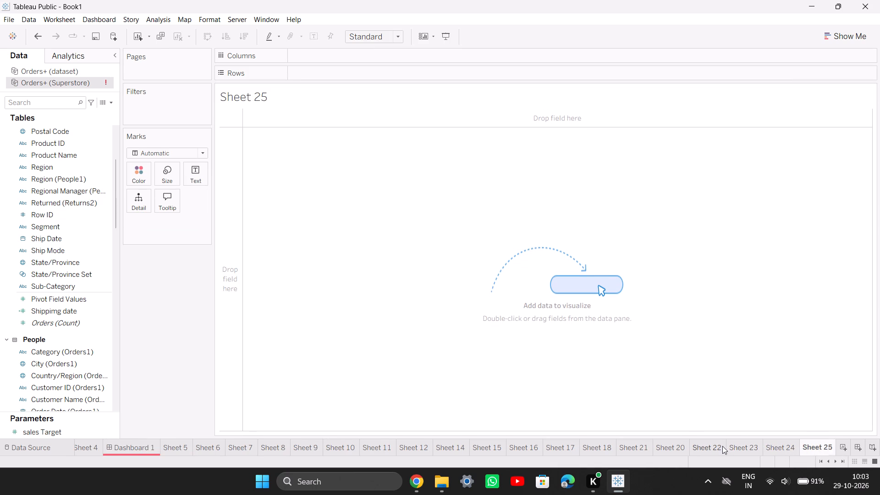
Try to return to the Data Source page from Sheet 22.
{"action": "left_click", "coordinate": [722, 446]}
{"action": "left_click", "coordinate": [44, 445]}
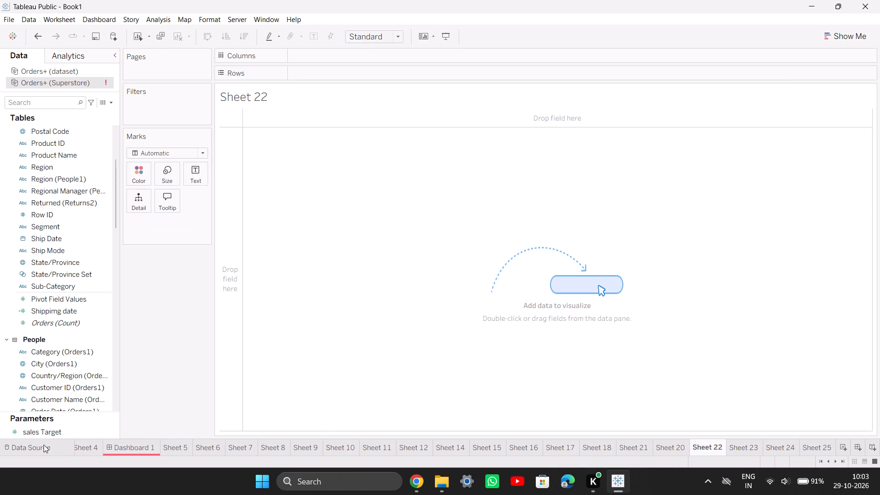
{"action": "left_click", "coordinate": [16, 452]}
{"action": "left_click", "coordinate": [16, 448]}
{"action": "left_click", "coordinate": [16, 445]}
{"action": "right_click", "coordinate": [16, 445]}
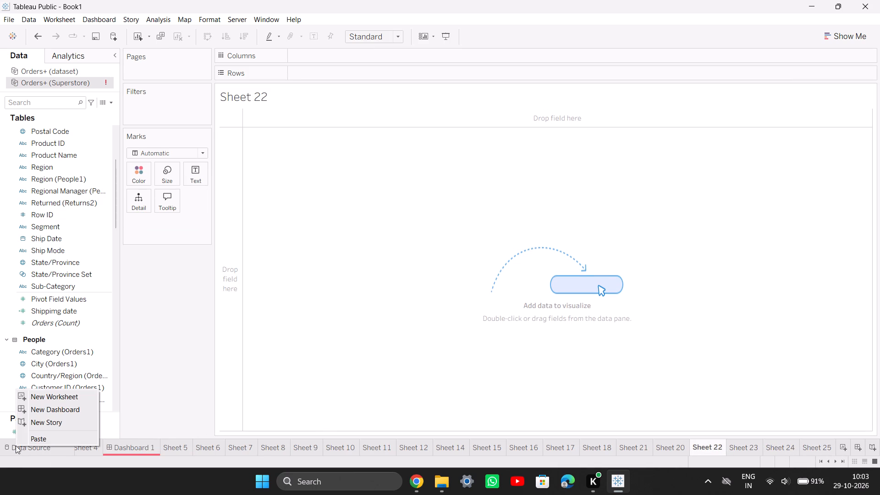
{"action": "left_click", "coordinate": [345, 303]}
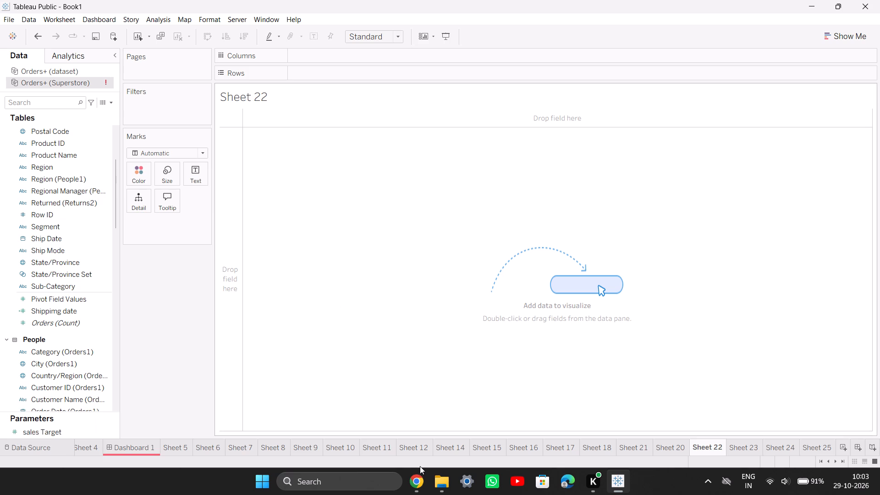
Undo all available workbook changes, including the added worksheets, sheet reordering, sheet deletions, wildcard union and Calculation3 field.
{"action": "left_click", "coordinate": [32, 38]}
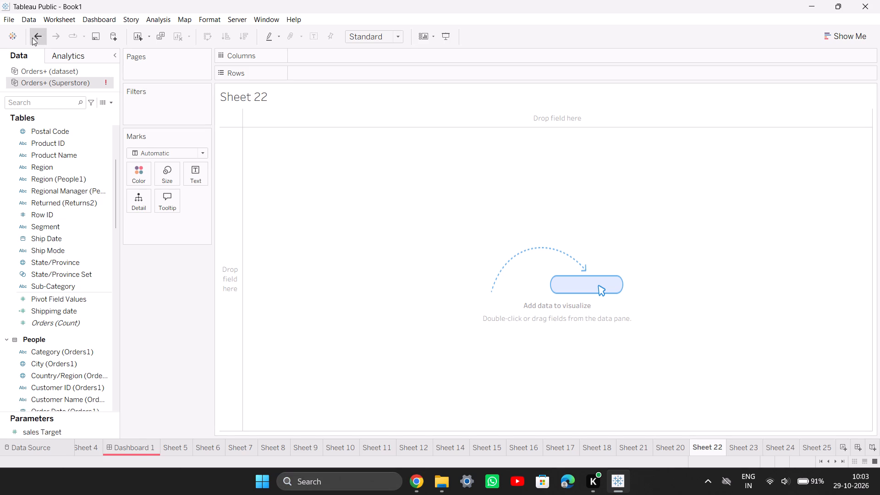
{"action": "triple_click", "coordinate": [33, 37]}
{"action": "left_click", "coordinate": [33, 37]}
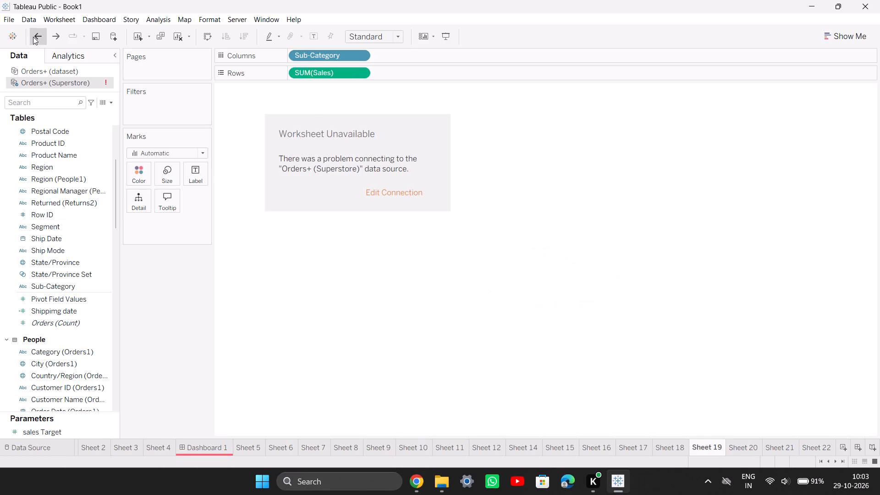
{"action": "left_click", "coordinate": [33, 37]}
{"action": "left_click", "coordinate": [33, 37]}
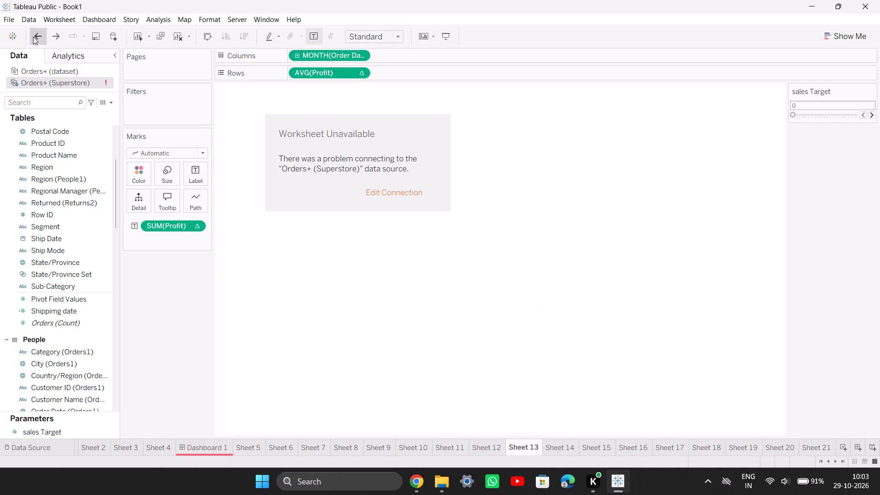
{"action": "left_click", "coordinate": [33, 37]}
{"action": "left_click", "coordinate": [33, 37]}
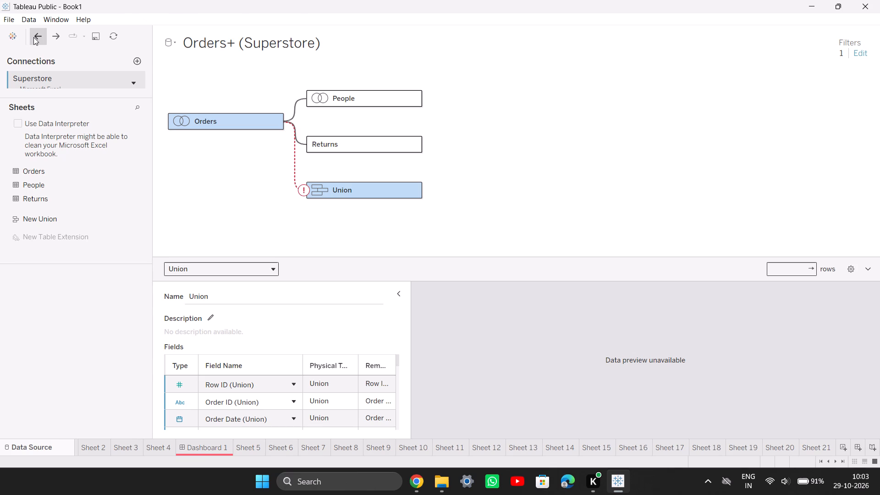
{"action": "left_click", "coordinate": [33, 37]}
{"action": "left_click", "coordinate": [33, 37]}
{"action": "left_click", "coordinate": [33, 37]}
{"action": "left_click", "coordinate": [33, 37]}
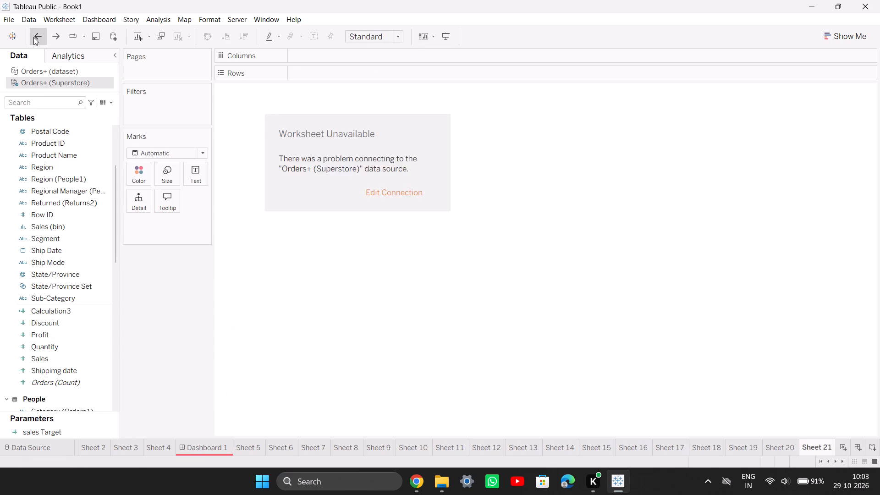
{"action": "left_click", "coordinate": [34, 37]}
{"action": "left_click", "coordinate": [35, 37]}
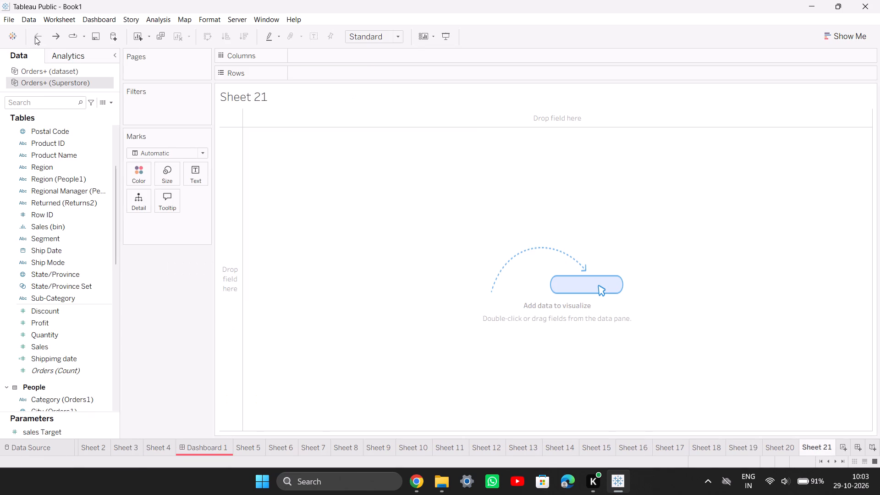
{"action": "left_click", "coordinate": [35, 37]}
{"action": "left_click", "coordinate": [35, 37]}
Open Sheet 5 to check its chart.
{"action": "left_click", "coordinate": [261, 444]}
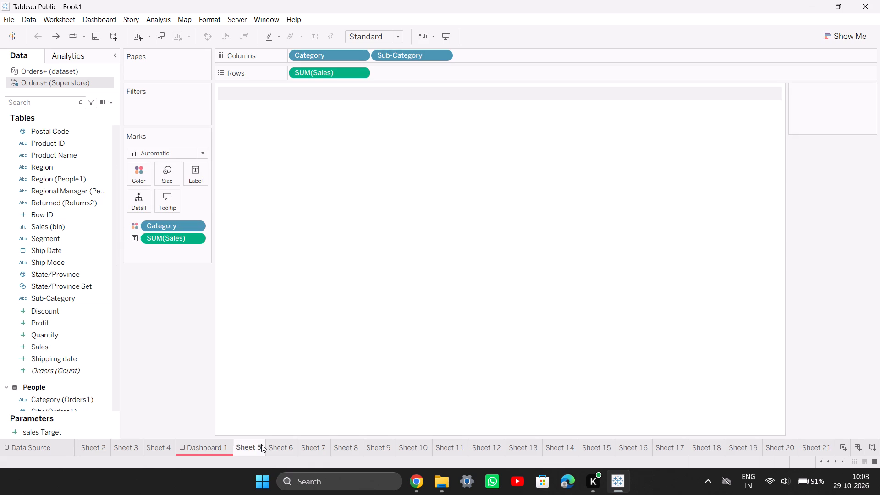
On the Data Source page, add a wildcard union related to Orders, including all sheets and the workbook Superstore.xlsx.
{"action": "left_click", "coordinate": [58, 443]}
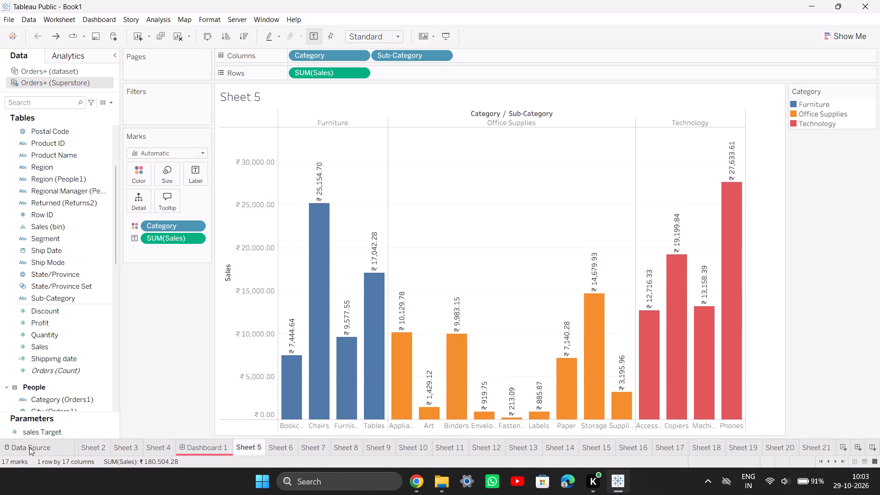
{"action": "left_click", "coordinate": [29, 447]}
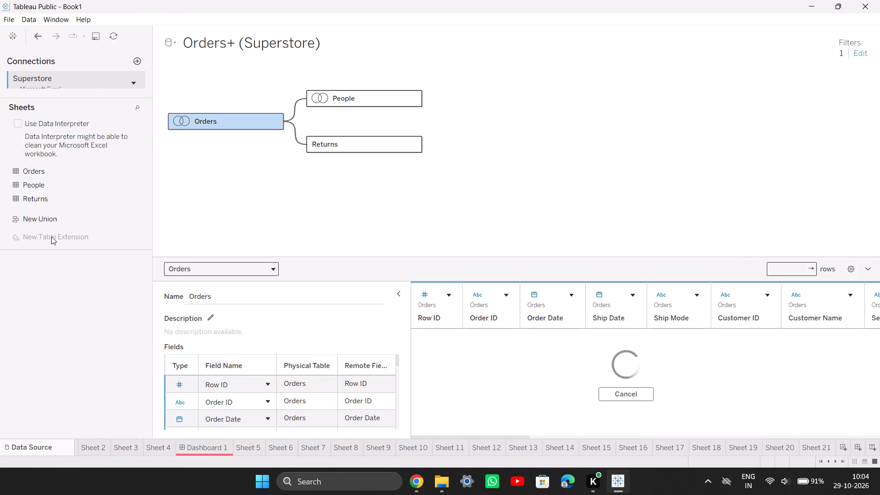
{"action": "left_click_drag", "start_coordinate": [59, 217], "coordinate": [242, 154]}
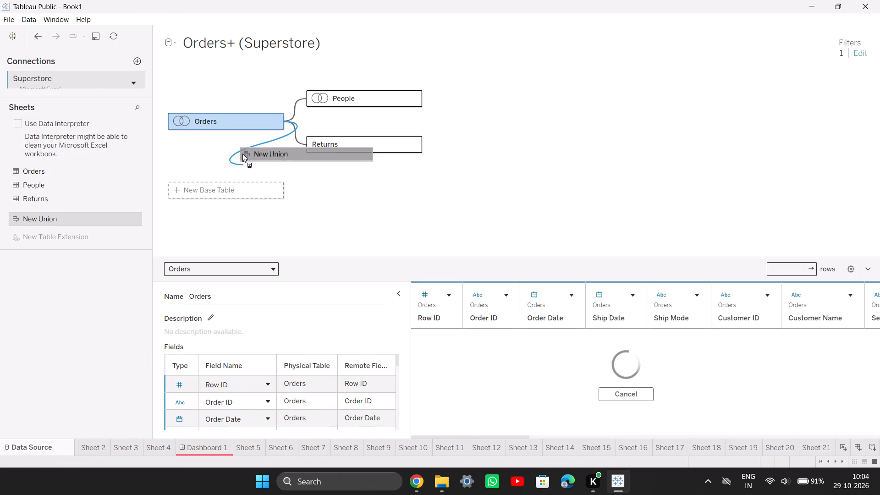
{"action": "left_click_drag", "start_coordinate": [242, 154], "coordinate": [249, 169]}
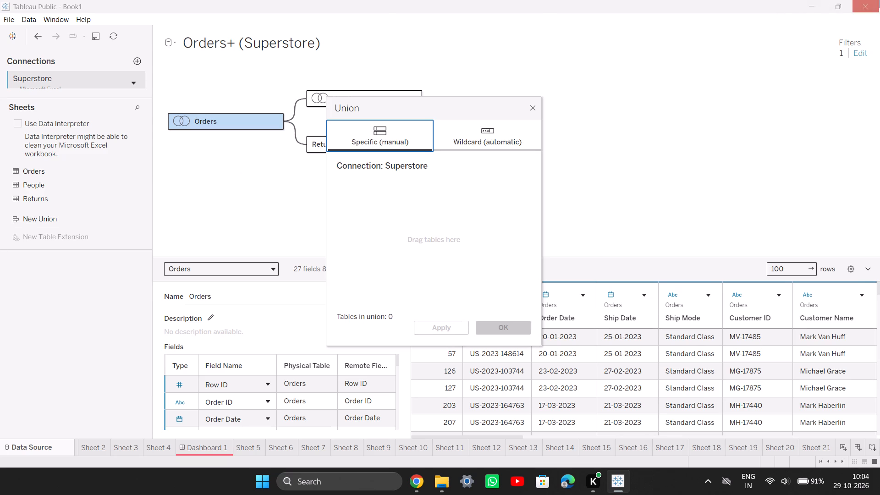
{"action": "left_click", "coordinate": [507, 142]}
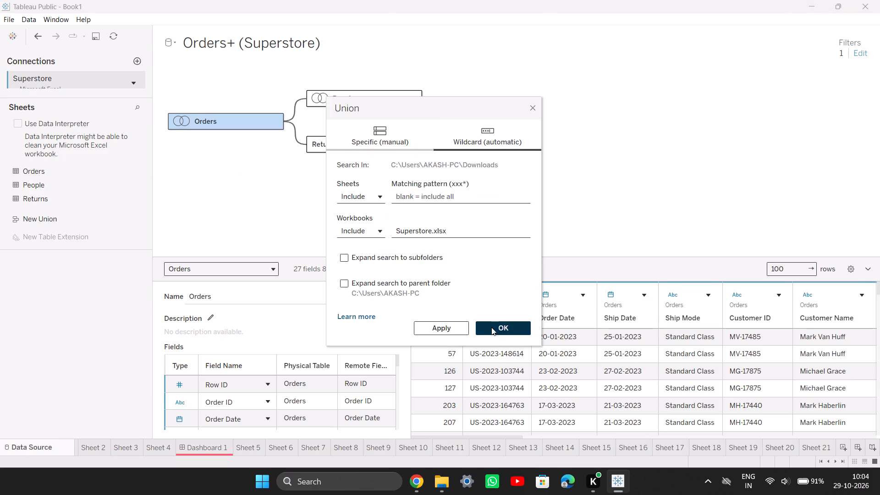
{"action": "left_click", "coordinate": [448, 323]}
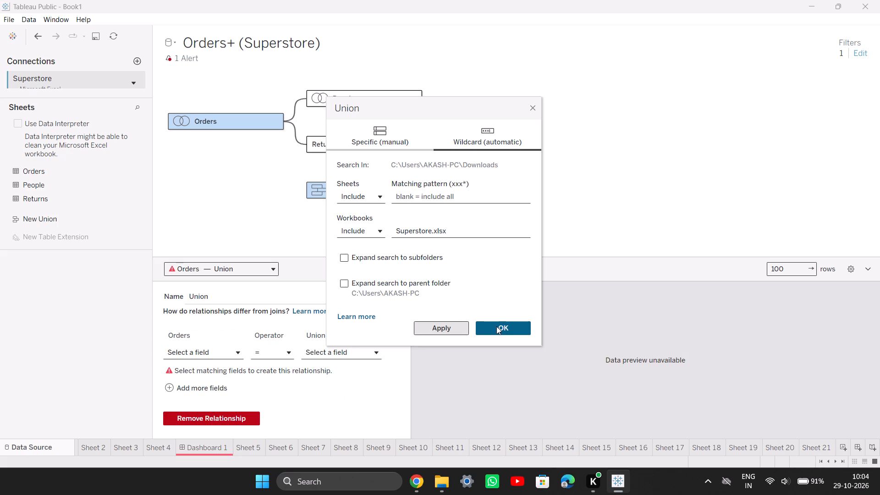
{"action": "left_click", "coordinate": [496, 326]}
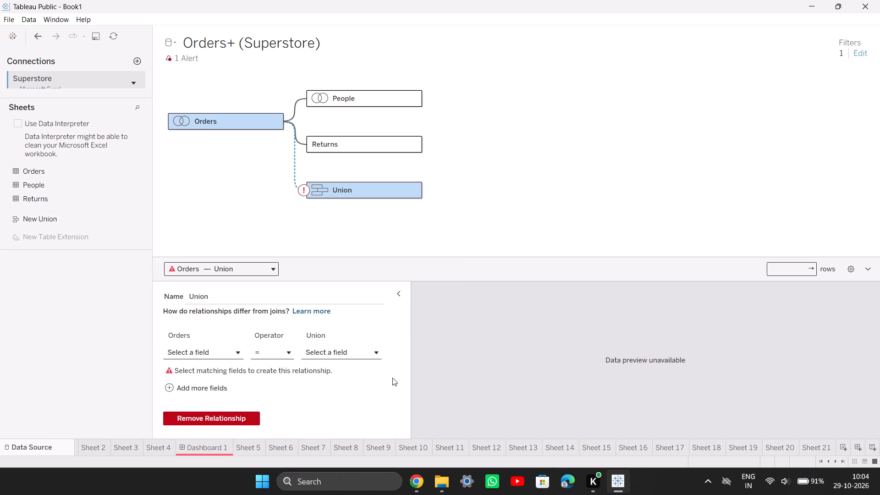
Relate the Orders table to the Union table by matching Customer ID = Customer ID (Union).
{"action": "left_click", "coordinate": [241, 353]}
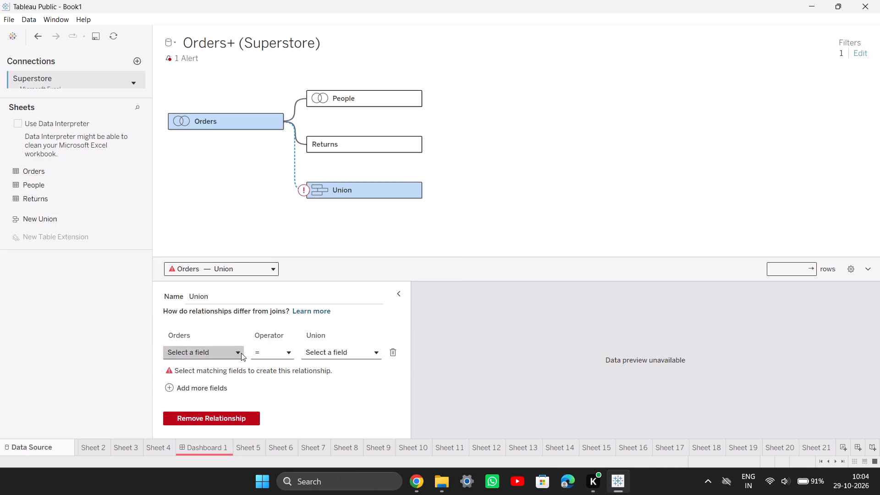
{"action": "left_click", "coordinate": [227, 302]}
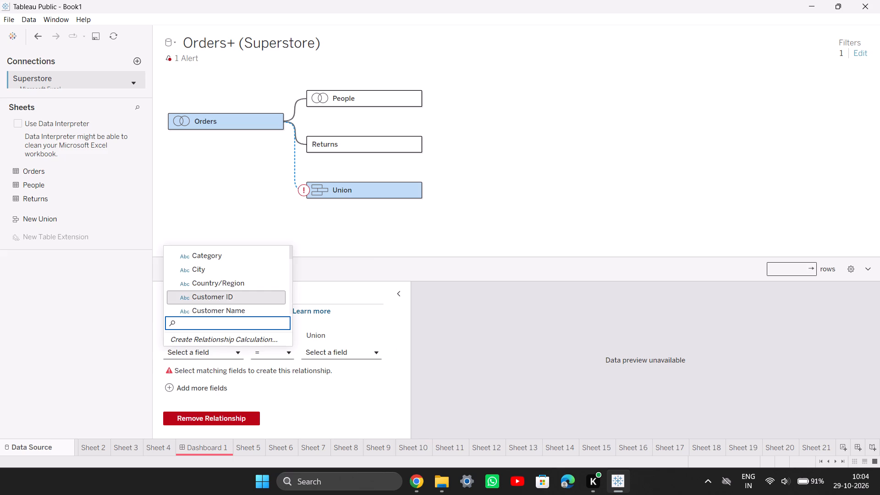
{"action": "left_click", "coordinate": [356, 350]}
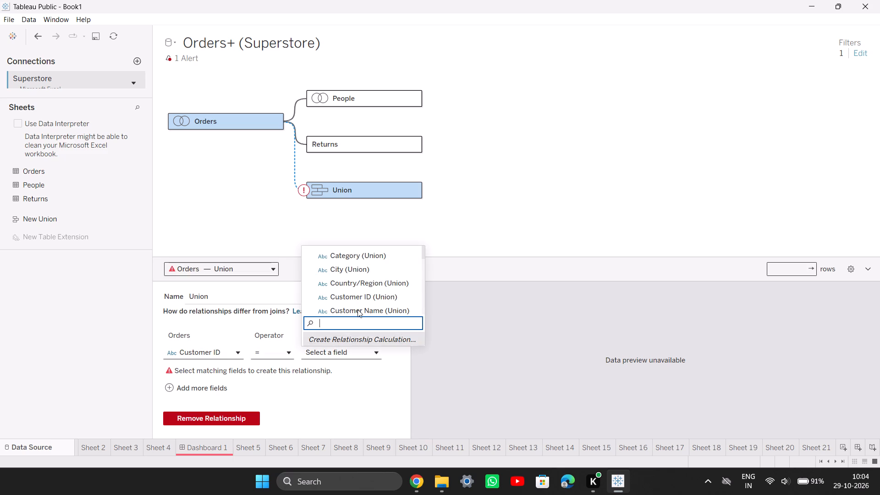
{"action": "left_click", "coordinate": [350, 296]}
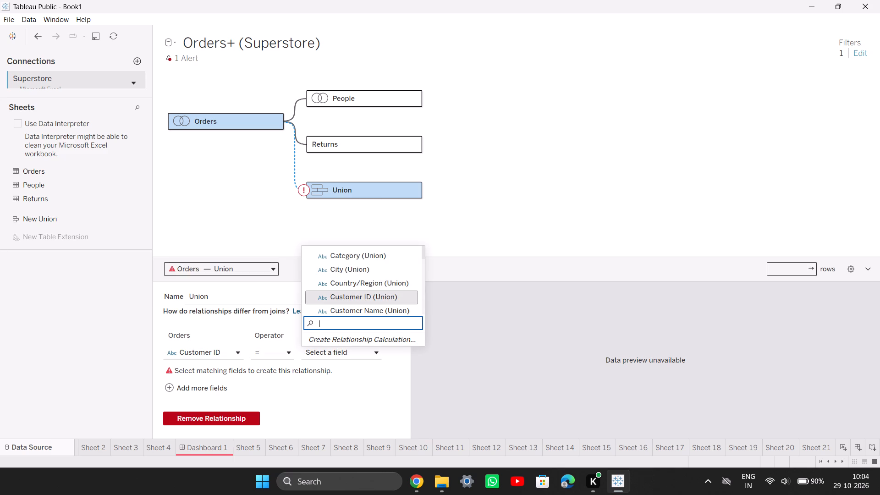
{"action": "left_click", "coordinate": [371, 303]}
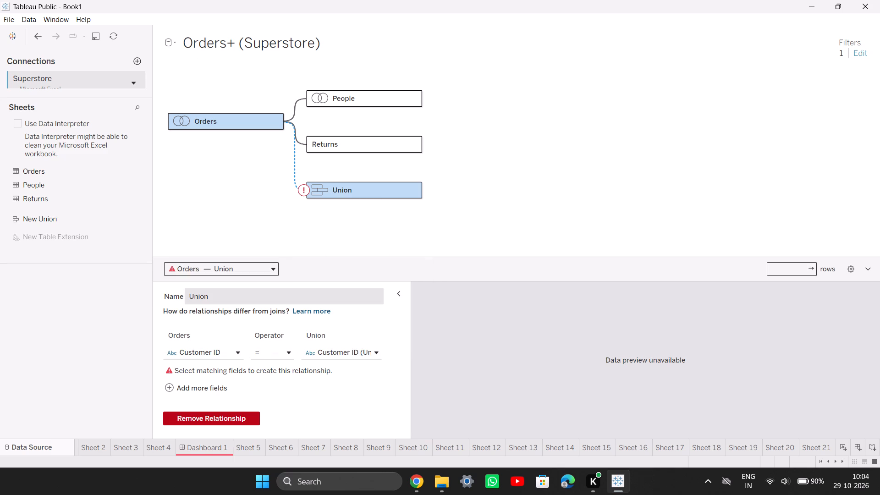
{"action": "scroll", "coordinate": [277, 390], "scroll_direction": "down", "scroll_amount": 3}
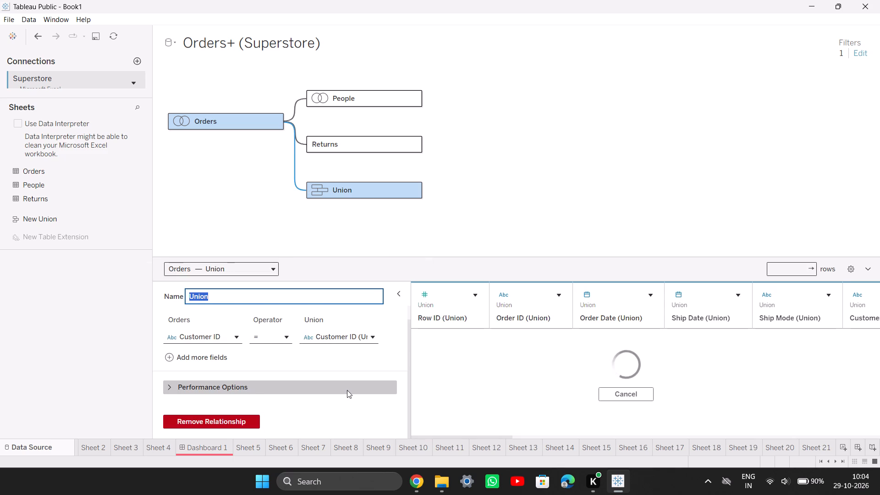
{"action": "scroll", "coordinate": [347, 388], "scroll_direction": "up", "scroll_amount": 5}
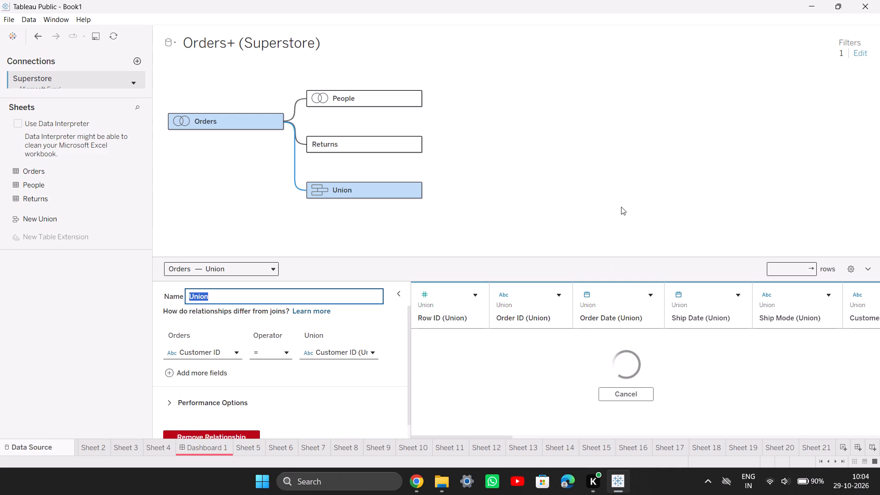
{"action": "left_click", "coordinate": [621, 207]}
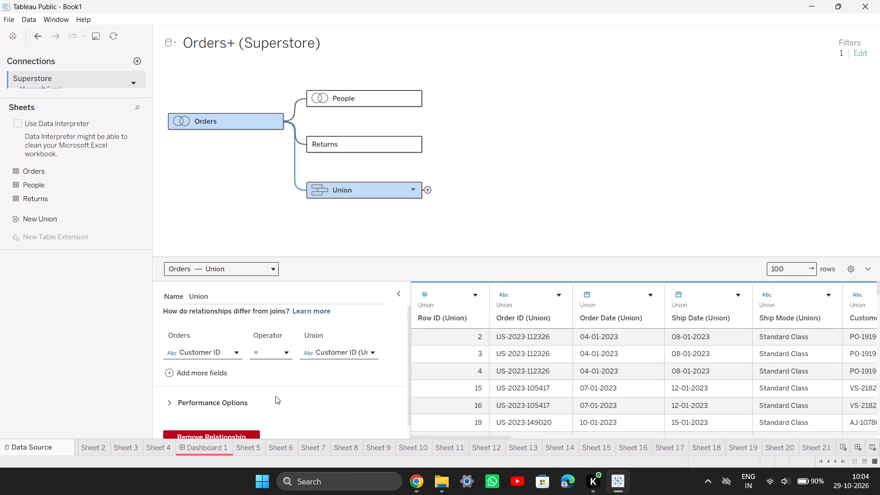
Open Sheet 2, Sheet 20 and Sheet 21 to check that the worksheets are still available.
{"action": "left_click", "coordinate": [258, 452]}
{"action": "left_click", "coordinate": [106, 445]}
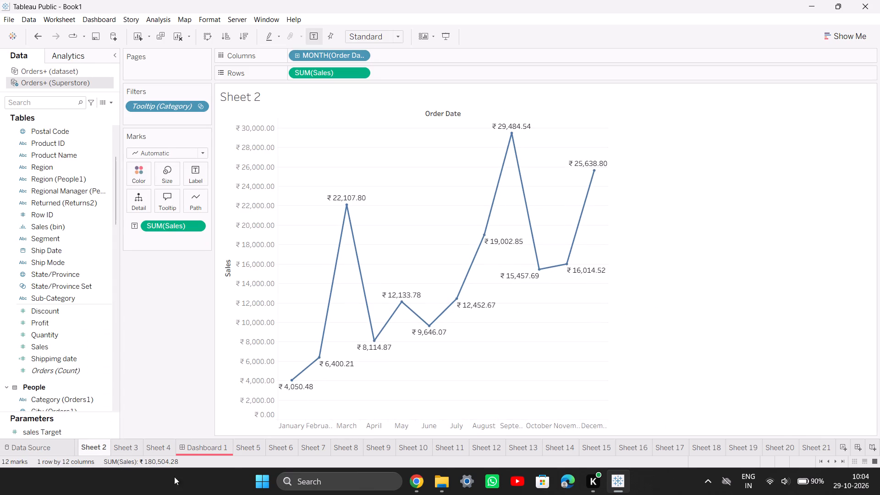
{"action": "left_click", "coordinate": [773, 447]}
{"action": "left_click", "coordinate": [812, 445]}
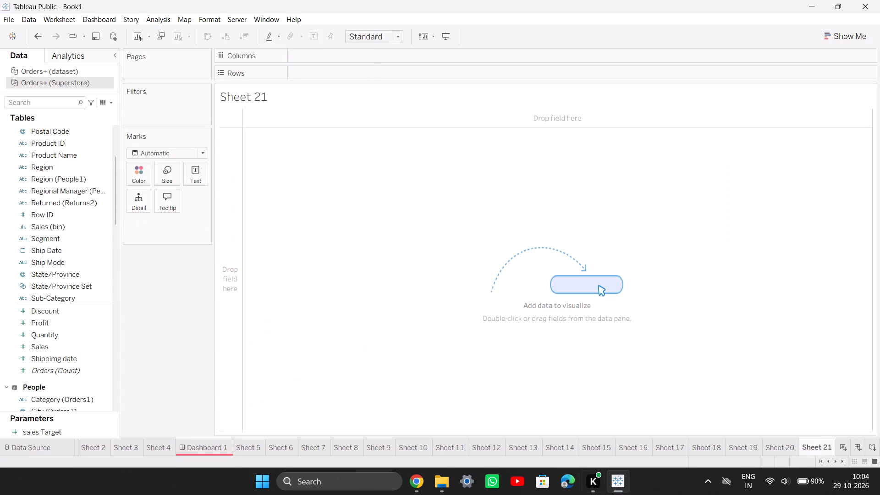
In Tableau Practical.pdf, review the 9.C wildcard union example and the 9.D cross-database join instructions.
{"action": "left_click", "coordinate": [408, 478]}
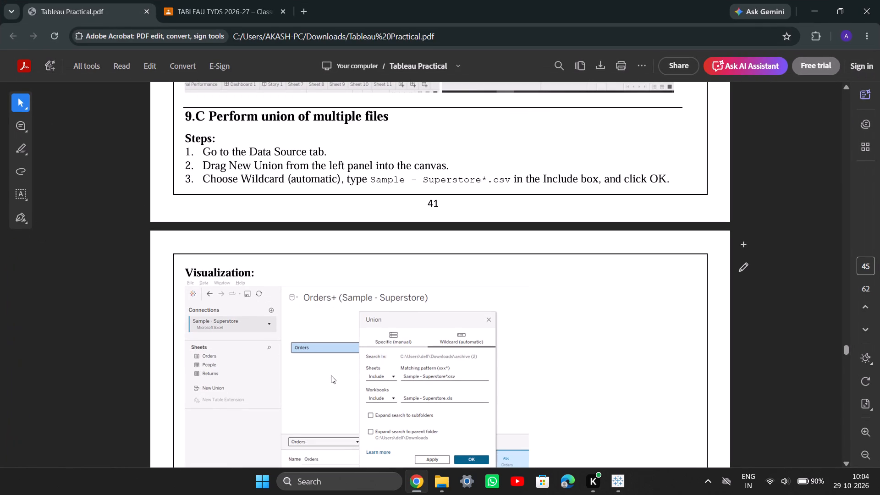
{"action": "scroll", "coordinate": [342, 376], "scroll_direction": "down", "scroll_amount": 1}
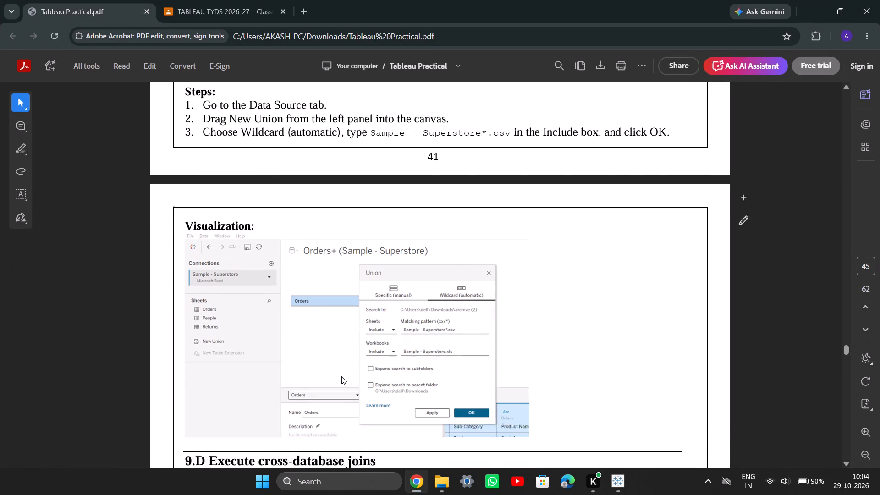
{"action": "scroll", "coordinate": [343, 373], "scroll_direction": "down", "scroll_amount": 1}
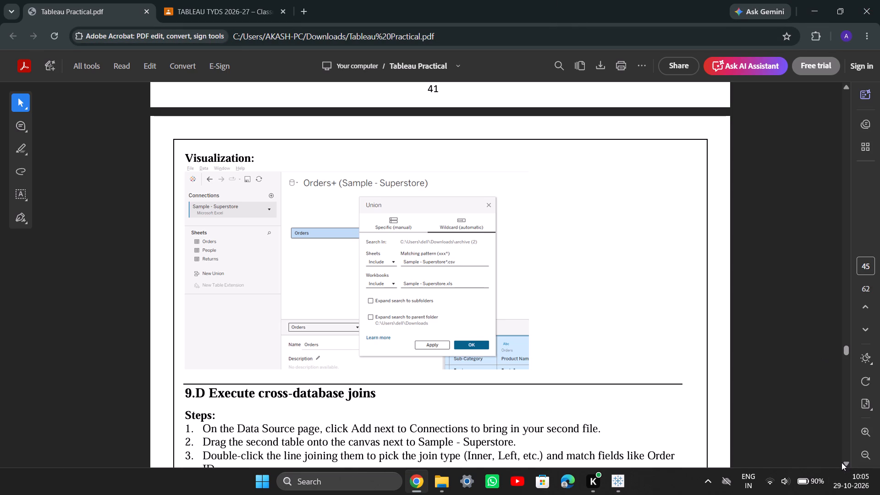
{"action": "left_click_drag", "start_coordinate": [879, 494], "coordinate": [860, 494]}
{"action": "left_click_drag", "start_coordinate": [6, 82], "coordinate": [162, 494]}
{"action": "scroll", "coordinate": [457, 338], "scroll_direction": "down", "scroll_amount": 5}
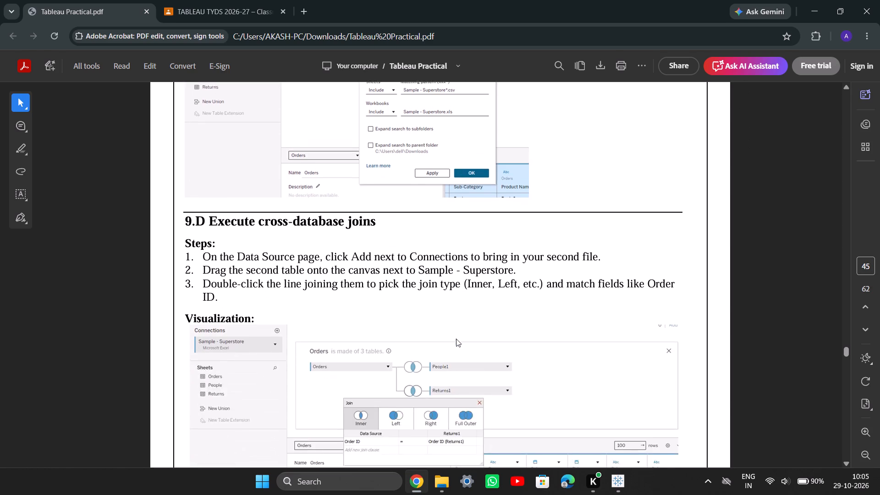
{"action": "scroll", "coordinate": [456, 339], "scroll_direction": "down", "scroll_amount": 1}
{"action": "scroll", "coordinate": [456, 339], "scroll_direction": "up", "scroll_amount": 2}
{"action": "scroll", "coordinate": [447, 342], "scroll_direction": "down", "scroll_amount": 1}
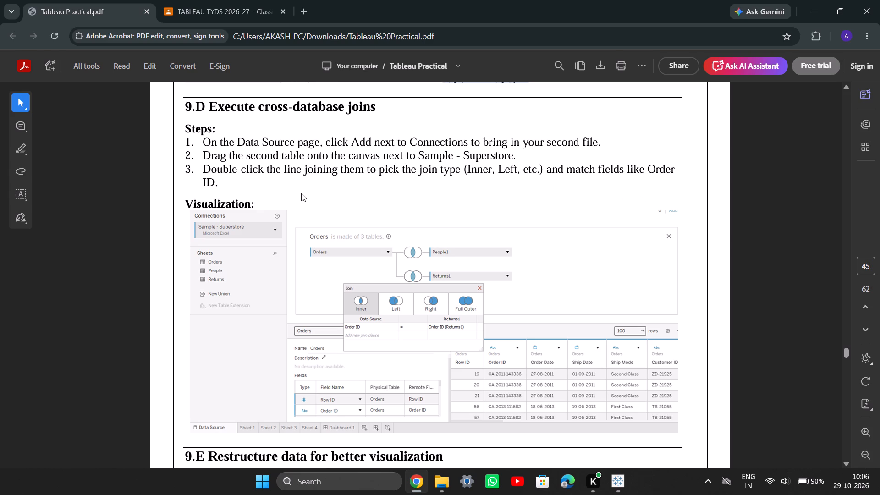
Compare the 9.D join example with the 9.E instructions on geographic types, hierarchies and groups.
{"action": "scroll", "coordinate": [432, 286], "scroll_direction": "down", "scroll_amount": 5}
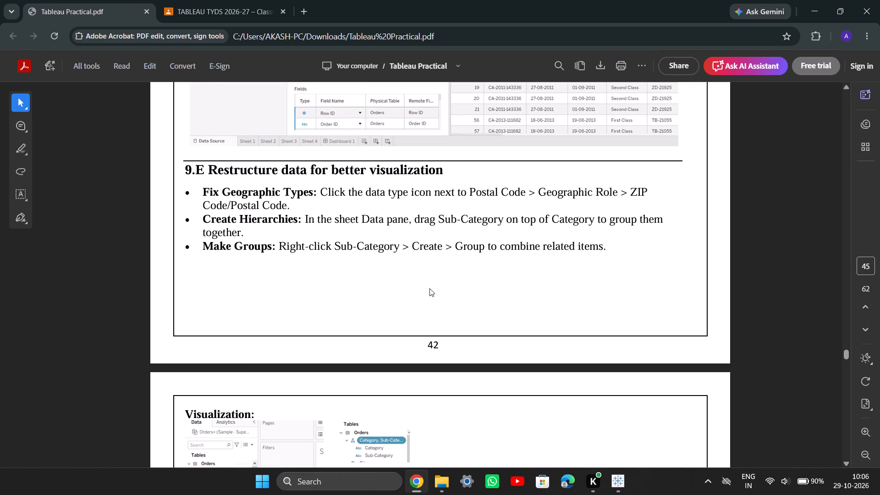
{"action": "scroll", "coordinate": [429, 288], "scroll_direction": "down", "scroll_amount": 5}
{"action": "scroll", "coordinate": [429, 288], "scroll_direction": "up", "scroll_amount": 14}
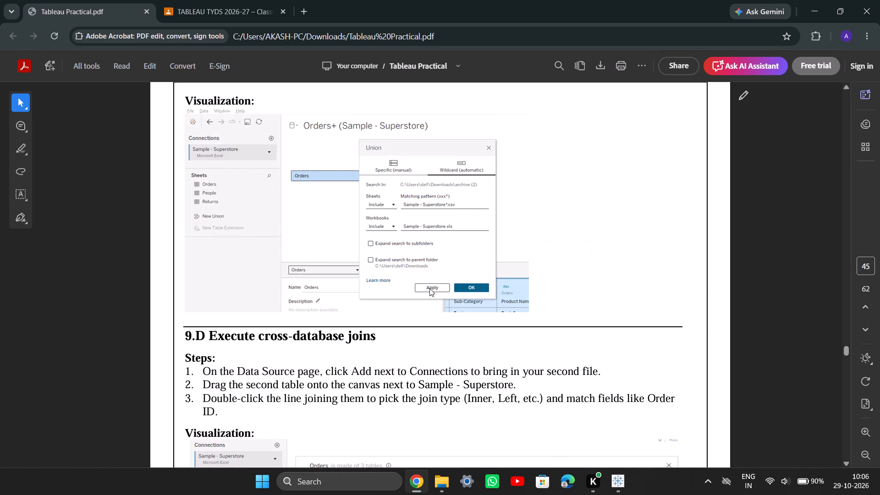
{"action": "scroll", "coordinate": [363, 345], "scroll_direction": "down", "scroll_amount": 3}
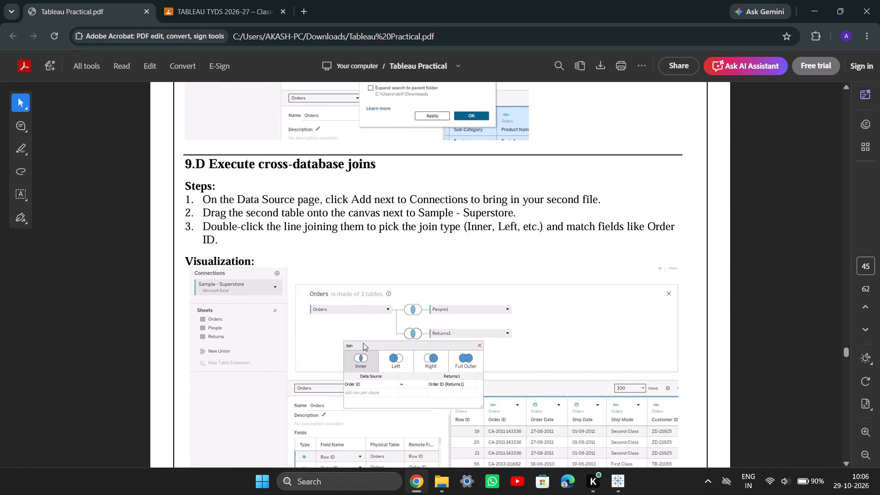
{"action": "scroll", "coordinate": [363, 343], "scroll_direction": "down", "scroll_amount": 4}
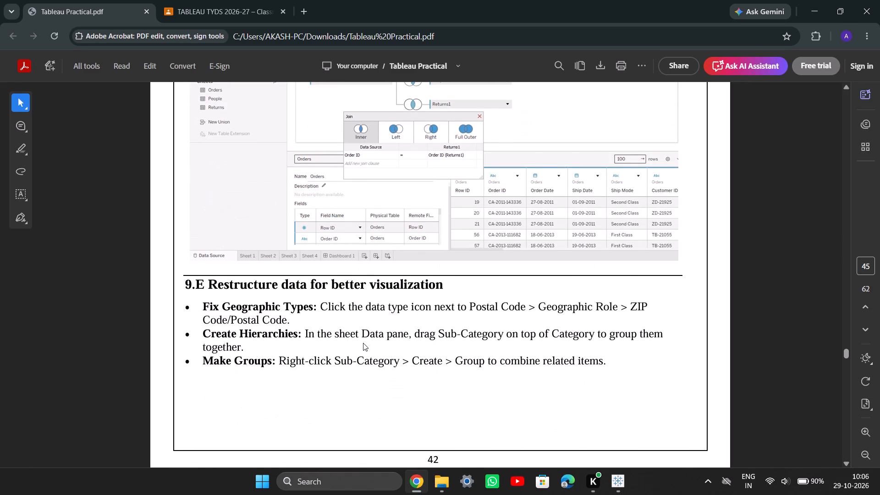
{"action": "scroll", "coordinate": [363, 343], "scroll_direction": "down", "scroll_amount": 1}
{"action": "scroll", "coordinate": [363, 343], "scroll_direction": "up", "scroll_amount": 3}
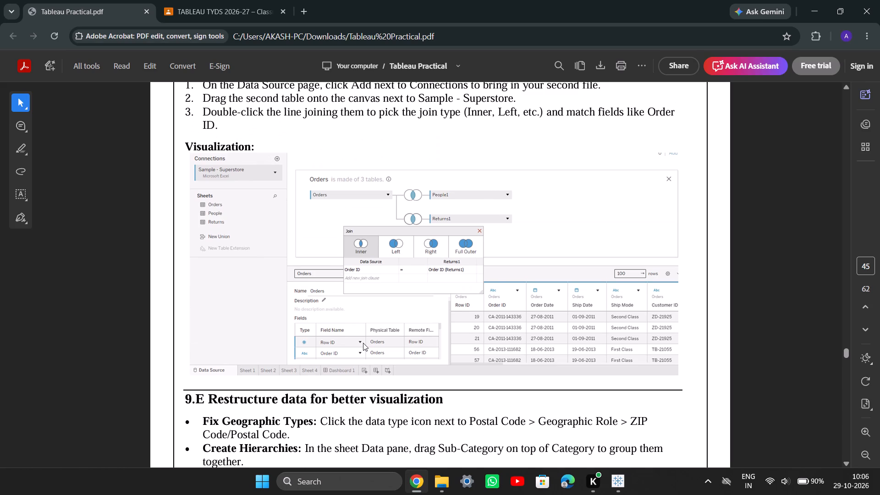
{"action": "scroll", "coordinate": [363, 343], "scroll_direction": "down", "scroll_amount": 5}
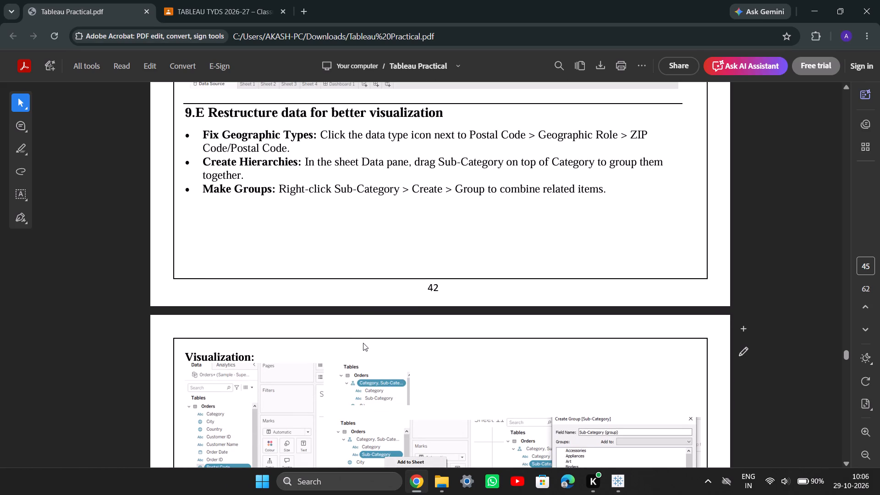
{"action": "scroll", "coordinate": [363, 343], "scroll_direction": "up", "scroll_amount": 2}
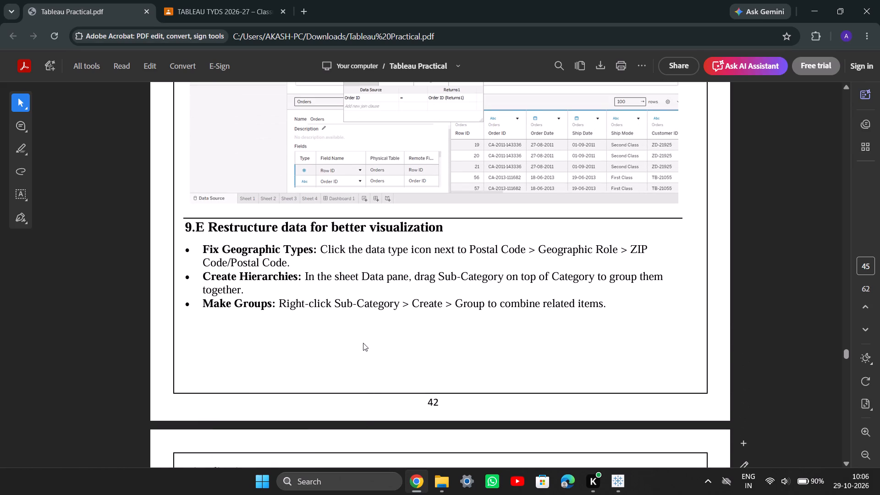
{"action": "scroll", "coordinate": [363, 343], "scroll_direction": "down", "scroll_amount": 2}
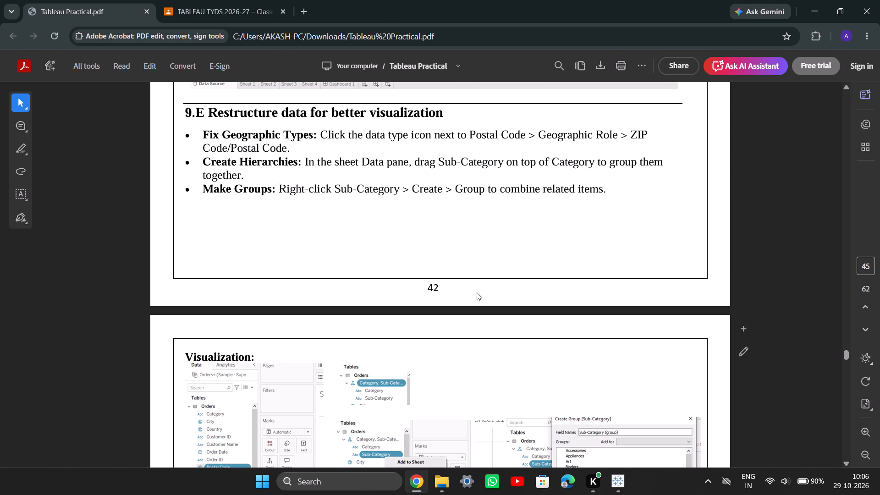
Read ahead through section 9.F on levels of detail and section 9.G on data cleaning techniques.
{"action": "scroll", "coordinate": [289, 281], "scroll_direction": "down", "scroll_amount": 8}
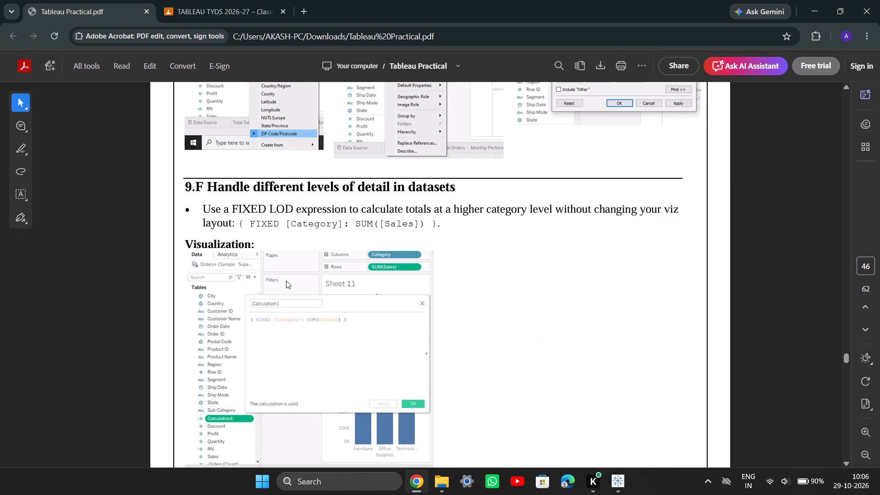
{"action": "scroll", "coordinate": [286, 280], "scroll_direction": "down", "scroll_amount": 9}
{"action": "scroll", "coordinate": [286, 280], "scroll_direction": "up", "scroll_amount": 8}
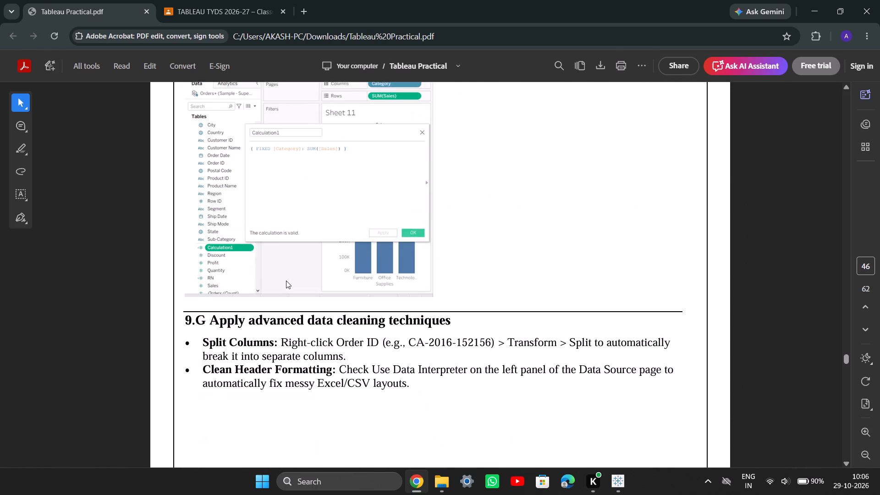
Return to section 9.E and study its steps and example images for the Postal Code role, hierarchy and Sub-Category group.
{"action": "scroll", "coordinate": [286, 280], "scroll_direction": "up", "scroll_amount": 10}
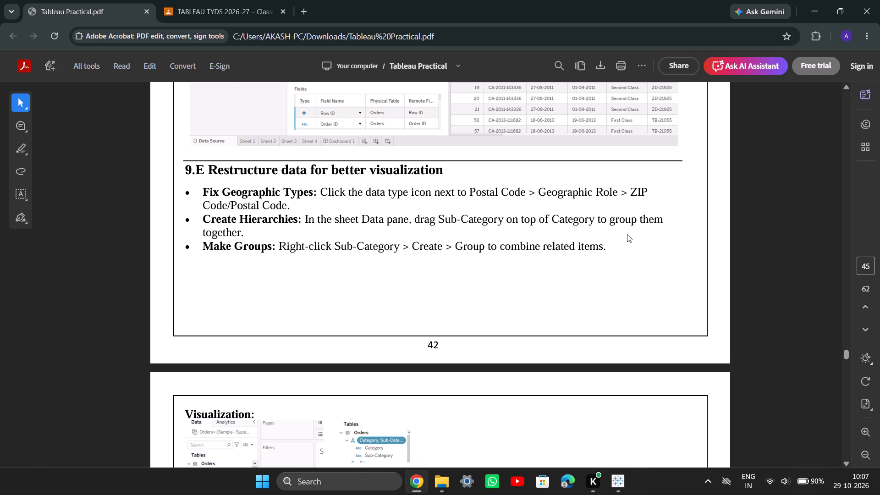
{"action": "scroll", "coordinate": [463, 226], "scroll_direction": "down", "scroll_amount": 2}
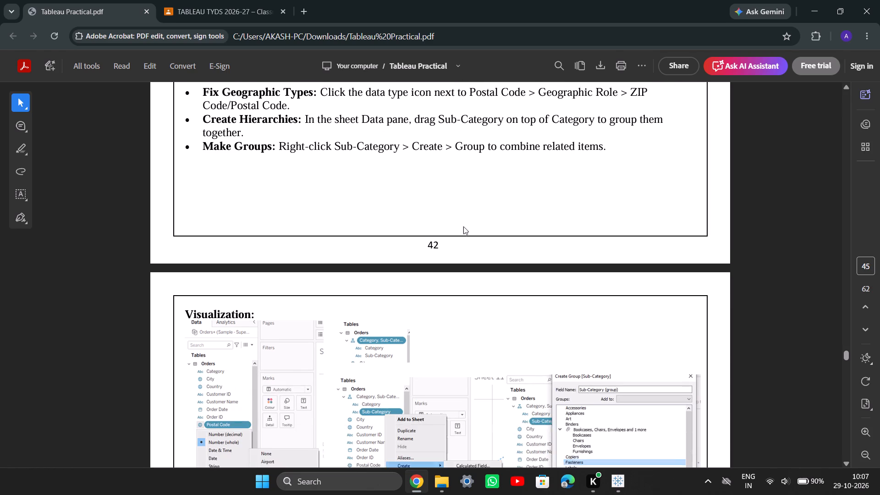
{"action": "scroll", "coordinate": [463, 226], "scroll_direction": "down", "scroll_amount": 1}
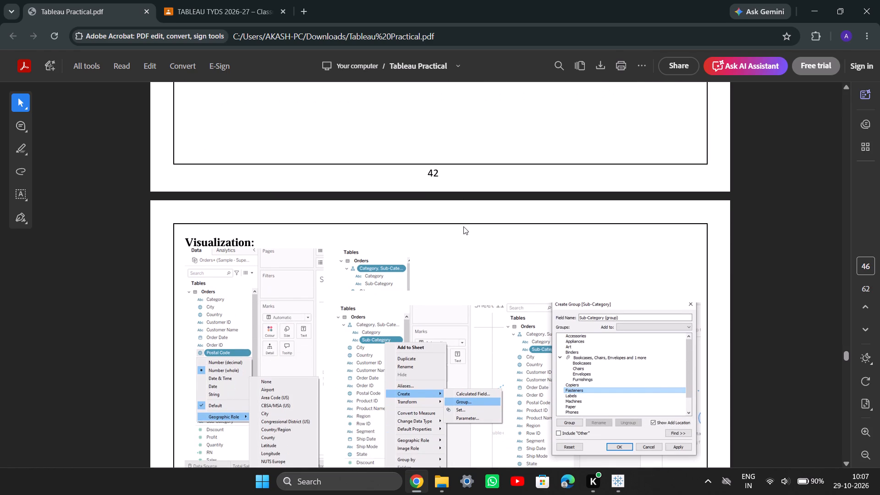
{"action": "scroll", "coordinate": [463, 226], "scroll_direction": "up", "scroll_amount": 1}
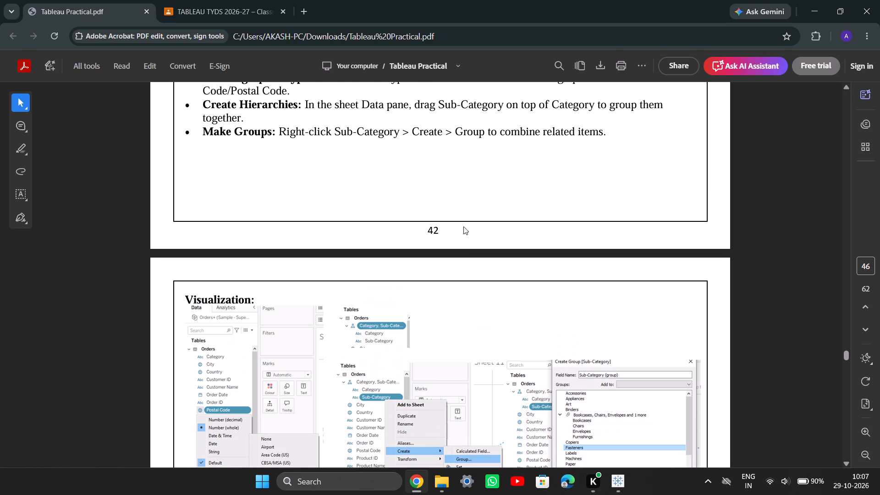
{"action": "scroll", "coordinate": [463, 226], "scroll_direction": "up", "scroll_amount": 1}
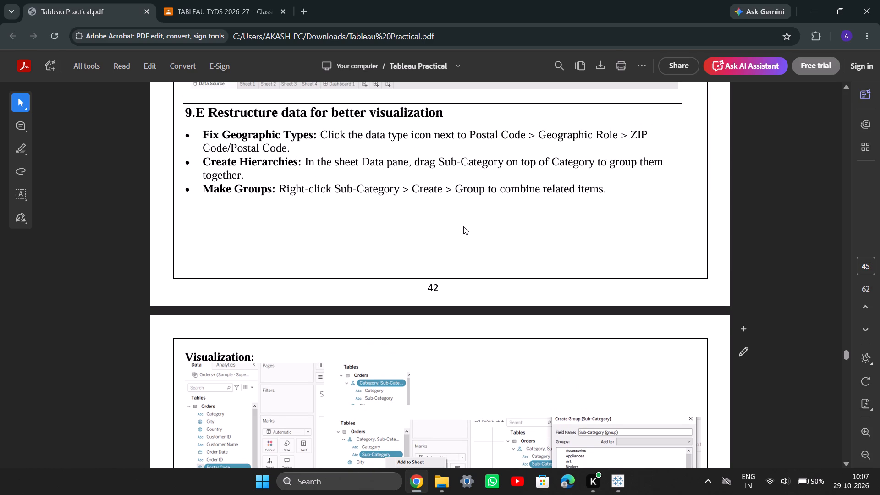
{"action": "scroll", "coordinate": [463, 226], "scroll_direction": "down", "scroll_amount": 4}
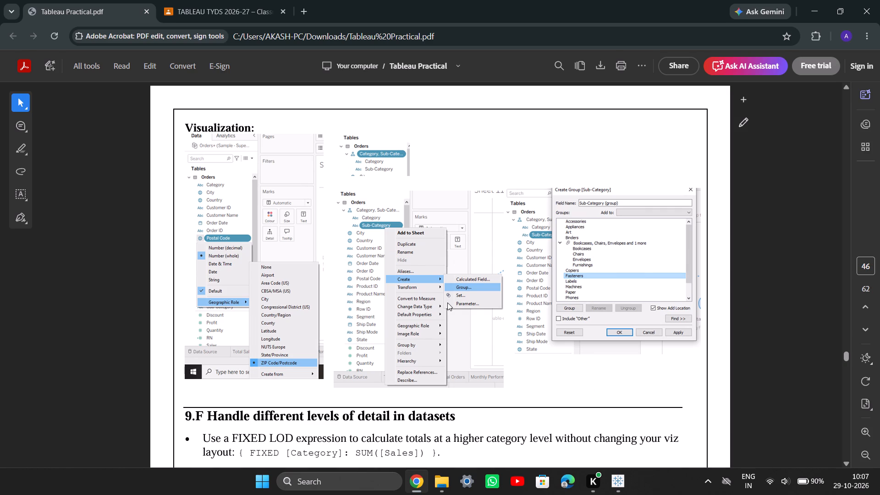
{"action": "scroll", "coordinate": [447, 301], "scroll_direction": "up", "scroll_amount": 4}
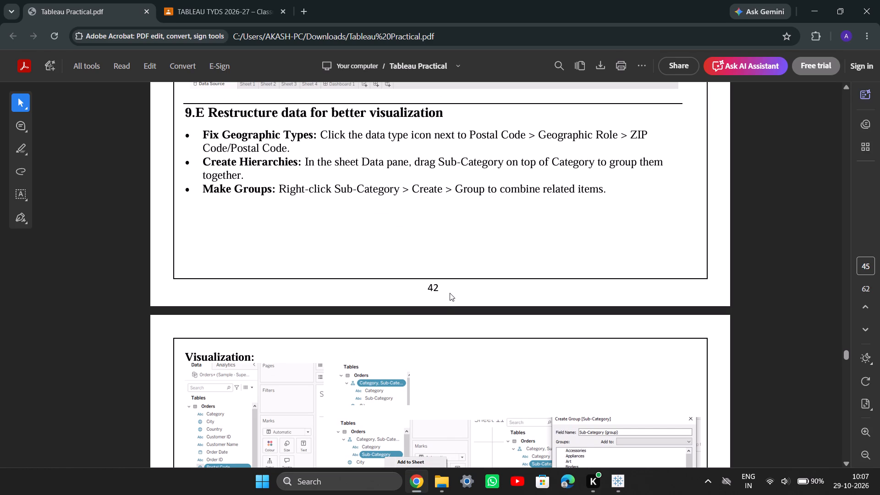
Back in Tableau on Sheet 21, set the Postal Code field's geographic role to ZIP Code/Postcode.
{"action": "left_click", "coordinate": [624, 478]}
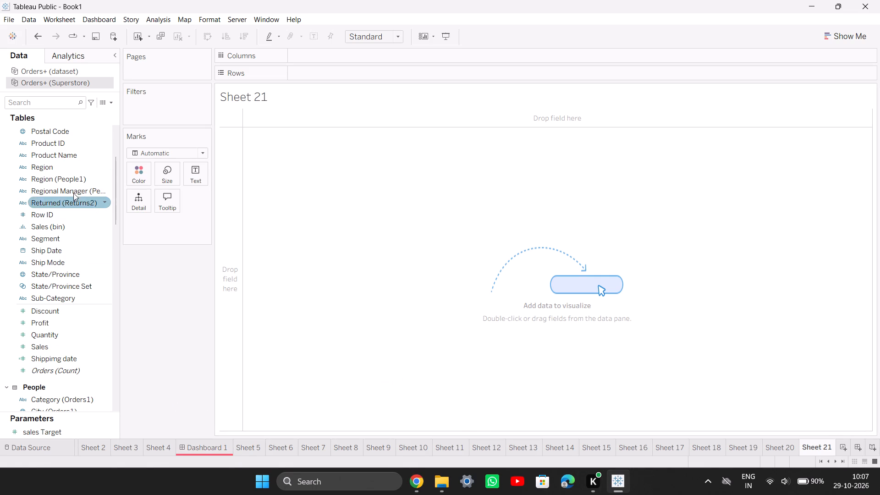
{"action": "scroll", "coordinate": [45, 194], "scroll_direction": "up", "scroll_amount": 1}
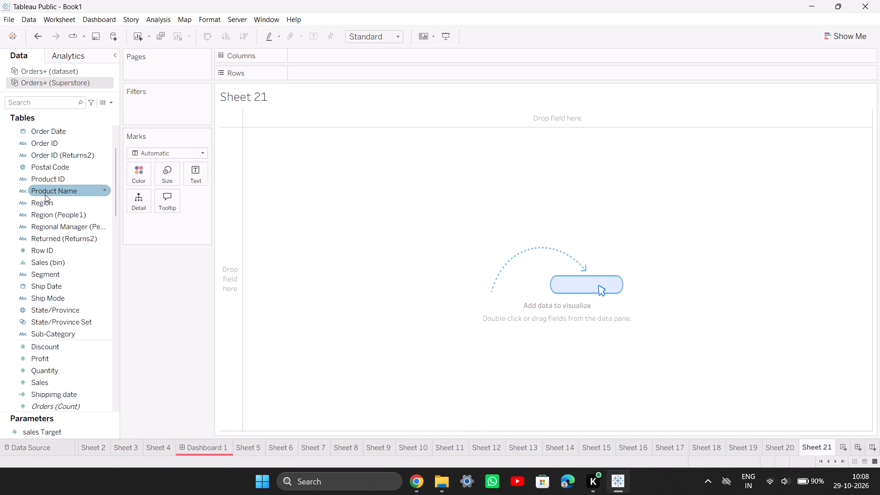
{"action": "right_click", "coordinate": [55, 173]}
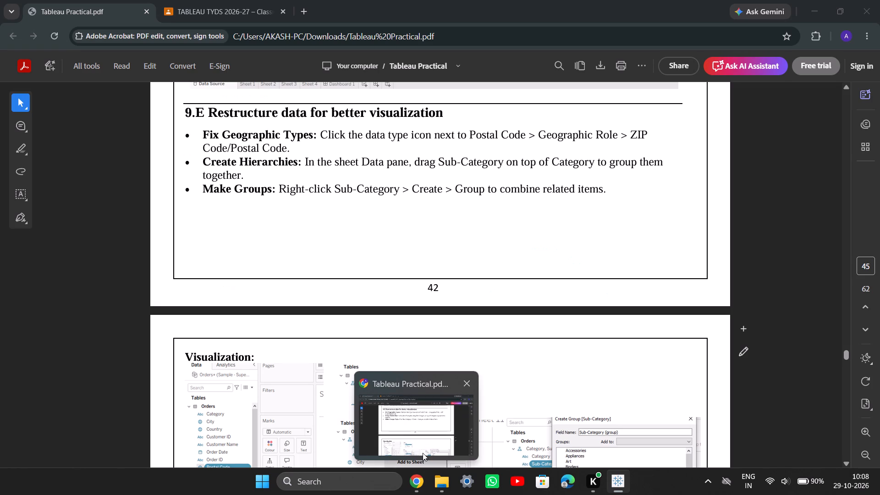
{"action": "left_click", "coordinate": [422, 452]}
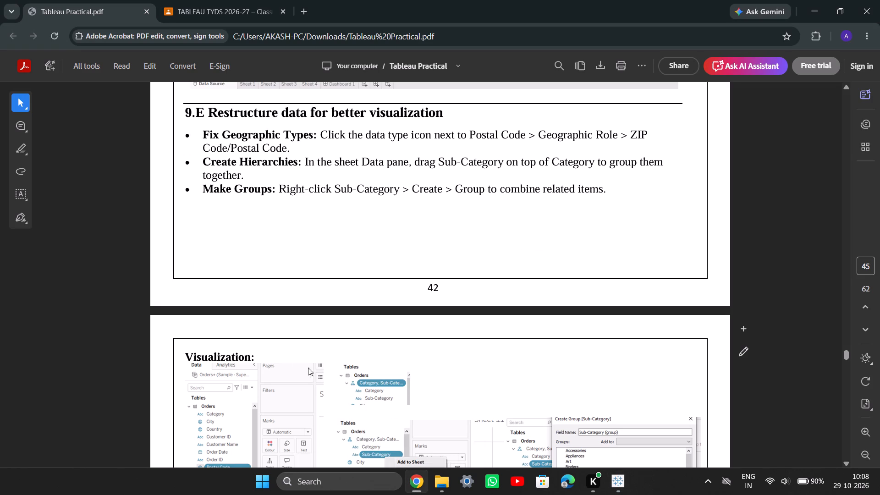
{"action": "left_click", "coordinate": [406, 478]}
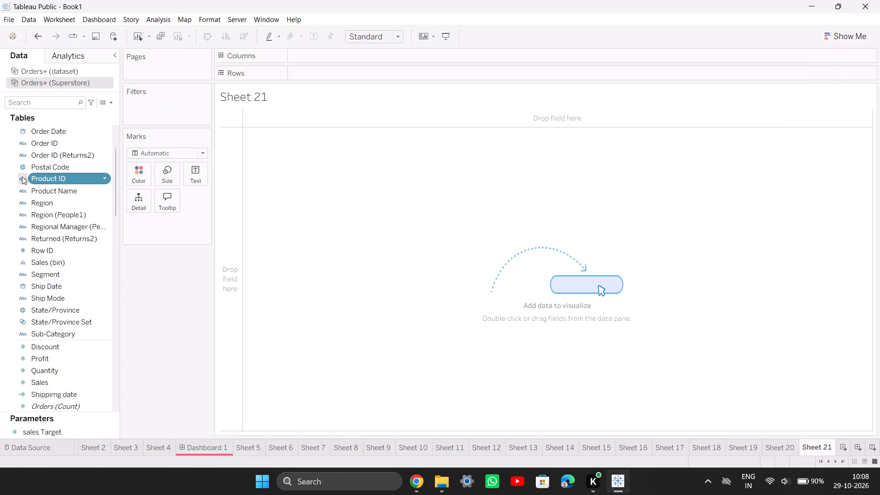
{"action": "left_click", "coordinate": [19, 163]}
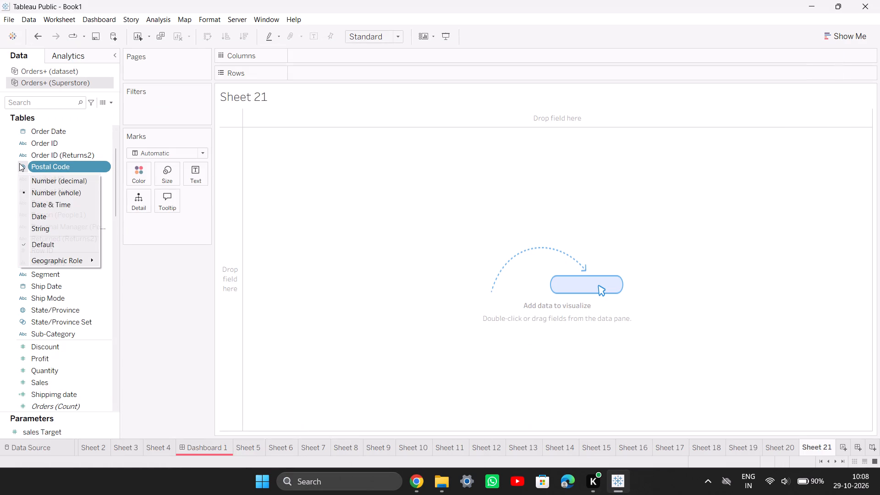
{"action": "left_click", "coordinate": [62, 264]}
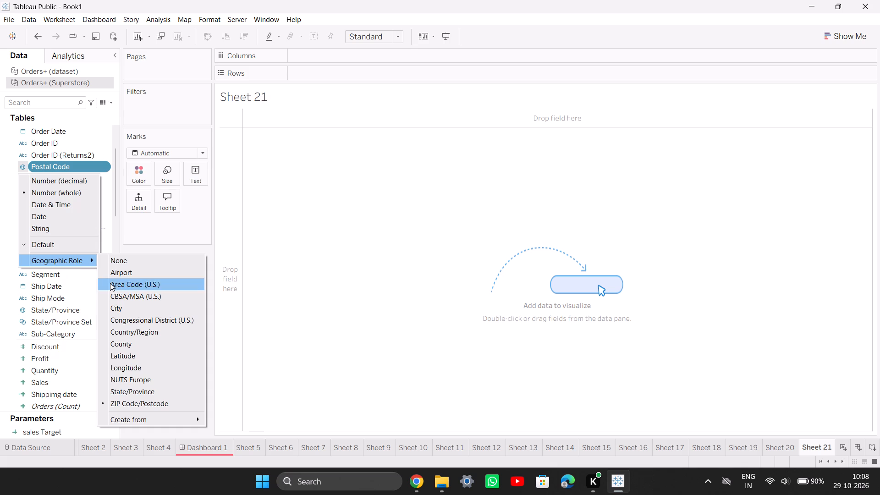
{"action": "left_click", "coordinate": [123, 408]}
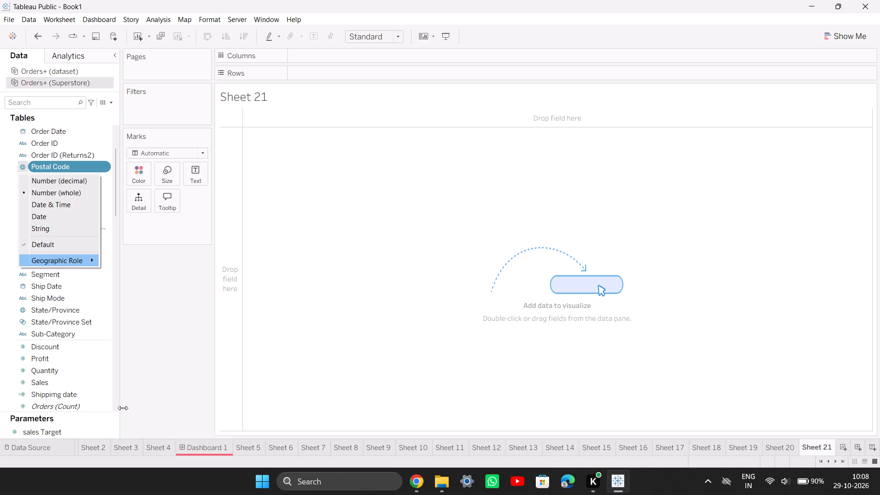
Recheck the 9.E instructions in the PDF in Chrome, and combine Sub-Category with Category into a hierarchy in Tableau, keeping the suggested name.
{"action": "left_click_drag", "start_coordinate": [412, 490], "coordinate": [411, 485]}
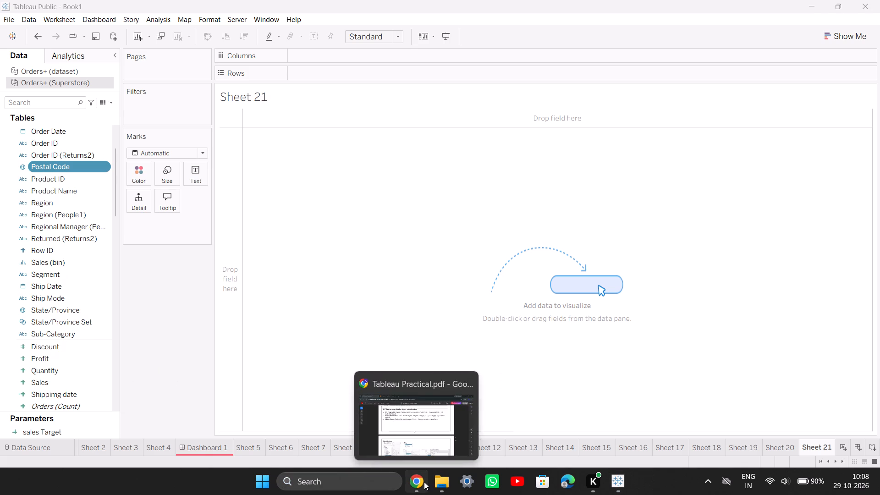
{"action": "left_click", "coordinate": [445, 443]}
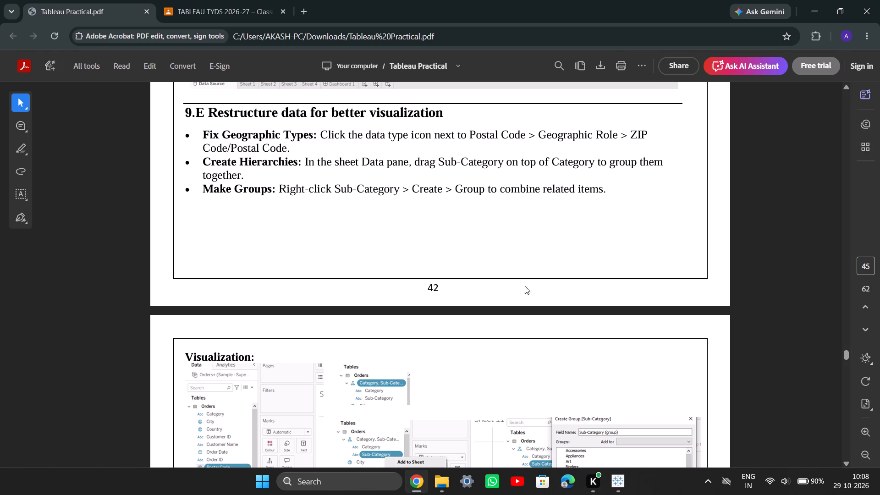
{"action": "scroll", "coordinate": [392, 216], "scroll_direction": "up", "scroll_amount": 1}
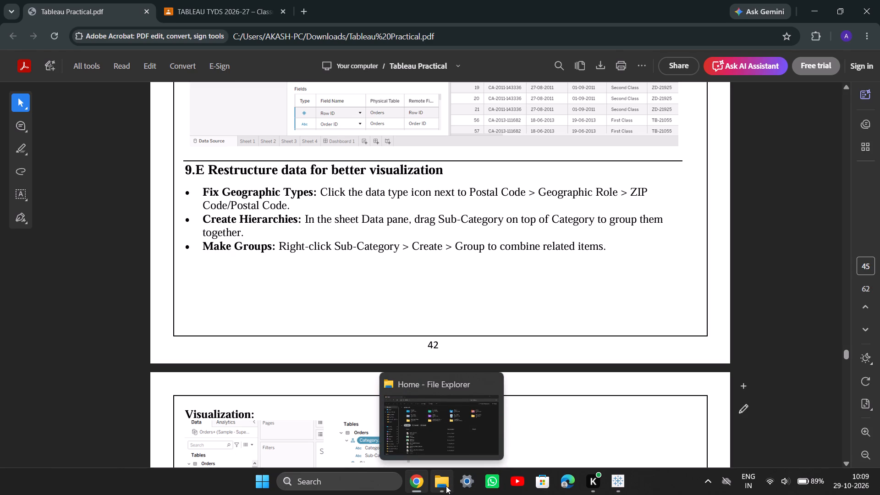
{"action": "left_click", "coordinate": [614, 482]}
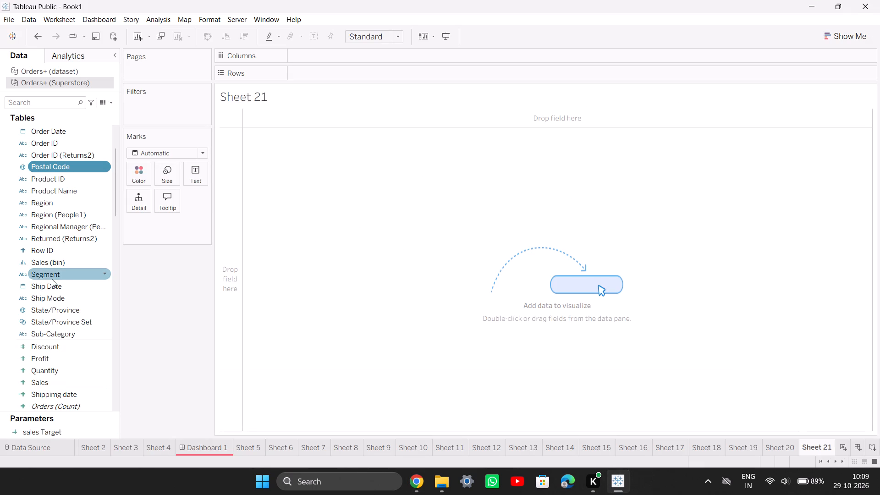
{"action": "scroll", "coordinate": [56, 229], "scroll_direction": "up", "scroll_amount": 6}
{"action": "scroll", "coordinate": [59, 180], "scroll_direction": "up", "scroll_amount": 2}
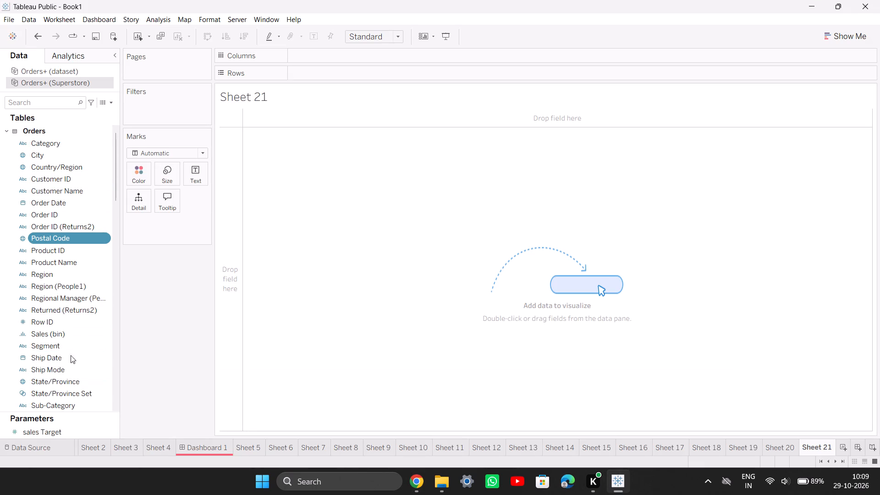
{"action": "left_click_drag", "start_coordinate": [66, 404], "coordinate": [117, 193]}
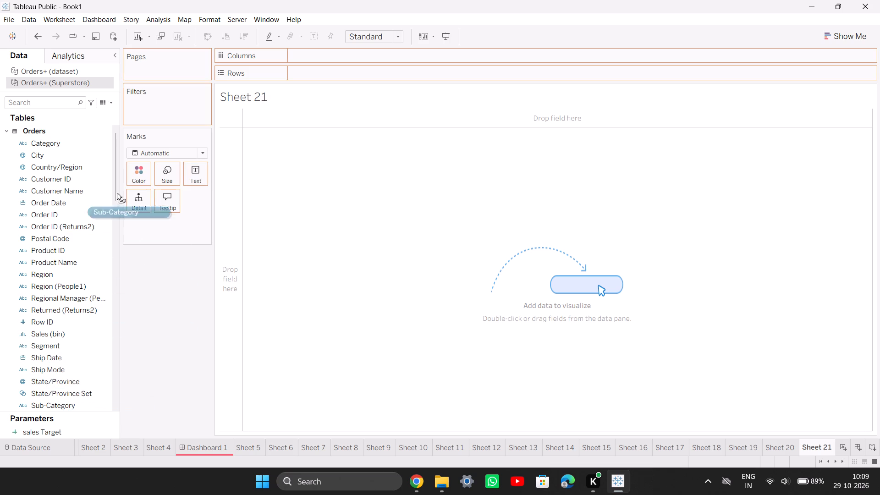
{"action": "left_click_drag", "start_coordinate": [117, 193], "coordinate": [59, 141]}
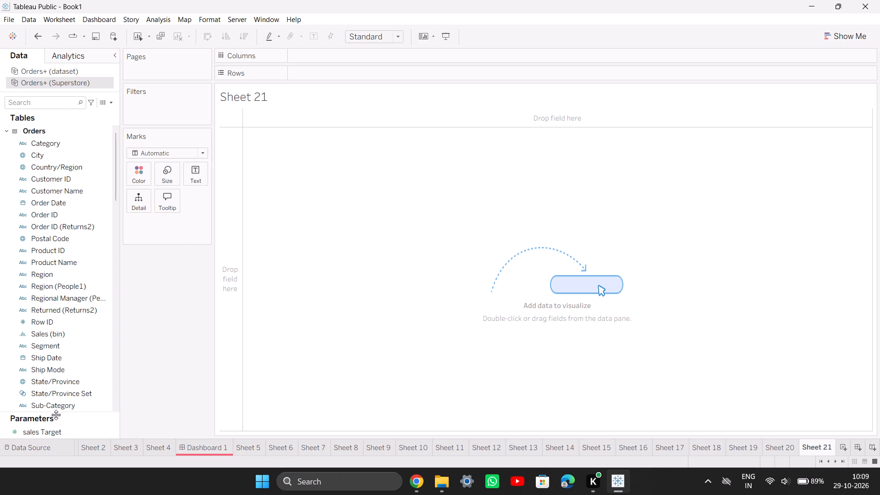
{"action": "left_click_drag", "start_coordinate": [56, 409], "coordinate": [57, 148]}
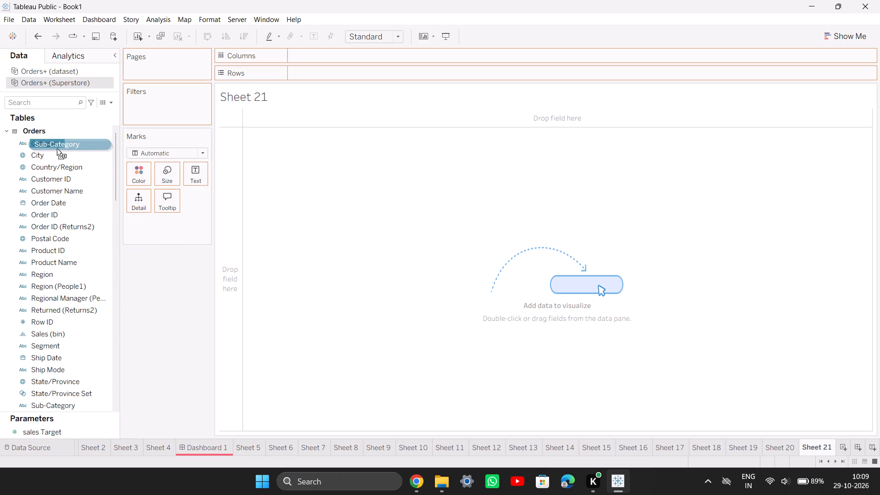
{"action": "left_click_drag", "start_coordinate": [57, 148], "coordinate": [74, 145]}
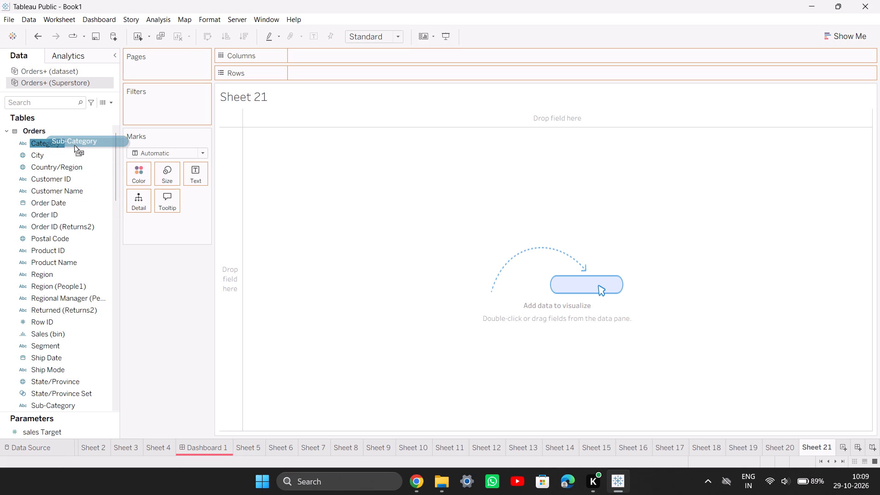
{"action": "left_click_drag", "start_coordinate": [74, 145], "coordinate": [82, 141]}
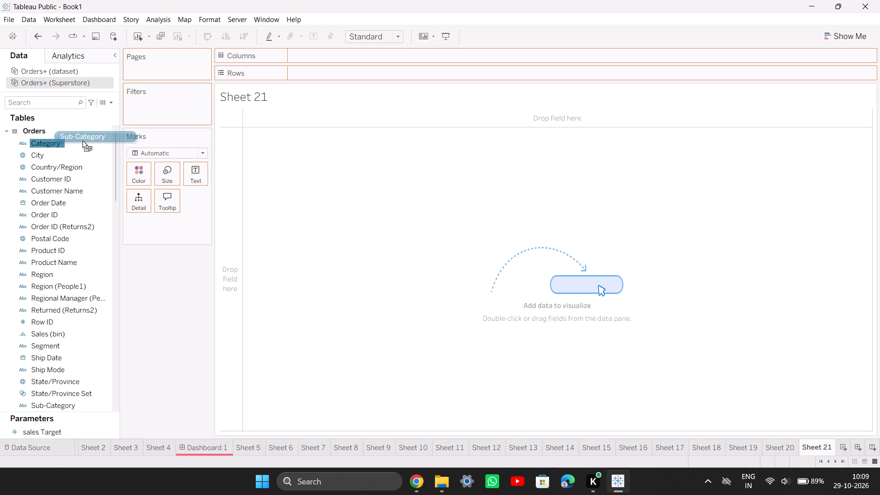
{"action": "left_click_drag", "start_coordinate": [82, 141], "coordinate": [73, 144]}
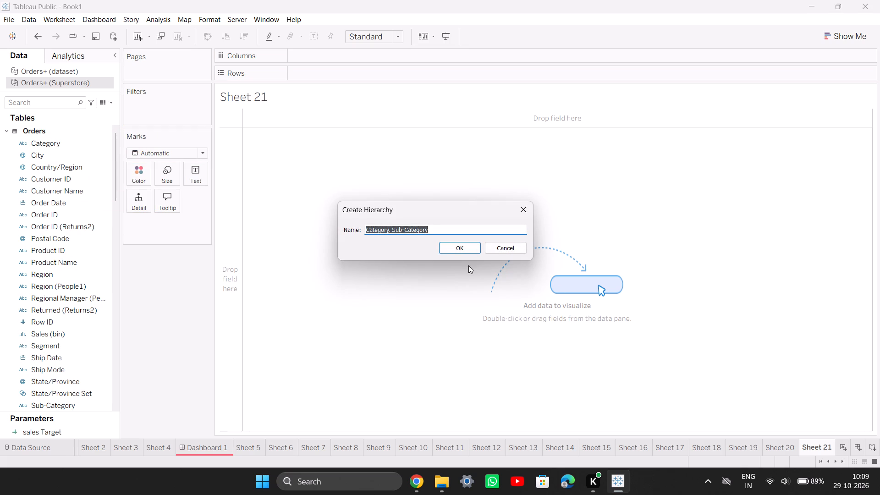
{"action": "left_click", "coordinate": [475, 247]}
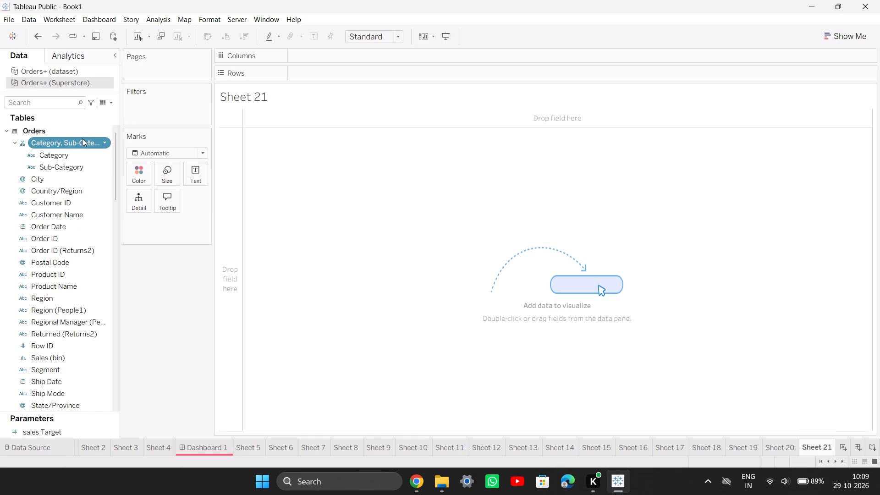
Build a bar chart on Sheet 21 with the new category hierarchy on Columns and Sales on Rows.
{"action": "left_click_drag", "start_coordinate": [82, 138], "coordinate": [347, 50]}
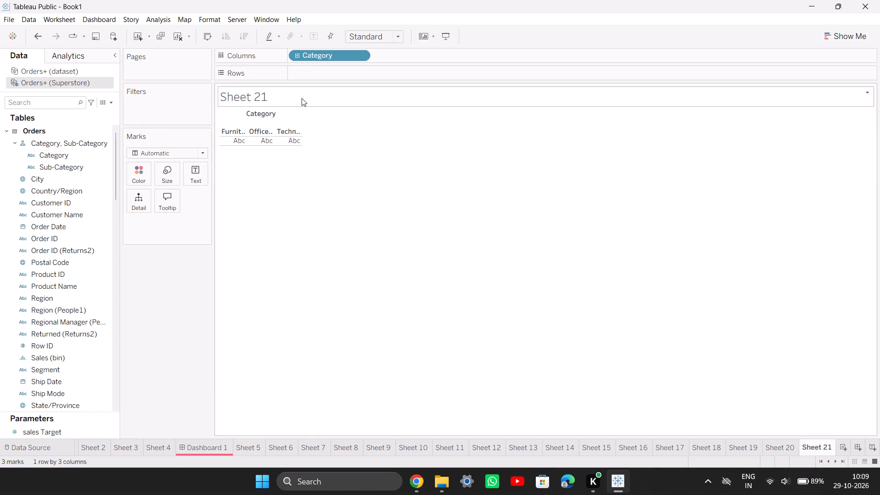
{"action": "left_click_drag", "start_coordinate": [51, 367], "coordinate": [55, 421]}
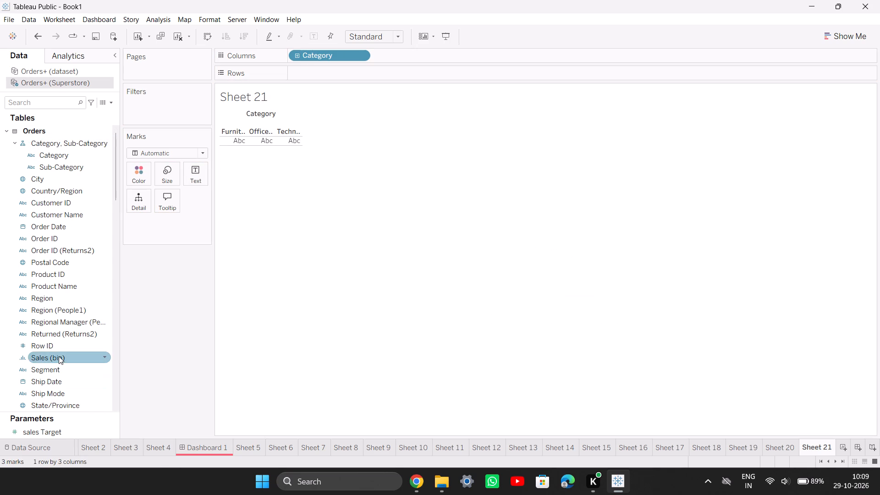
{"action": "scroll", "coordinate": [54, 354], "scroll_direction": "down", "scroll_amount": 2}
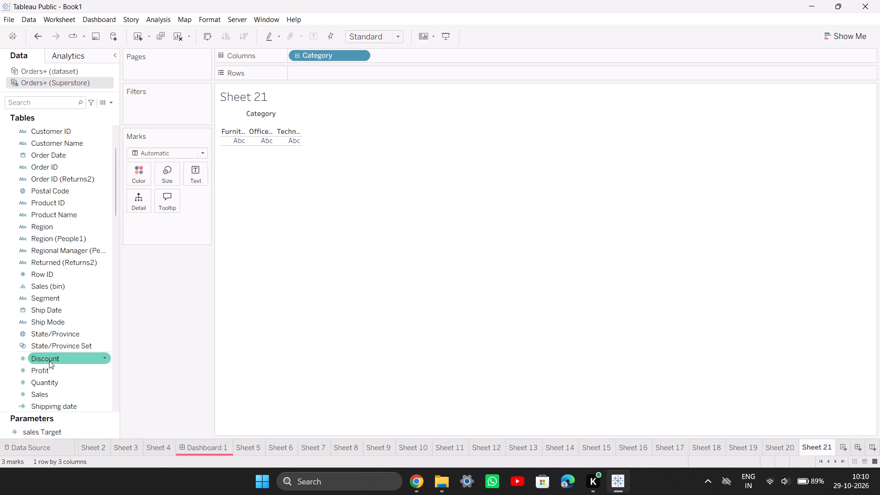
{"action": "left_click_drag", "start_coordinate": [50, 392], "coordinate": [347, 71]}
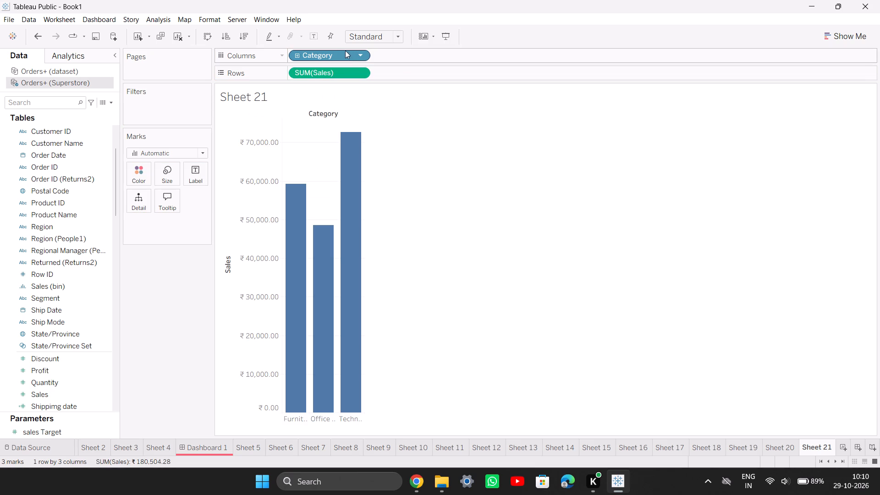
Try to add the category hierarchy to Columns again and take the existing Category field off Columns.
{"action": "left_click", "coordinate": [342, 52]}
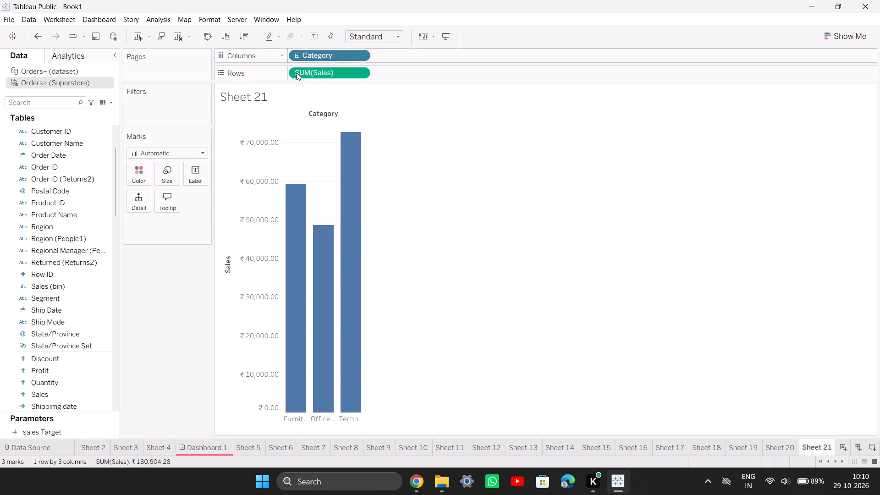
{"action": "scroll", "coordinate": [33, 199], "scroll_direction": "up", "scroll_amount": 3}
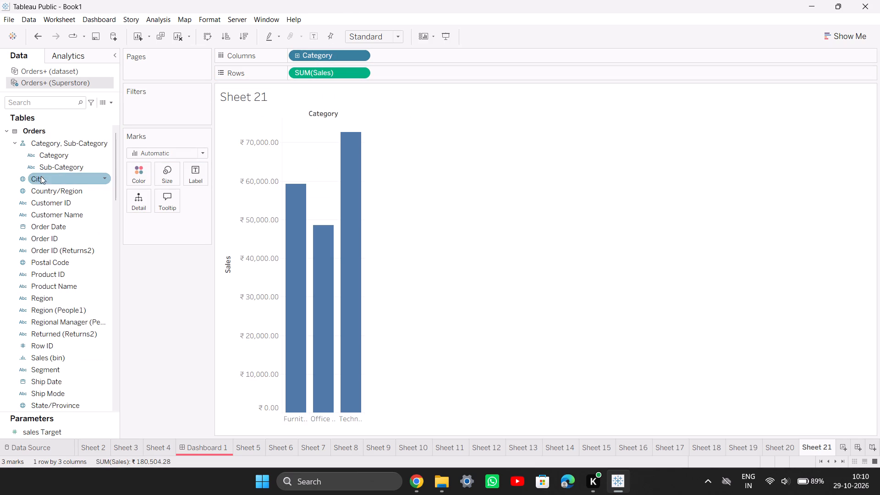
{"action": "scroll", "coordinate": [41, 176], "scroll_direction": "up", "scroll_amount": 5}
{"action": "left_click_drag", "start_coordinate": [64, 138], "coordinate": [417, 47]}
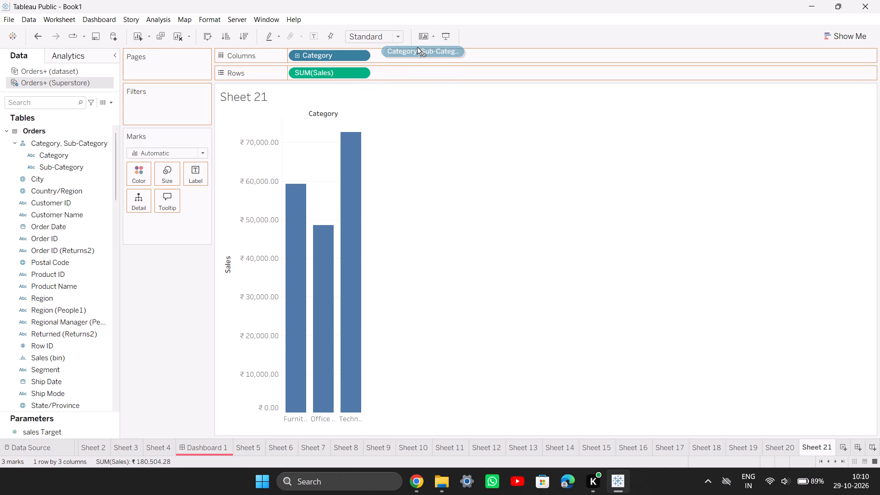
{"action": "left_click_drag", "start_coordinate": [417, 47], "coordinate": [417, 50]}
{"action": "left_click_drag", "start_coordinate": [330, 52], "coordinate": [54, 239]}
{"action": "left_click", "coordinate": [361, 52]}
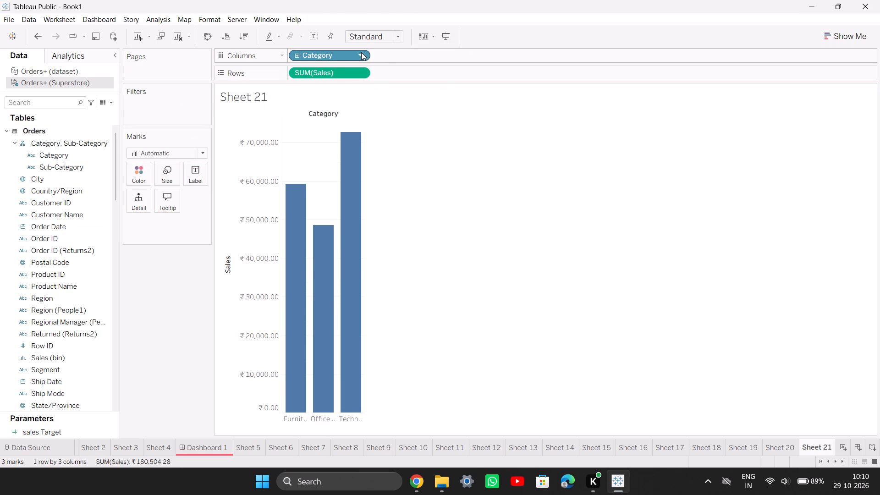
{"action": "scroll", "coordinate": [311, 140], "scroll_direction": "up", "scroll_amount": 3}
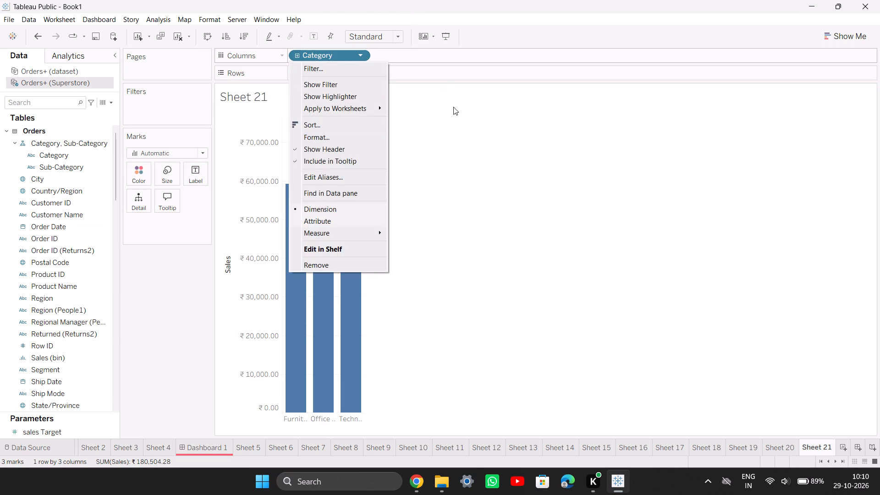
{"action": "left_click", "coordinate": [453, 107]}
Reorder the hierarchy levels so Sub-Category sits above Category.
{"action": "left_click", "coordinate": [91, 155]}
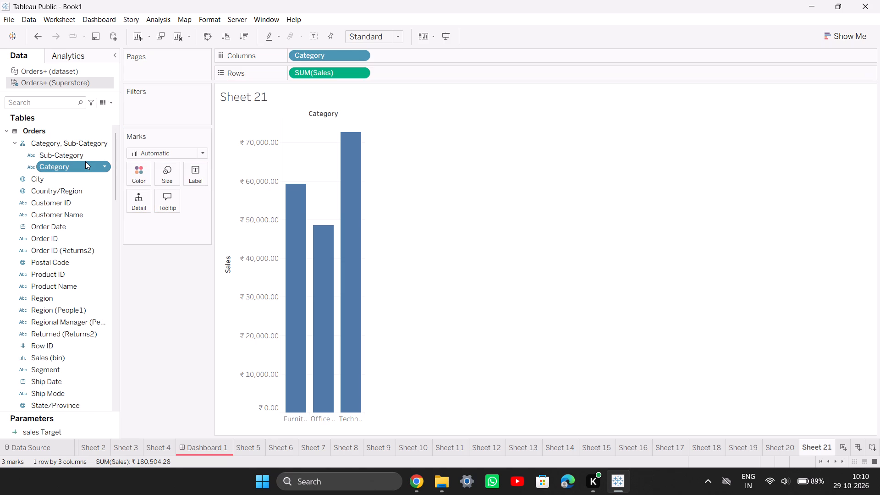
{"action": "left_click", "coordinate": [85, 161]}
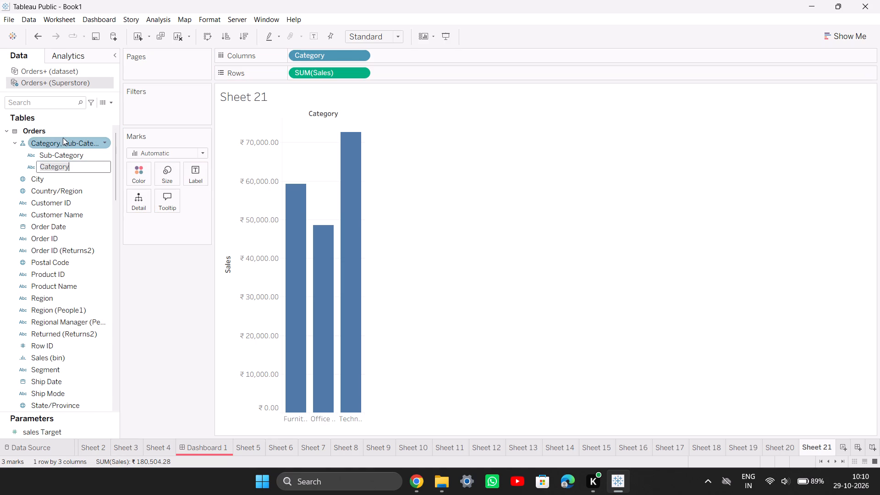
Replace Category on Columns with the reordered hierarchy so the chart breaks down sales by Sub-Category.
{"action": "left_click_drag", "start_coordinate": [63, 138], "coordinate": [378, 87]}
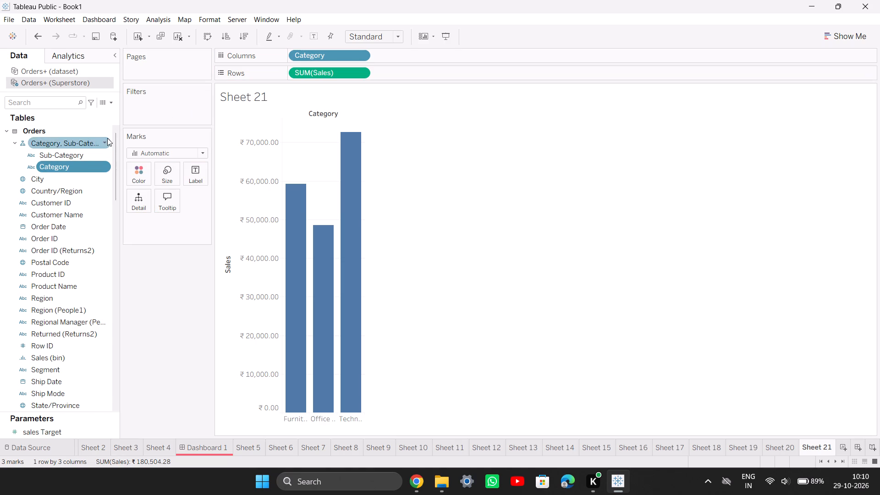
{"action": "double_click", "coordinate": [107, 138]}
{"action": "double_click", "coordinate": [97, 140]}
{"action": "double_click", "coordinate": [83, 139]}
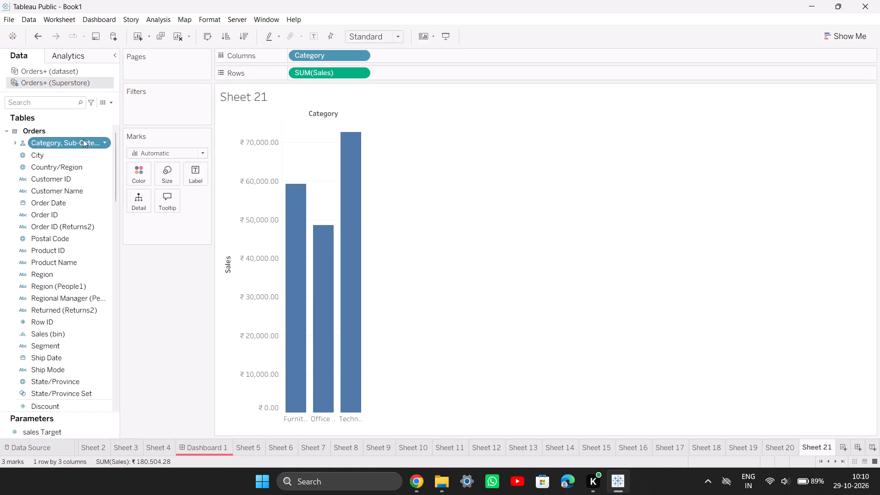
{"action": "left_click_drag", "start_coordinate": [43, 138], "coordinate": [410, 58]}
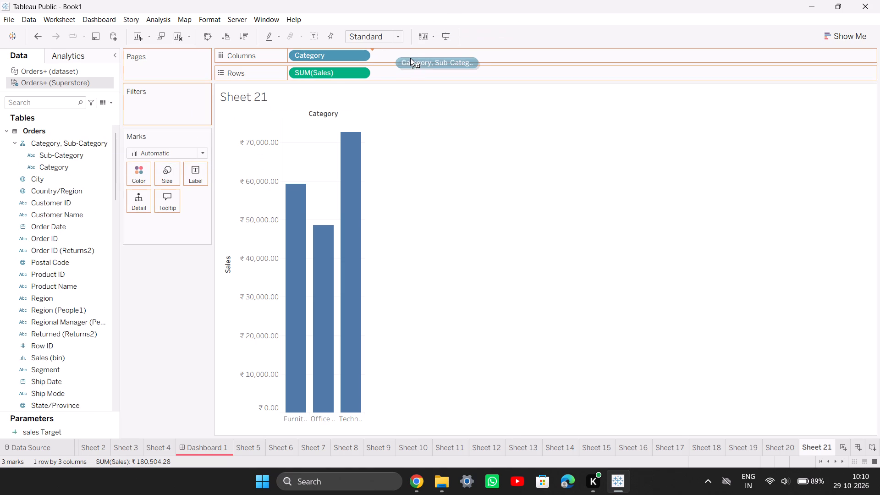
{"action": "left_click_drag", "start_coordinate": [410, 58], "coordinate": [409, 55]}
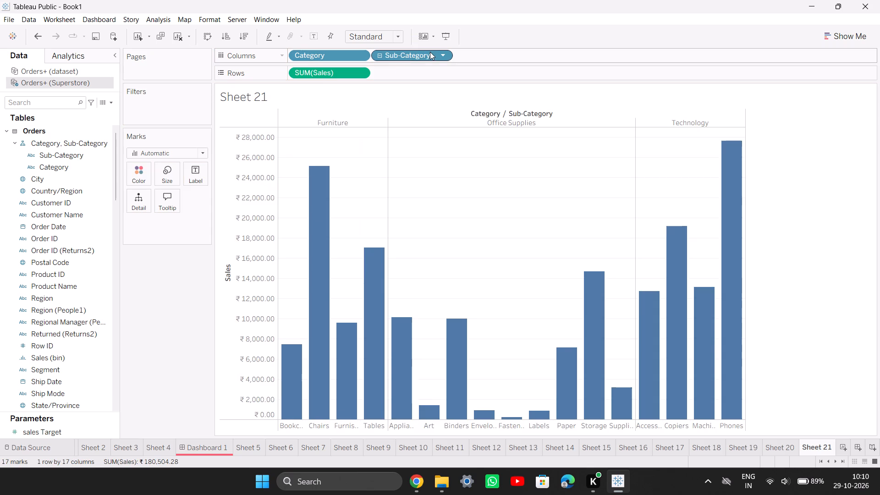
{"action": "left_click_drag", "start_coordinate": [341, 53], "coordinate": [16, 220]}
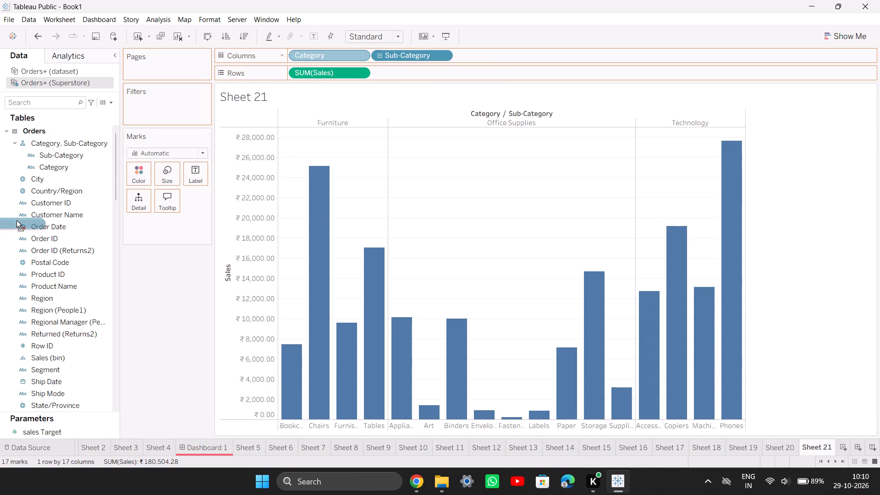
{"action": "left_click_drag", "start_coordinate": [16, 220], "coordinate": [16, 219]}
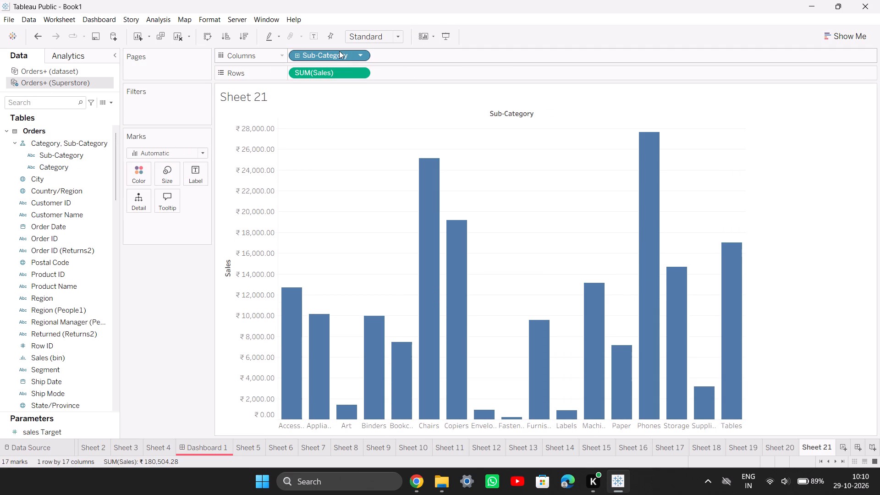
Add Category twice and Sub-Category once more to Columns after the existing Sub-Category field.
{"action": "double_click", "coordinate": [90, 164]}
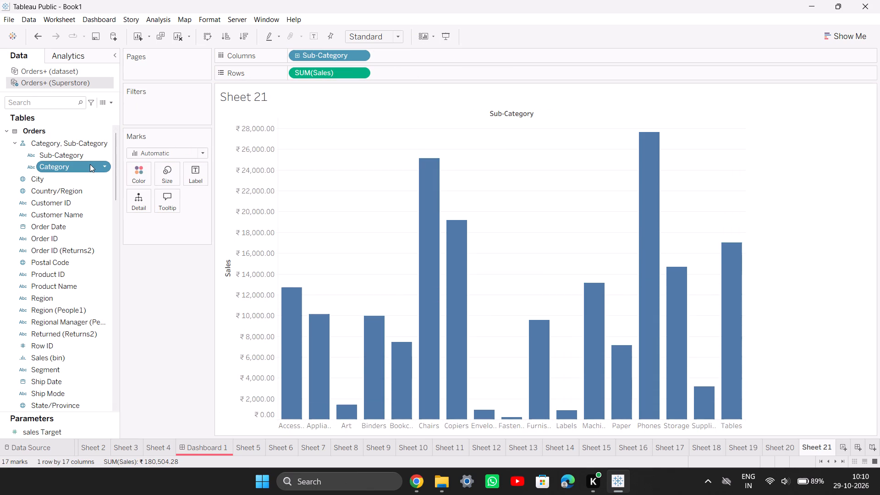
{"action": "double_click", "coordinate": [90, 164]}
{"action": "double_click", "coordinate": [91, 153]}
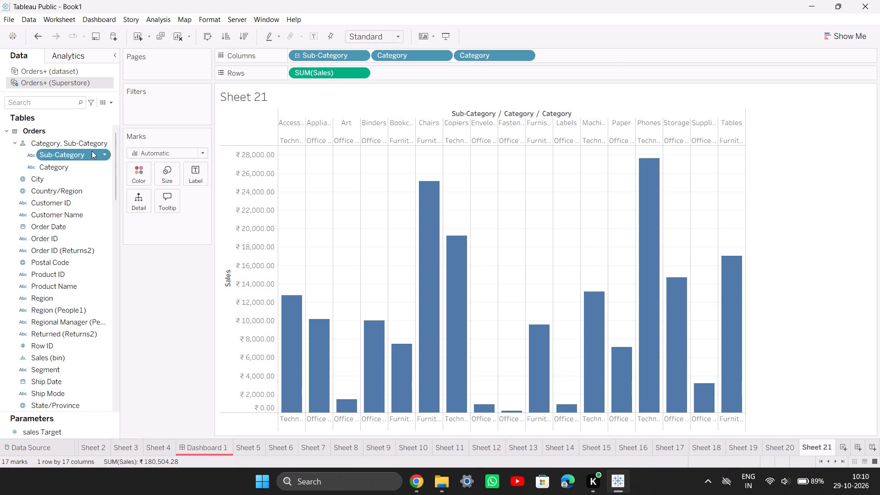
{"action": "left_click", "coordinate": [111, 155]}
{"action": "left_click", "coordinate": [108, 152]}
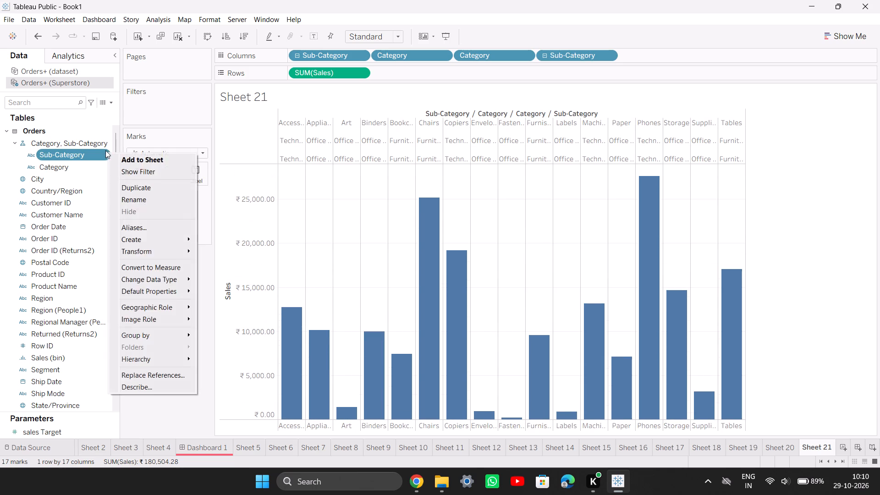
{"action": "left_click", "coordinate": [104, 150]}
Move Category above Sub-Category in the hierarchy in the data pane.
{"action": "left_click_drag", "start_coordinate": [104, 151], "coordinate": [104, 166]}
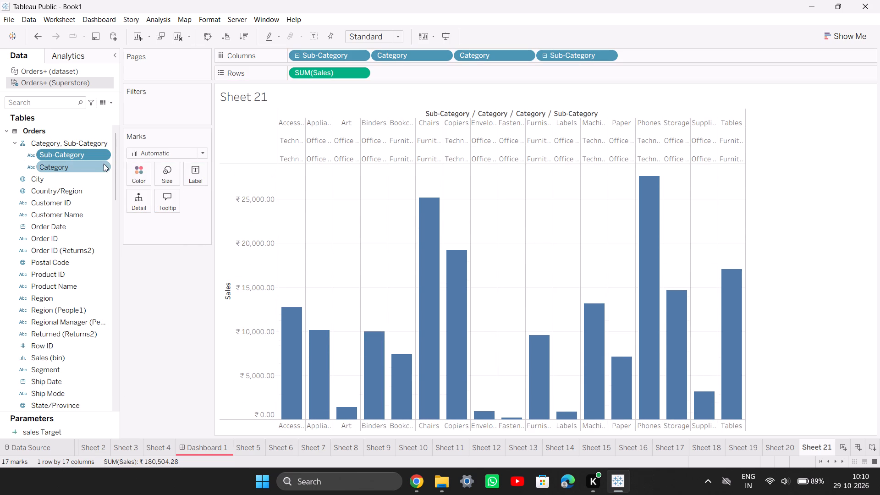
{"action": "left_click_drag", "start_coordinate": [91, 163], "coordinate": [92, 158]}
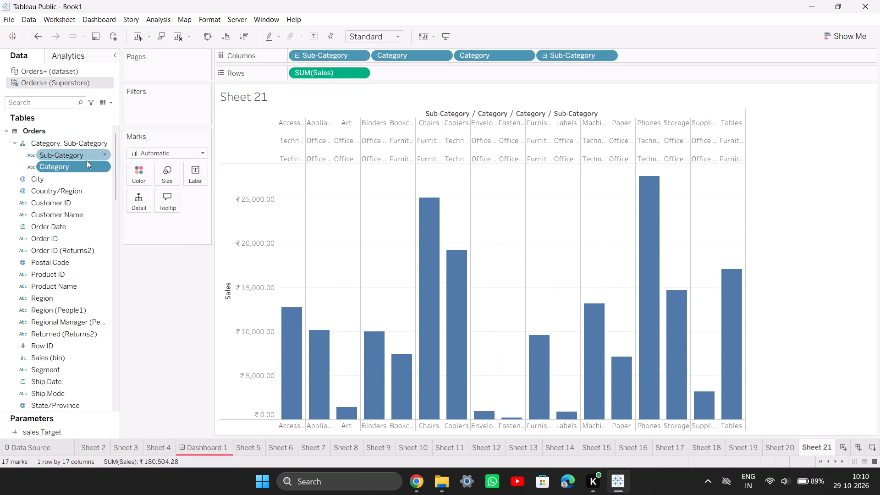
{"action": "left_click_drag", "start_coordinate": [86, 164], "coordinate": [93, 151]}
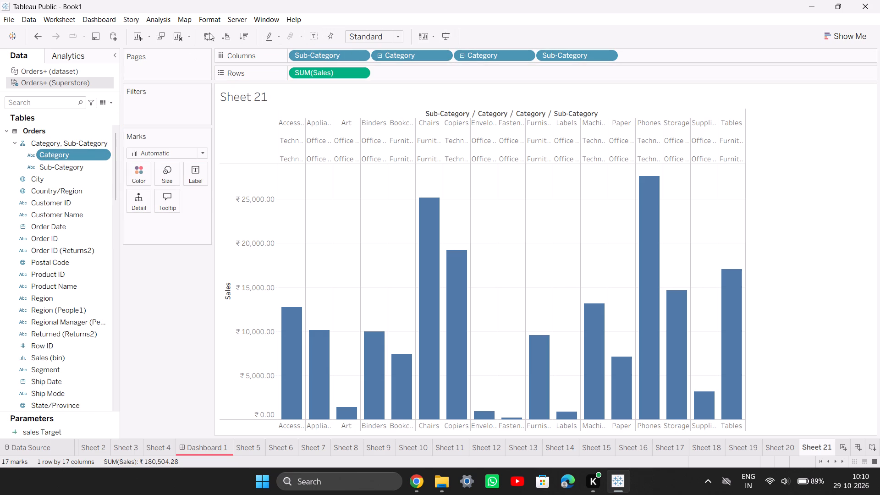
Undo the recent shelf and hierarchy changes until only Category is on Columns and Category sits above Sub-Category in the hierarchy.
{"action": "left_click_drag", "start_coordinate": [345, 49], "coordinate": [126, 104]}
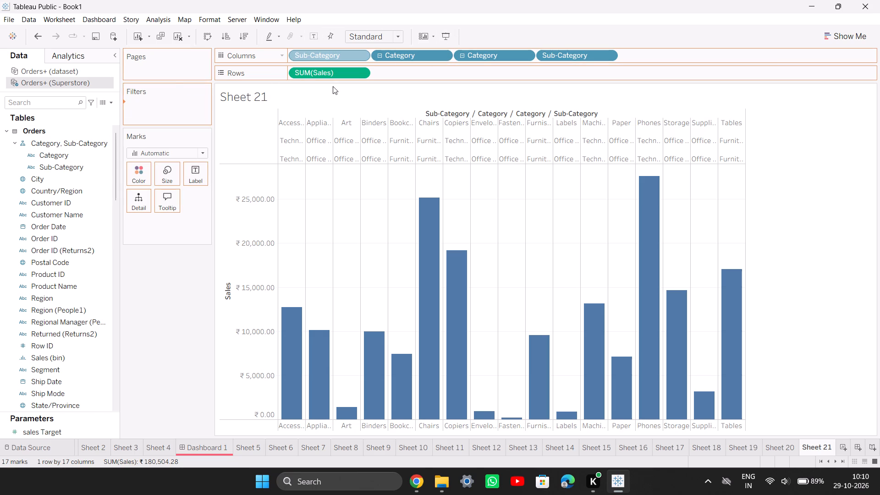
{"action": "left_click", "coordinate": [544, 82]}
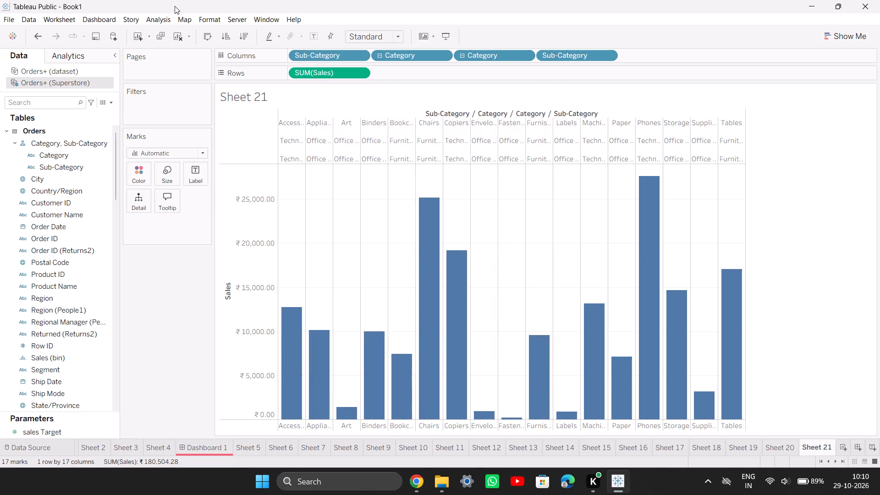
{"action": "triple_click", "coordinate": [38, 38]}
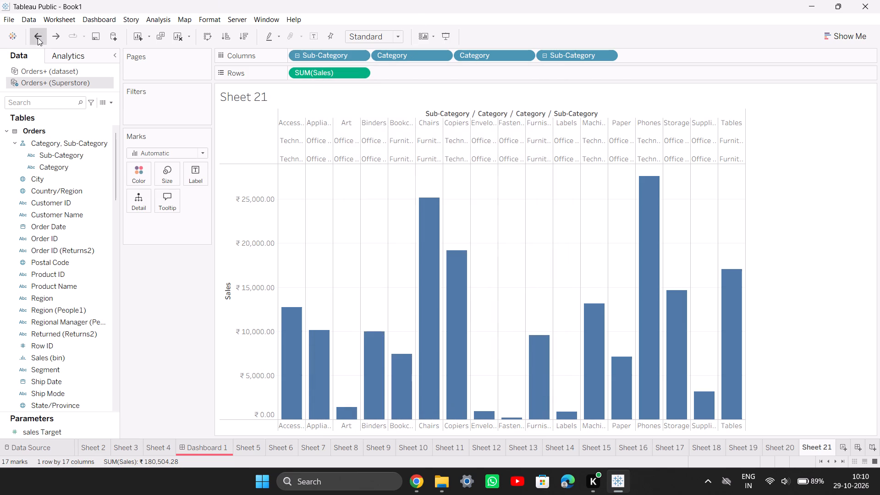
{"action": "double_click", "coordinate": [38, 38]}
{"action": "double_click", "coordinate": [38, 38]}
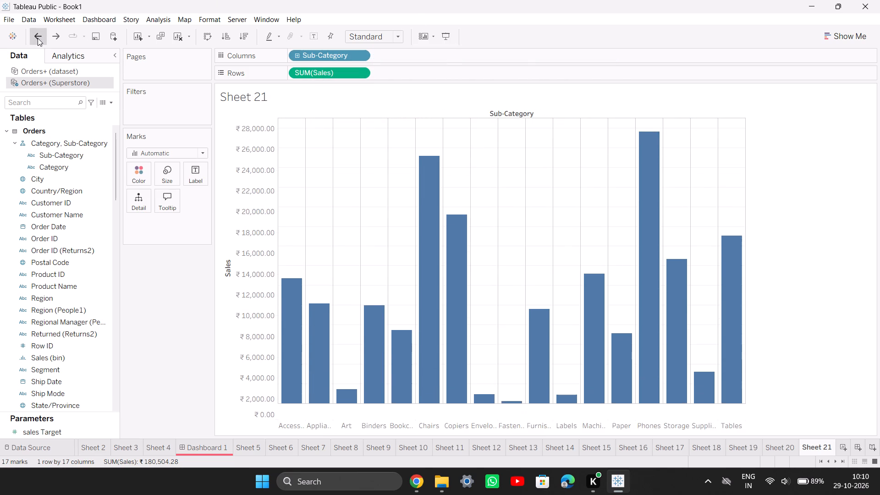
{"action": "left_click", "coordinate": [38, 38]}
{"action": "left_click", "coordinate": [38, 38]}
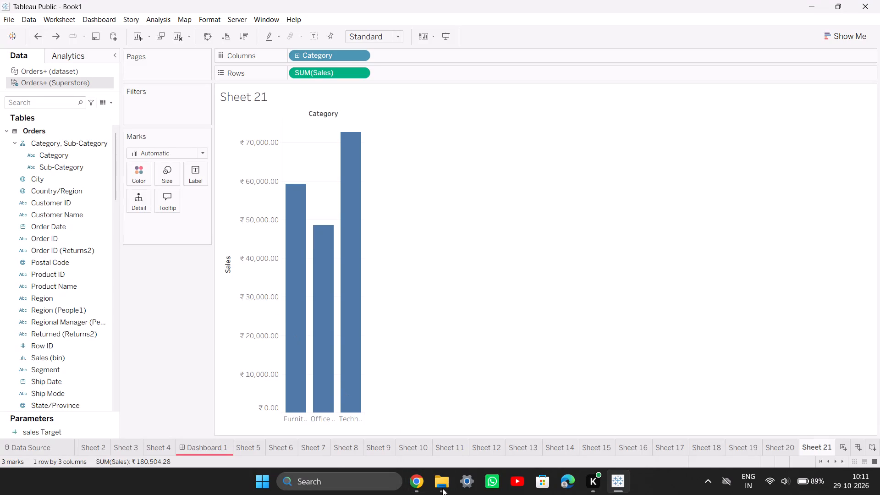
Check section 9.E in Tableau Practical.pdf, and move Sub-Category out of the Category, Sub-Category hierarchy into the Orders field list.
{"action": "left_click", "coordinate": [423, 475]}
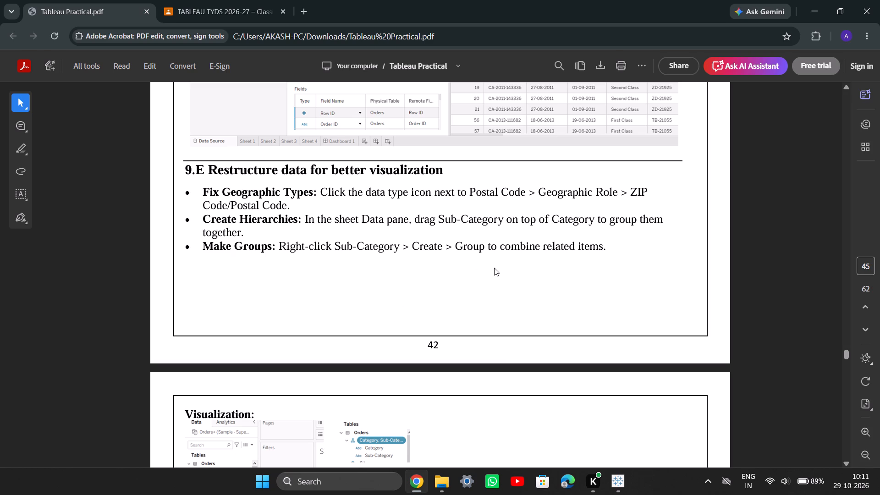
{"action": "left_click", "coordinate": [403, 494]}
{"action": "left_click", "coordinate": [410, 483]}
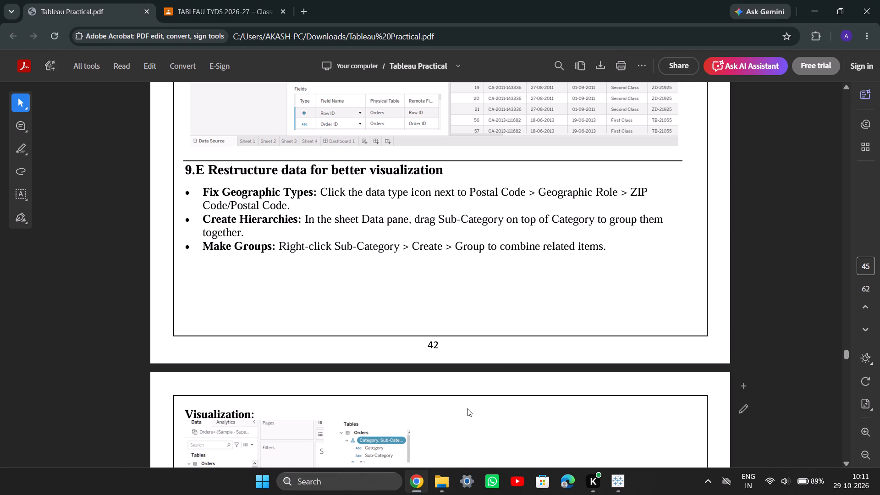
{"action": "left_click", "coordinate": [413, 481]}
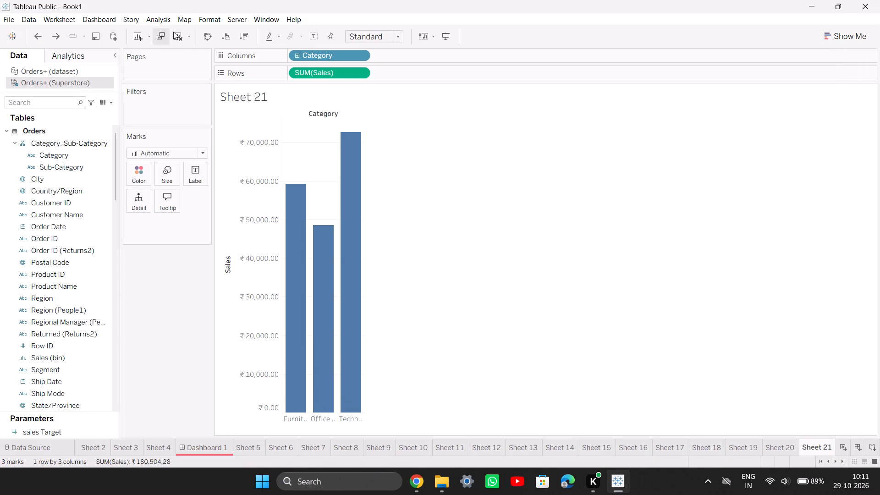
{"action": "scroll", "coordinate": [71, 244], "scroll_direction": "down", "scroll_amount": 3}
{"action": "scroll", "coordinate": [70, 242], "scroll_direction": "up", "scroll_amount": 5}
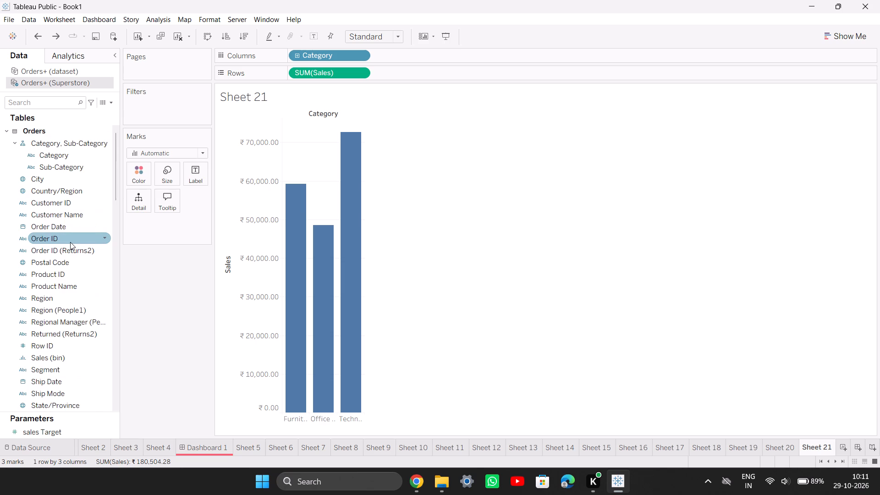
{"action": "scroll", "coordinate": [71, 233], "scroll_direction": "down", "scroll_amount": 4}
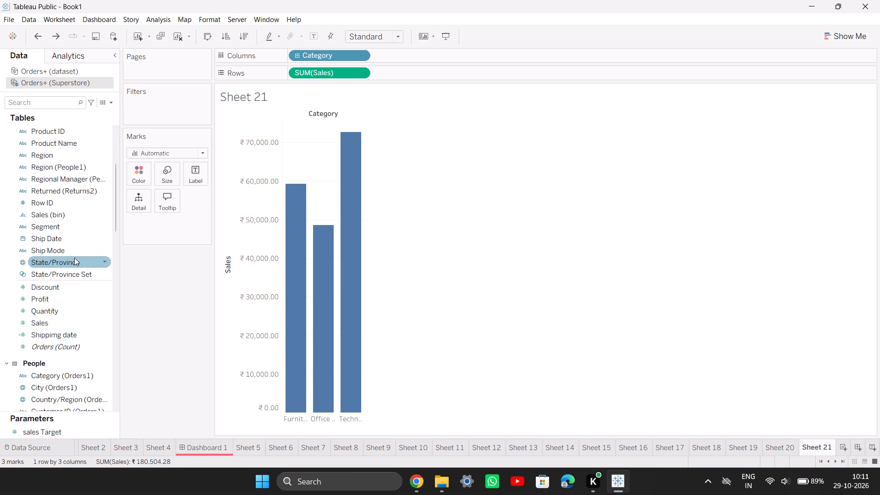
{"action": "scroll", "coordinate": [74, 258], "scroll_direction": "up", "scroll_amount": 5}
{"action": "left_click_drag", "start_coordinate": [66, 169], "coordinate": [58, 369]}
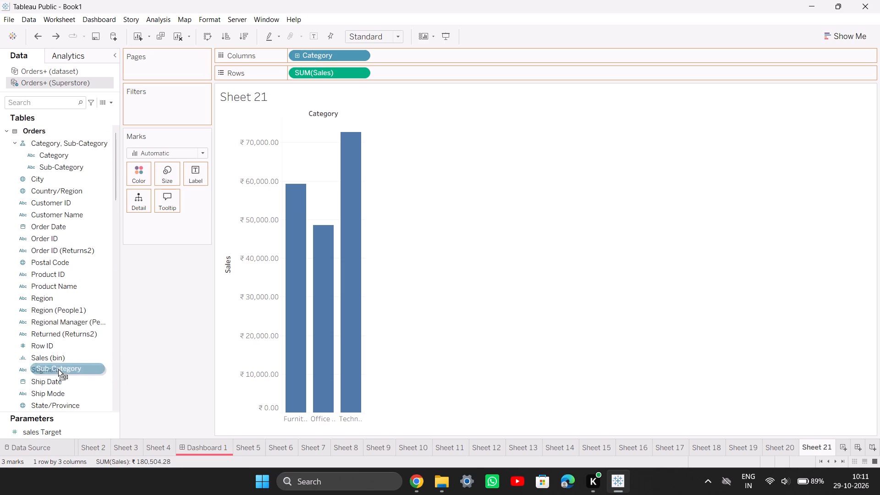
{"action": "left_click_drag", "start_coordinate": [58, 369], "coordinate": [51, 378]}
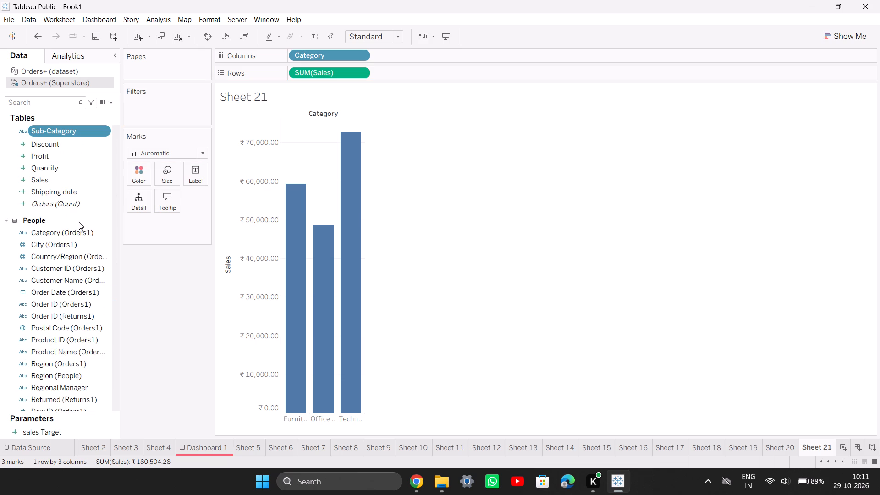
Open the aliases of the Sub-Category field and review its members, sorting the list by member and by alias value.
{"action": "scroll", "coordinate": [78, 220], "scroll_direction": "up", "scroll_amount": 3}
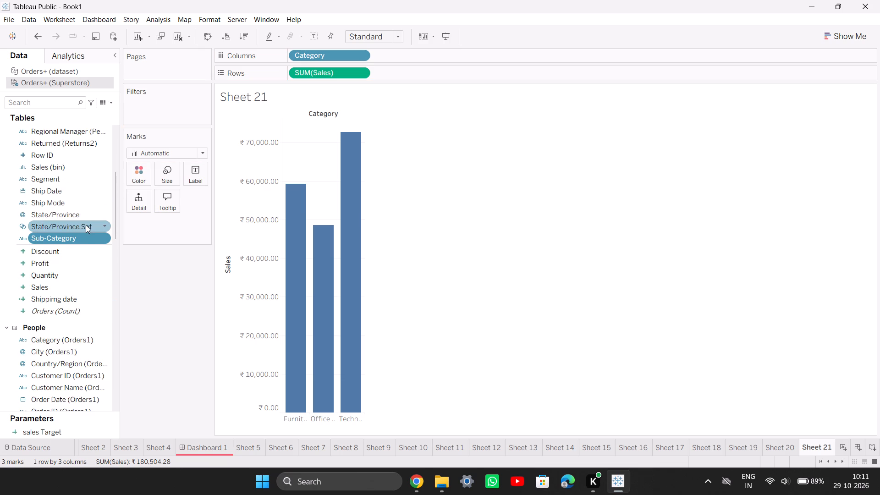
{"action": "scroll", "coordinate": [82, 236], "scroll_direction": "up", "scroll_amount": 12}
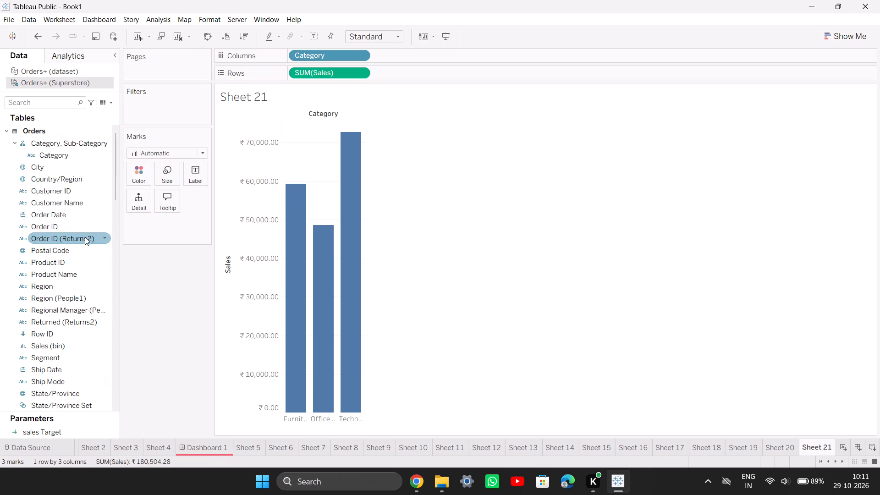
{"action": "scroll", "coordinate": [78, 219], "scroll_direction": "down", "scroll_amount": 2}
{"action": "right_click", "coordinate": [69, 338]}
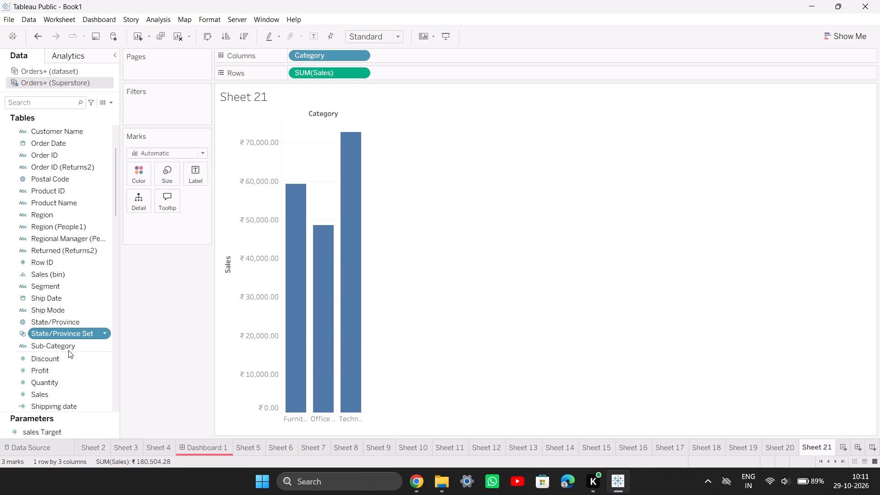
{"action": "right_click", "coordinate": [55, 346]}
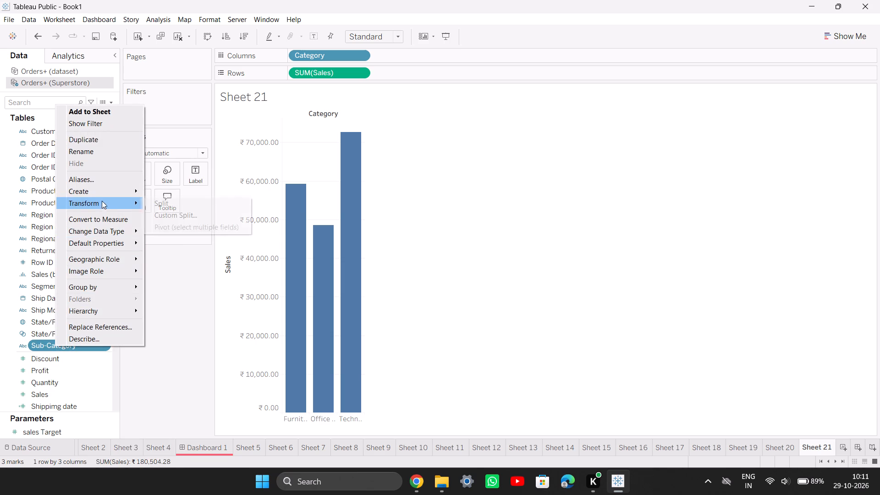
{"action": "left_click", "coordinate": [102, 175]}
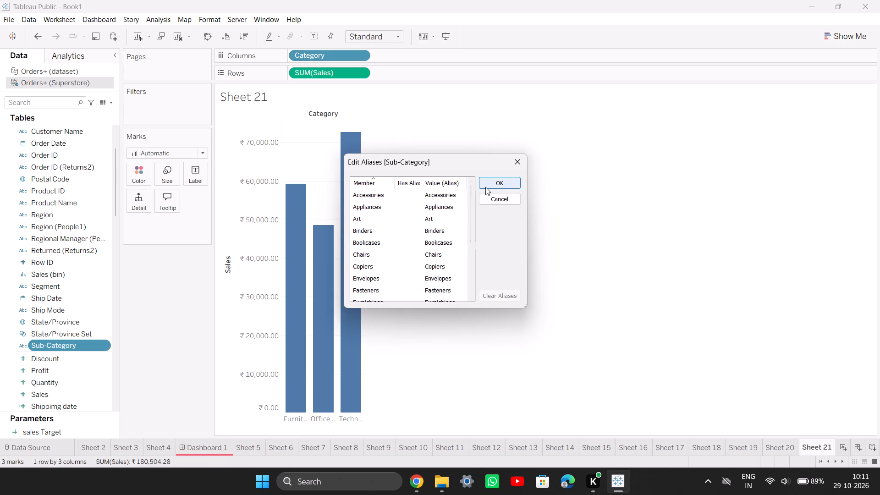
{"action": "scroll", "coordinate": [403, 265], "scroll_direction": "up", "scroll_amount": 10}
{"action": "left_click", "coordinate": [371, 187]}
{"action": "left_click", "coordinate": [404, 177]}
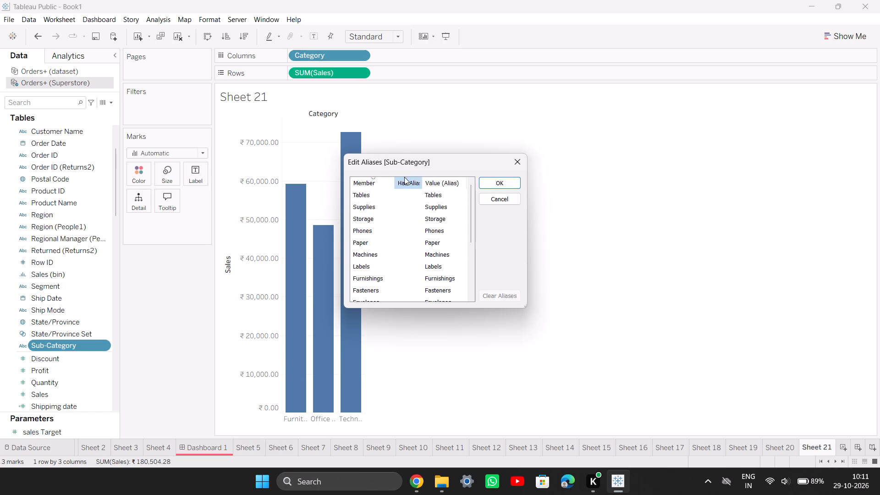
{"action": "left_click", "coordinate": [427, 177]}
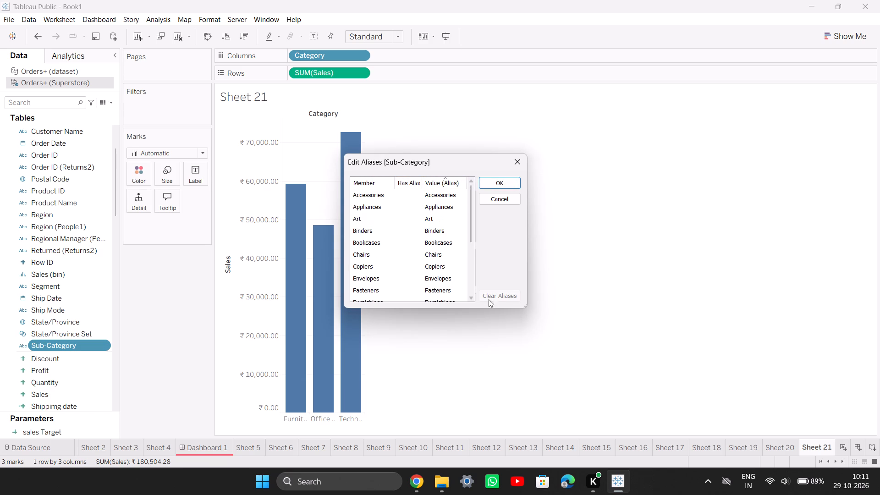
{"action": "left_click", "coordinate": [499, 296]}
{"action": "scroll", "coordinate": [385, 252], "scroll_direction": "up", "scroll_amount": 14}
{"action": "left_click", "coordinate": [382, 159]}
{"action": "left_click", "coordinate": [395, 161]}
{"action": "left_click", "coordinate": [412, 154]}
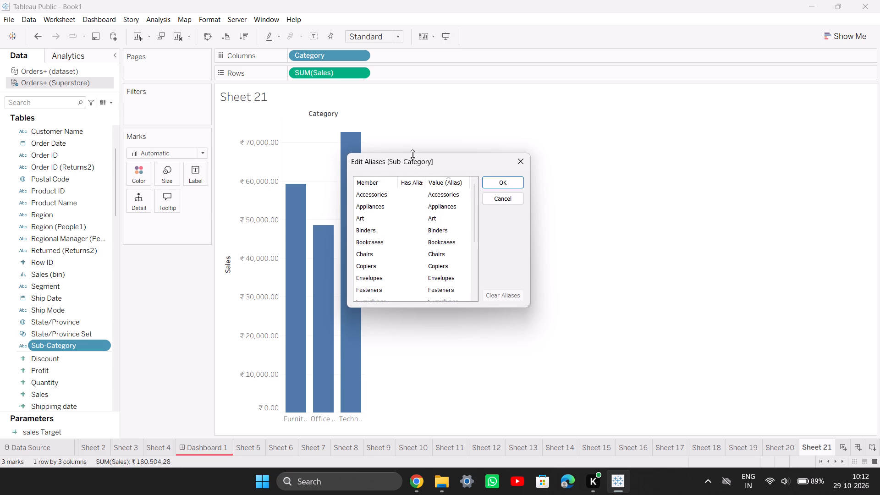
{"action": "left_click", "coordinate": [408, 160]}
{"action": "left_click", "coordinate": [377, 181]}
{"action": "left_click", "coordinate": [385, 205]}
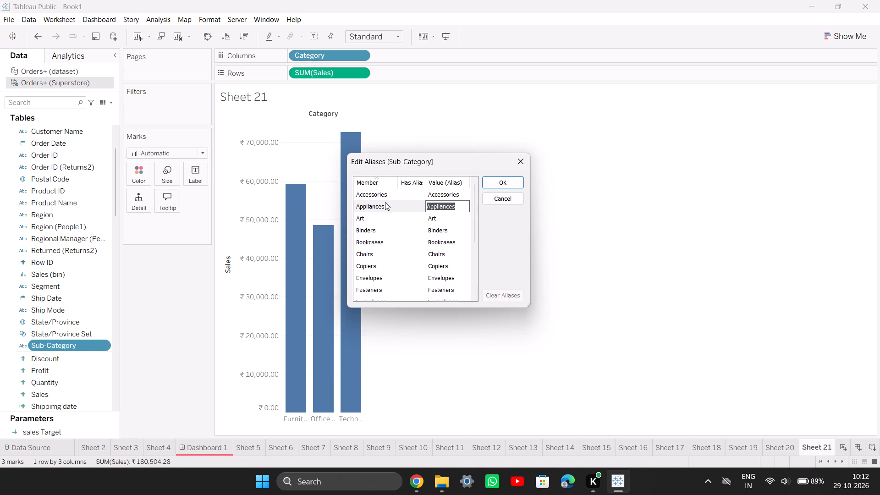
{"action": "left_click", "coordinate": [456, 193]}
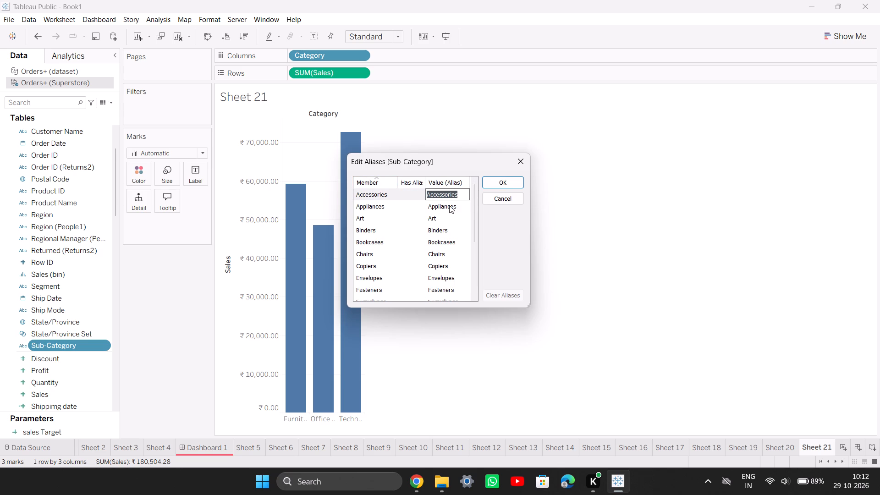
{"action": "left_click", "coordinate": [461, 192]}
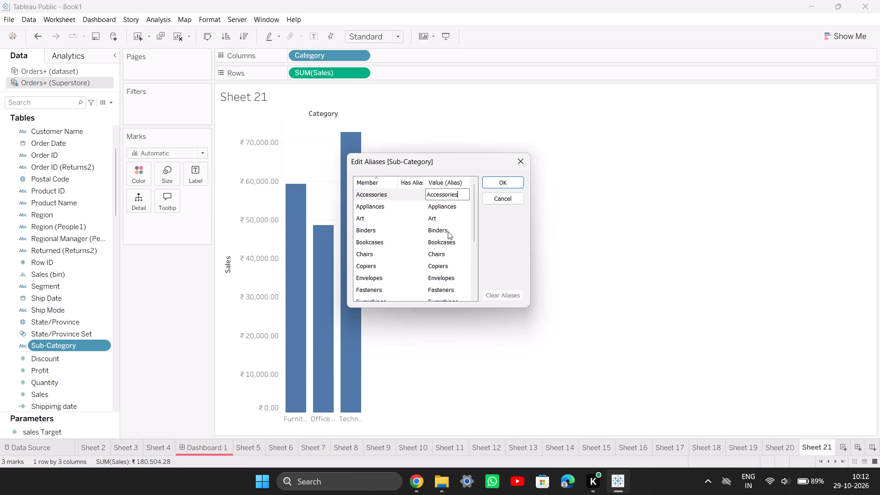
Set the alias of the Binders member of Sub-Category to Binder.
{"action": "scroll", "coordinate": [445, 236], "scroll_direction": "down", "scroll_amount": 15}
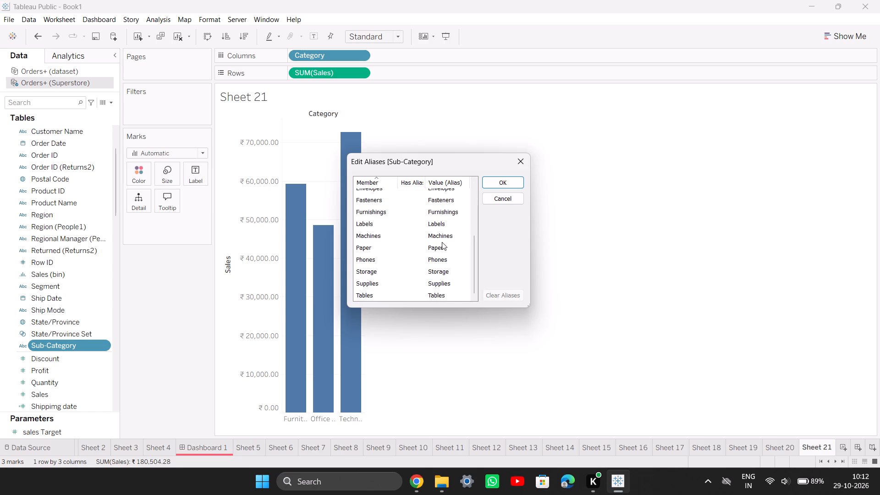
{"action": "left_click_drag", "start_coordinate": [447, 225], "coordinate": [447, 229]}
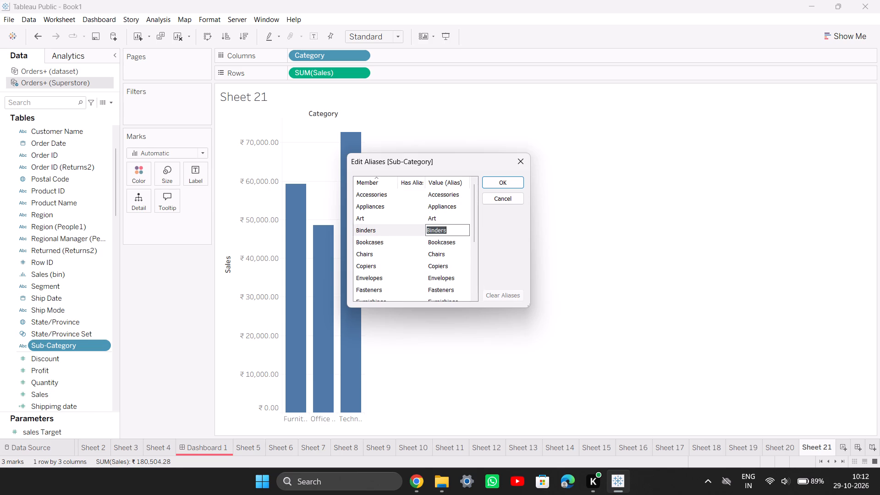
{"action": "left_click", "coordinate": [451, 233]}
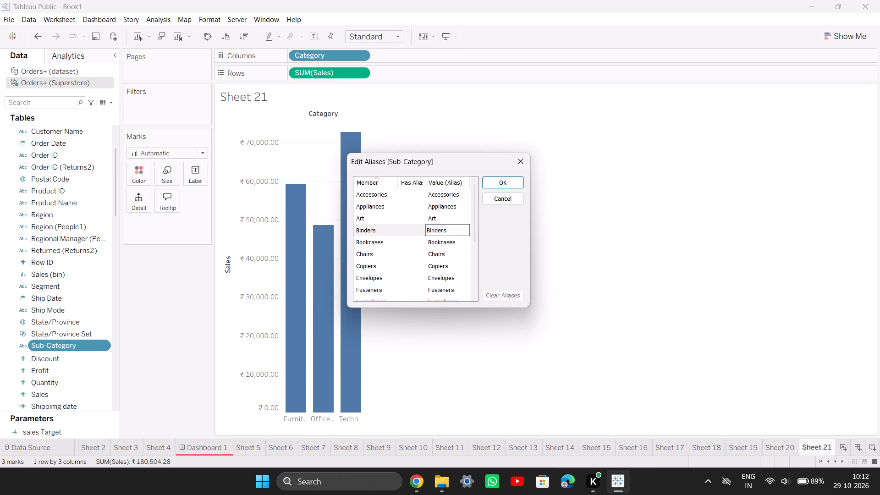
{"action": "left_click", "coordinate": [456, 231]}
{"action": "key", "text": "BackSpace"}
{"action": "left_click", "coordinate": [506, 181]}
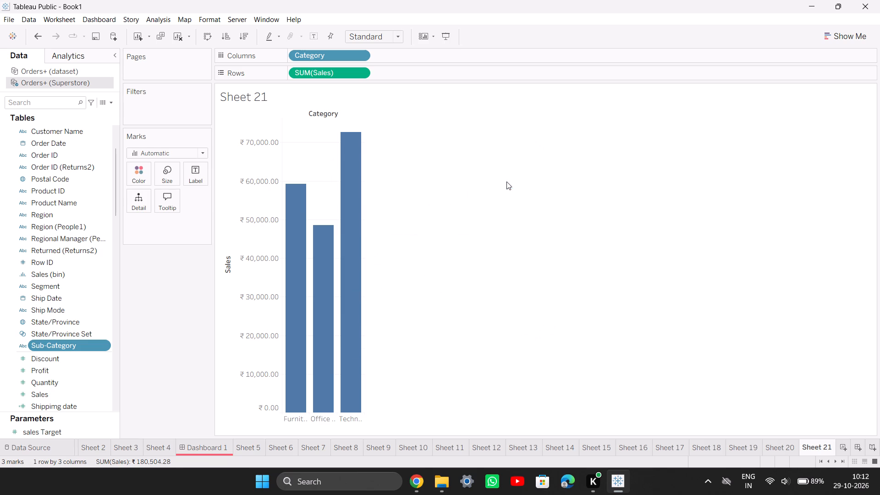
Create a set from the Segment field that includes all members: Consumer, Corporate and Home Office.
{"action": "right_click", "coordinate": [99, 339]}
{"action": "right_click", "coordinate": [76, 351]}
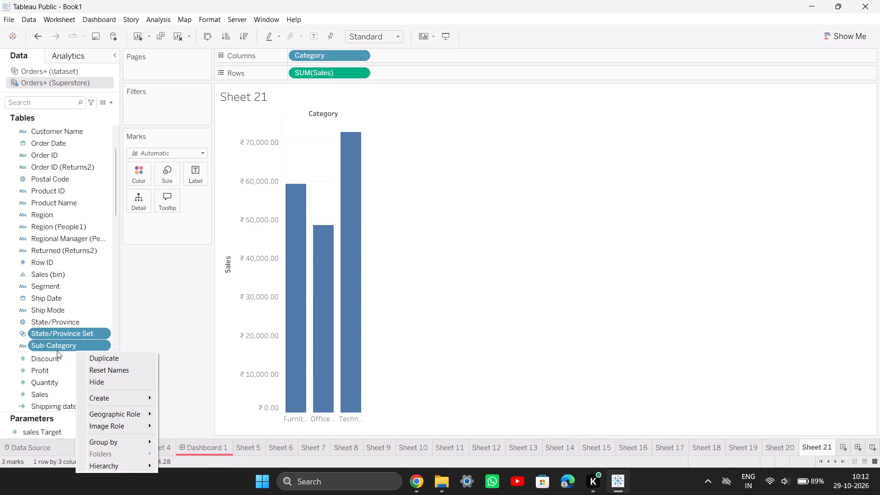
{"action": "right_click", "coordinate": [71, 288]}
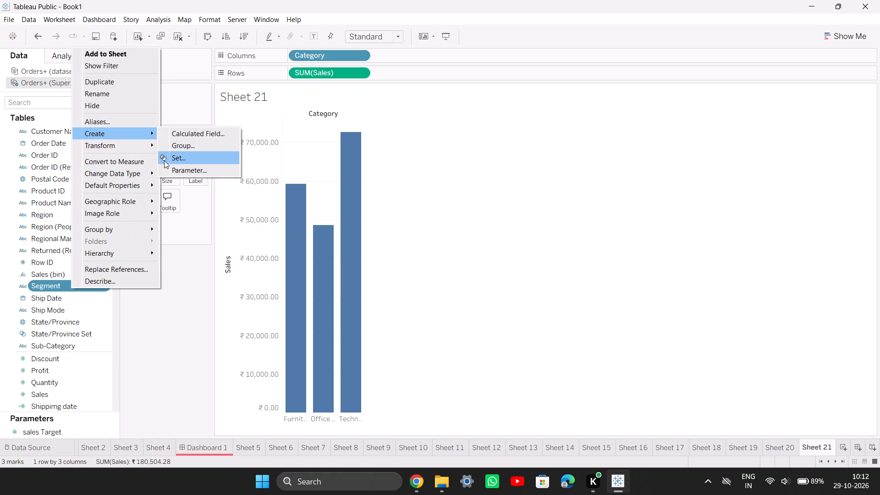
{"action": "left_click", "coordinate": [164, 160]}
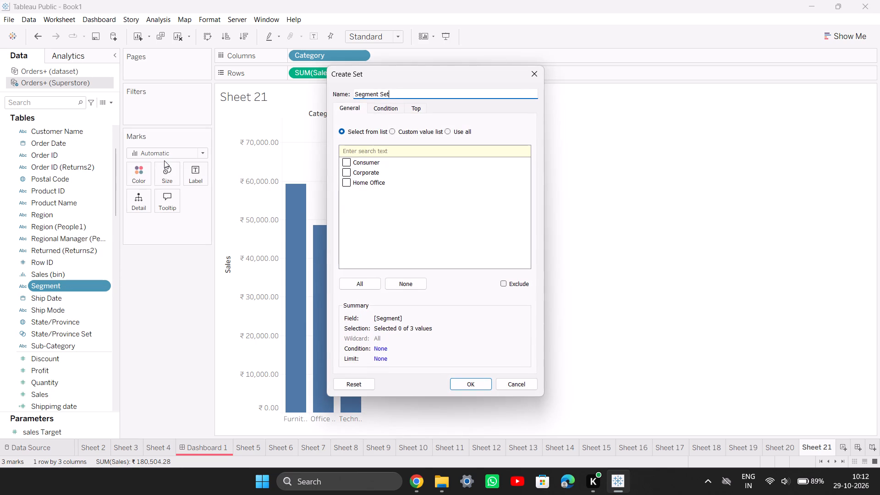
{"action": "left_click", "coordinate": [375, 286]}
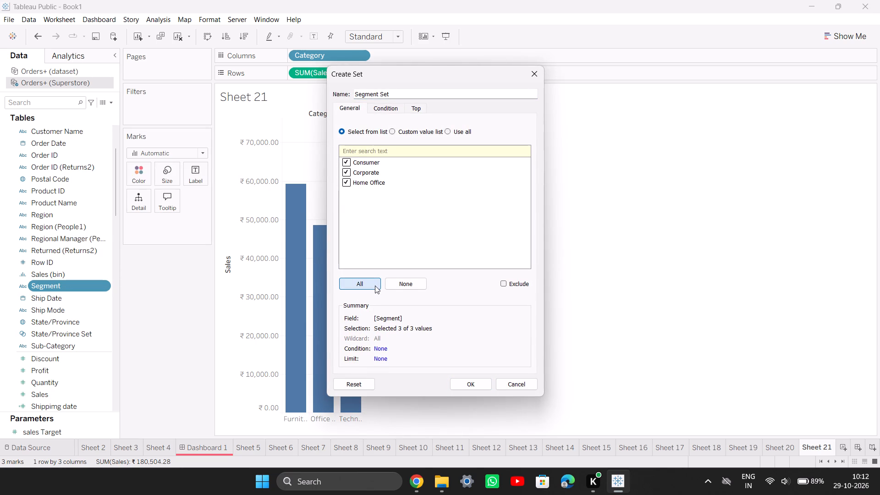
{"action": "left_click", "coordinate": [456, 384]}
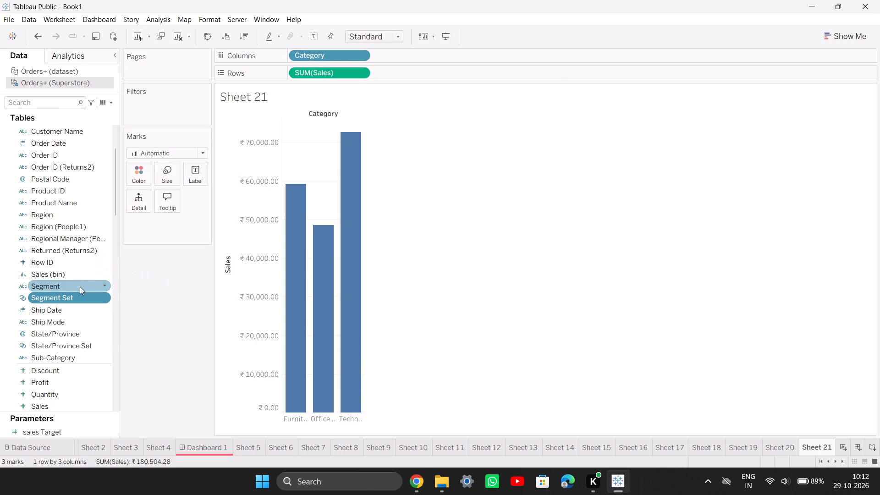
Filter Sheet 21 by Segment Set and show its filter control beside the chart.
{"action": "left_click_drag", "start_coordinate": [80, 296], "coordinate": [181, 107]}
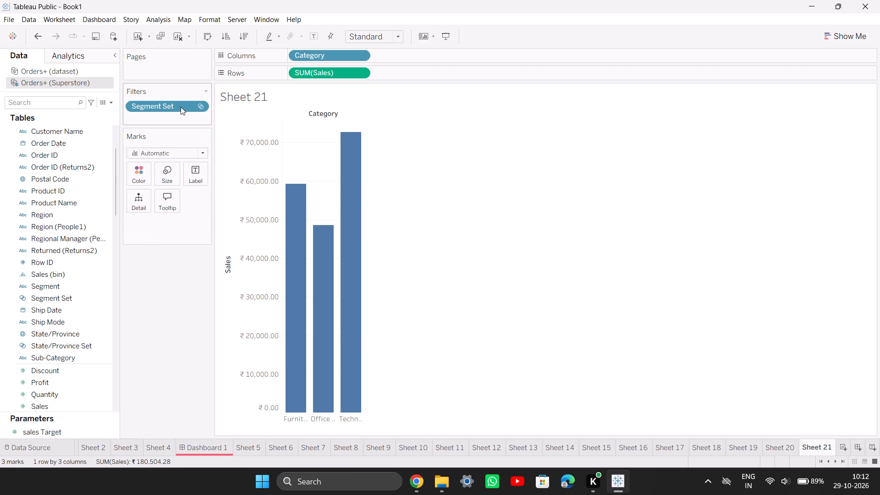
{"action": "left_click", "coordinate": [205, 108]}
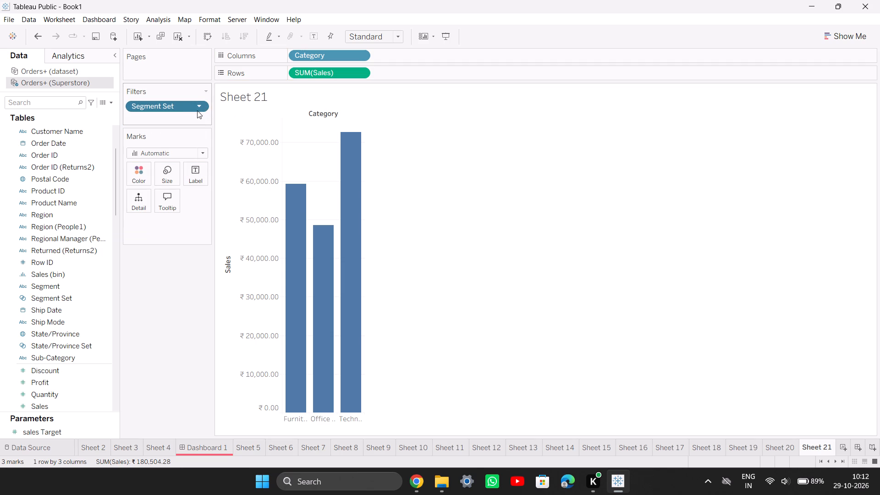
{"action": "left_click", "coordinate": [198, 106]}
{"action": "left_click", "coordinate": [174, 132]}
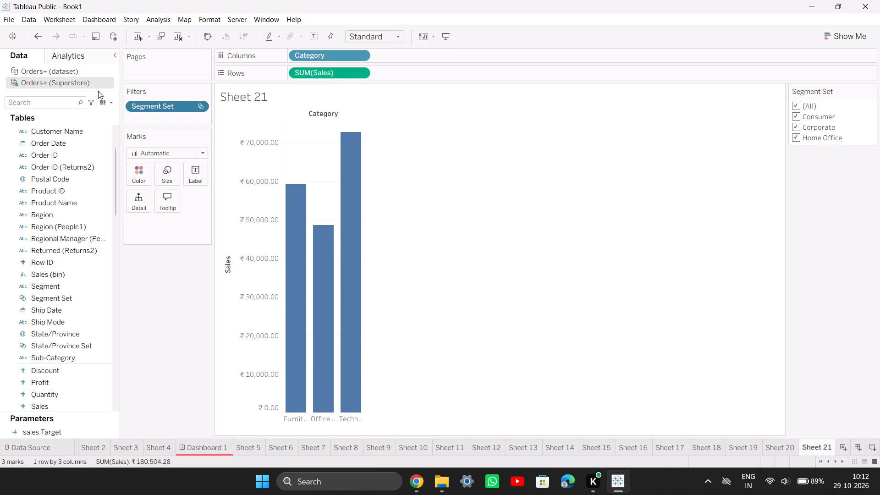
Replace Category with Segment Set on Columns, keeping Segment Set as a filter.
{"action": "left_click_drag", "start_coordinate": [182, 106], "coordinate": [515, 67]}
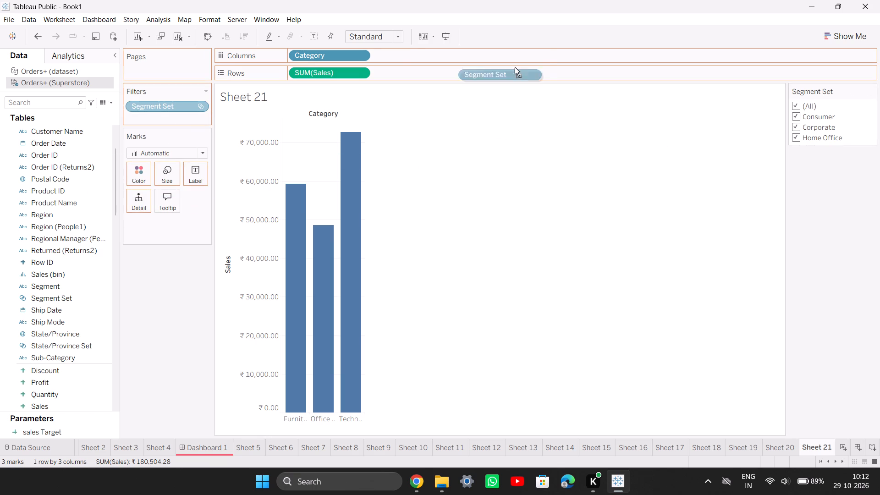
{"action": "left_click_drag", "start_coordinate": [515, 67], "coordinate": [463, 55]}
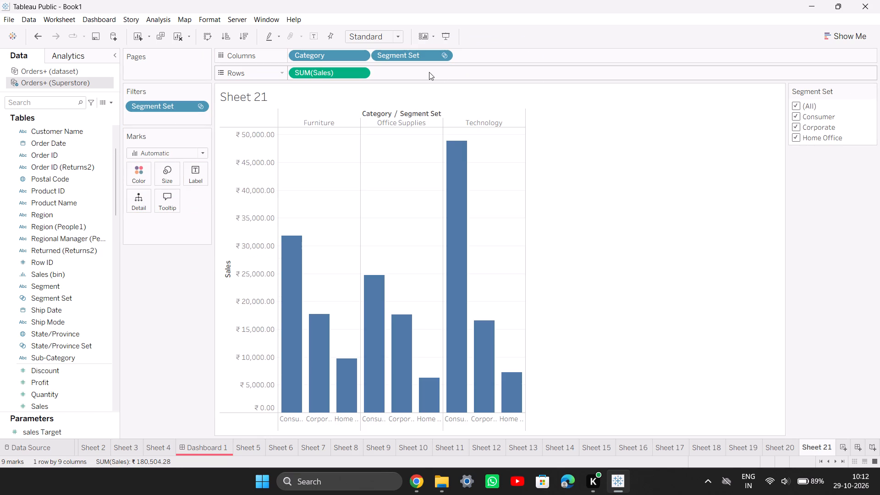
{"action": "left_click_drag", "start_coordinate": [324, 56], "coordinate": [186, 190]}
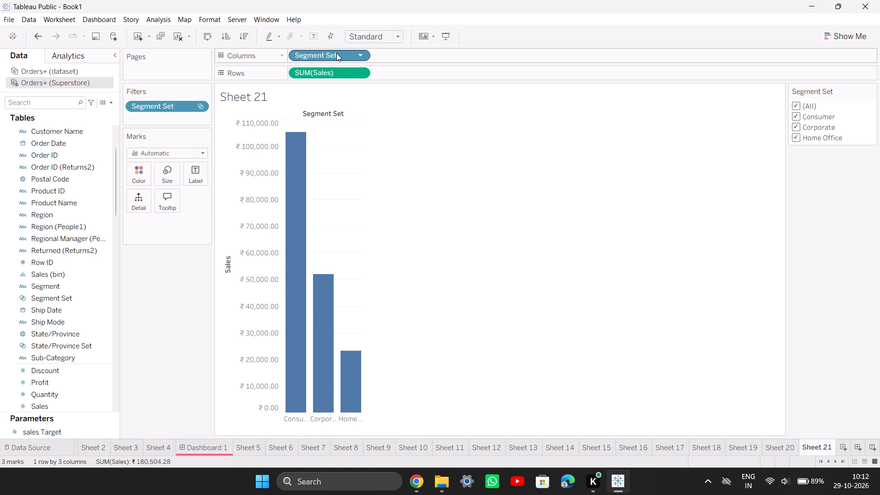
Remove Segment Set from Columns.
{"action": "left_click_drag", "start_coordinate": [336, 53], "coordinate": [25, 279]}
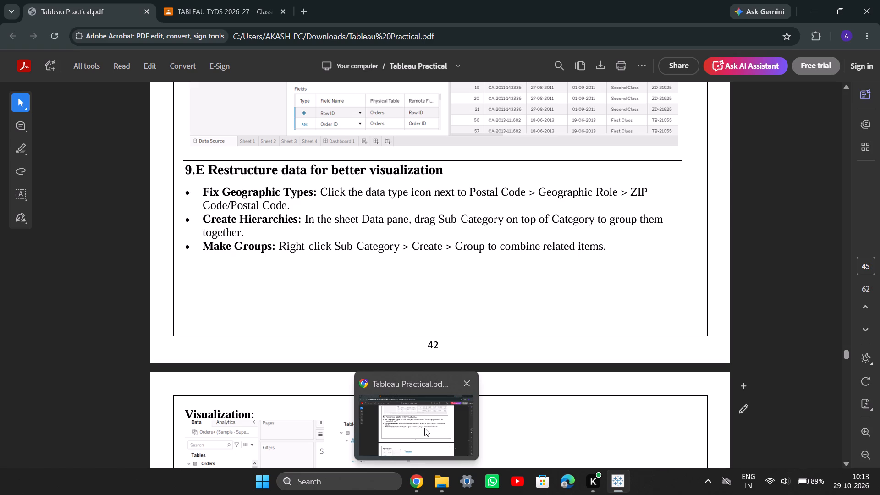
Check the Make Groups instruction in section 9.E of Tableau Practical.pdf, and start creating a group from Sub-Category.
{"action": "left_click", "coordinate": [424, 428]}
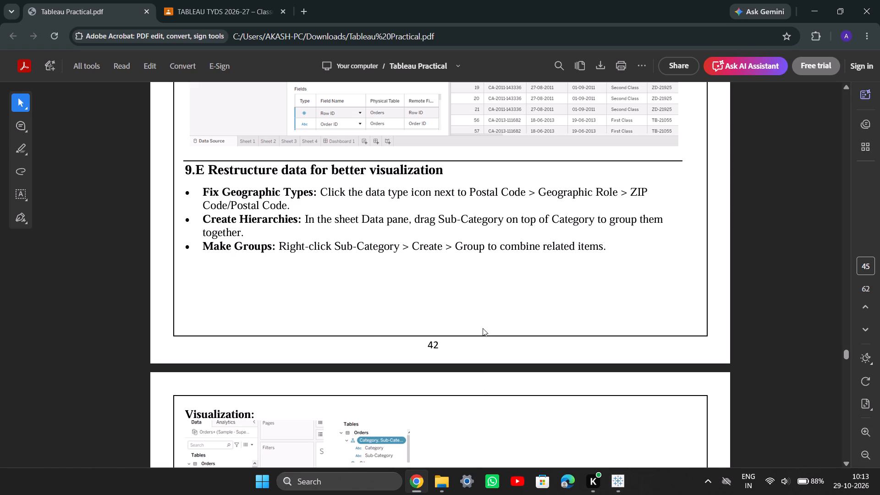
{"action": "left_click", "coordinate": [423, 484]}
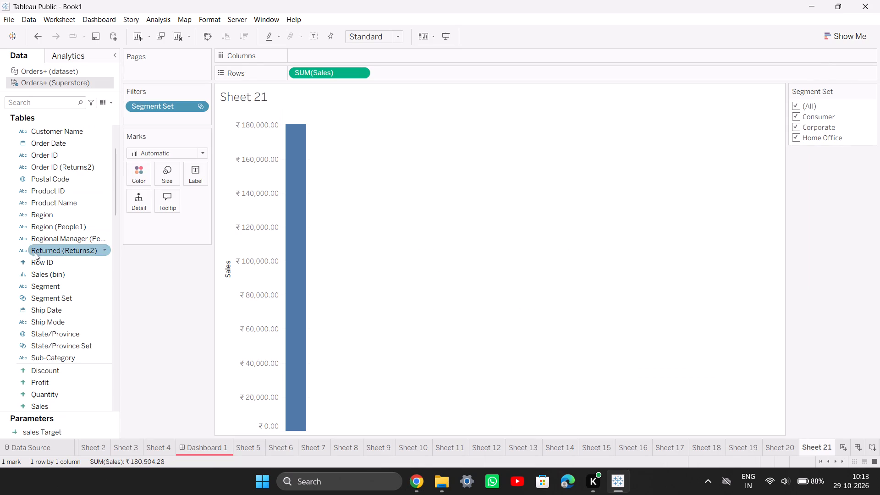
{"action": "right_click", "coordinate": [52, 351]}
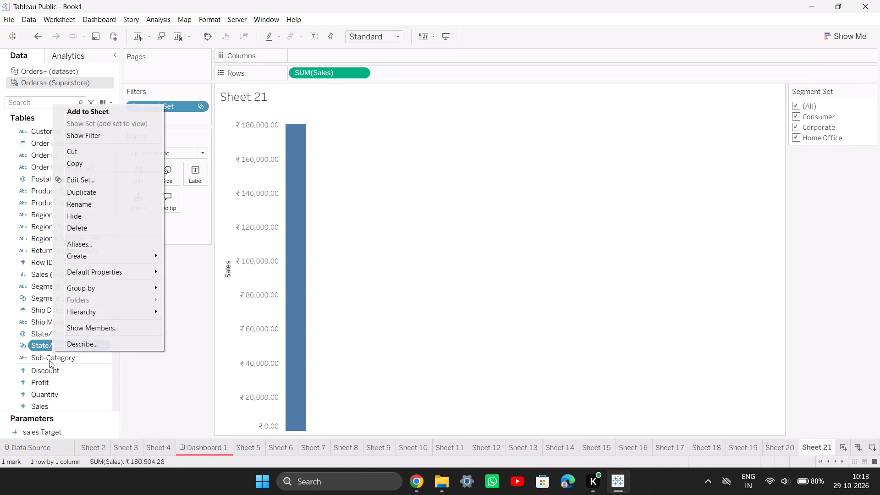
{"action": "right_click", "coordinate": [49, 361]}
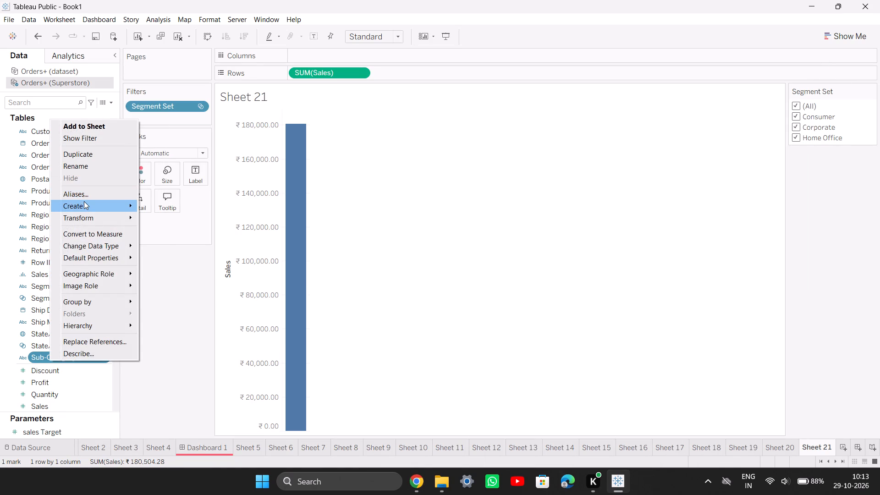
{"action": "left_click", "coordinate": [84, 202]}
{"action": "left_click", "coordinate": [165, 223]}
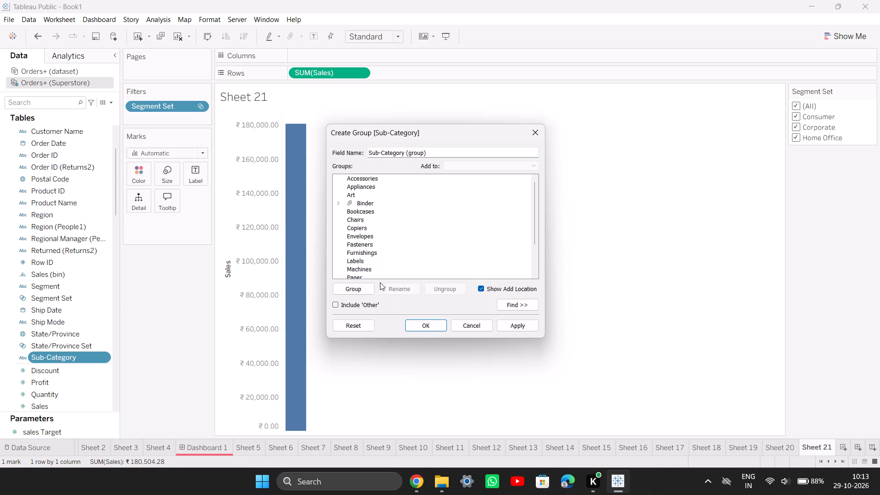
{"action": "left_click_drag", "start_coordinate": [427, 286], "coordinate": [432, 300]}
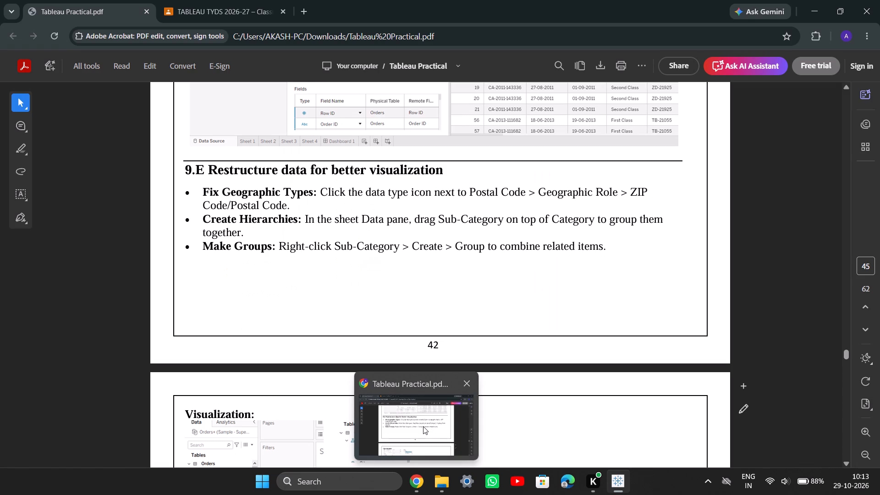
{"action": "left_click", "coordinate": [423, 426]}
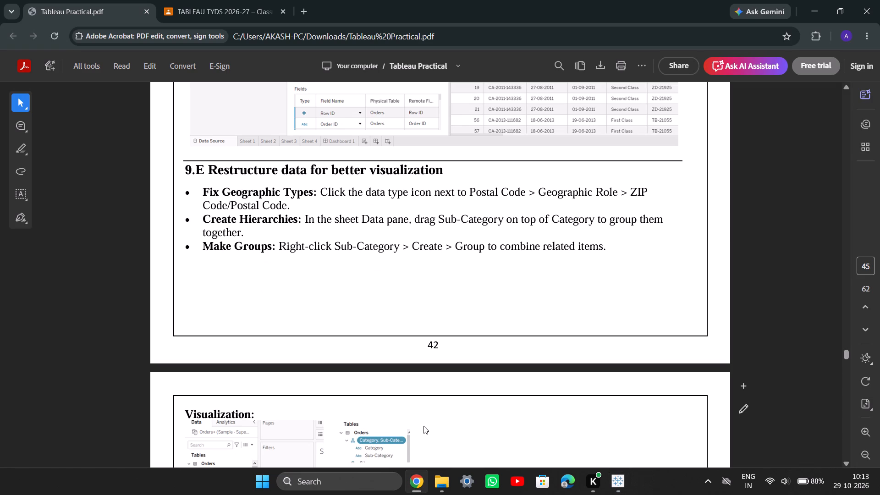
{"action": "left_click", "coordinate": [427, 481]}
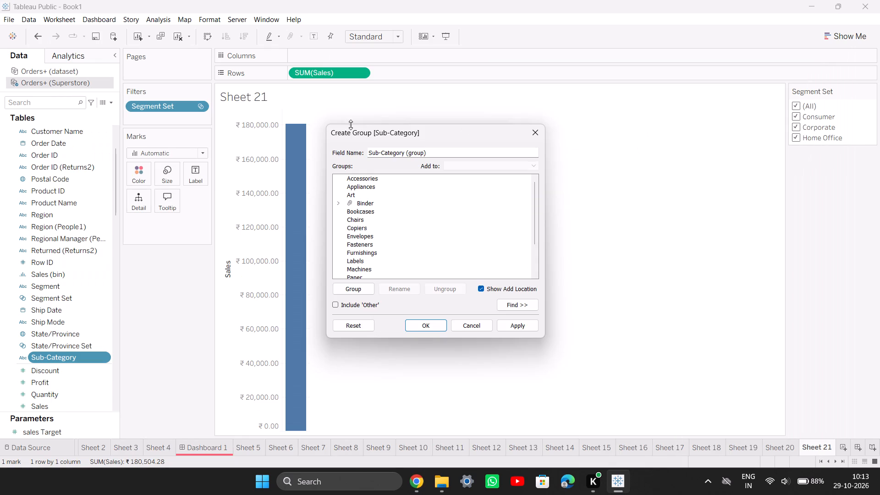
Group the Chairs member of Sub-Category, and add it to the existing Binder group.
{"action": "scroll", "coordinate": [398, 202], "scroll_direction": "down", "scroll_amount": 3}
{"action": "scroll", "coordinate": [393, 202], "scroll_direction": "up", "scroll_amount": 3}
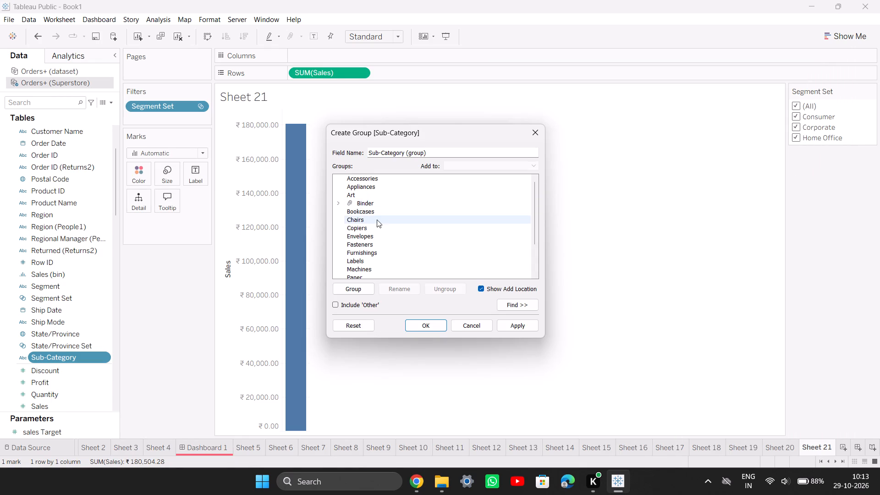
{"action": "left_click", "coordinate": [376, 209]}
{"action": "left_click", "coordinate": [375, 218]}
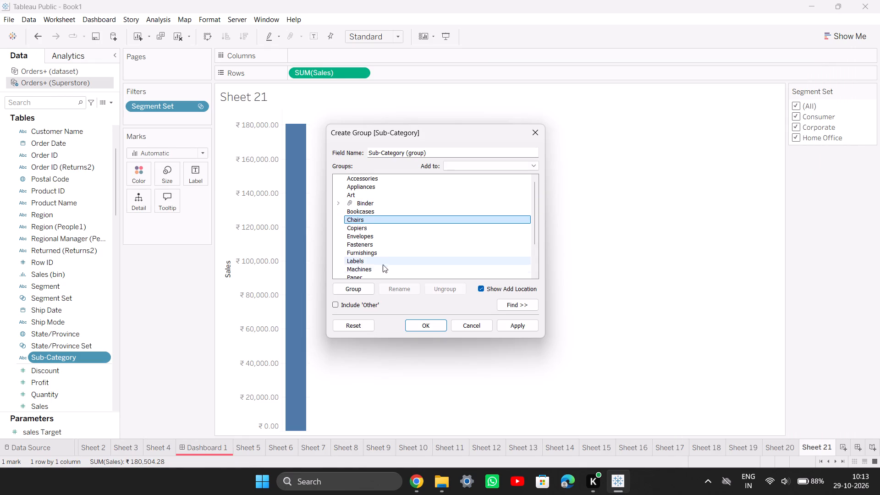
{"action": "left_click", "coordinate": [368, 290]}
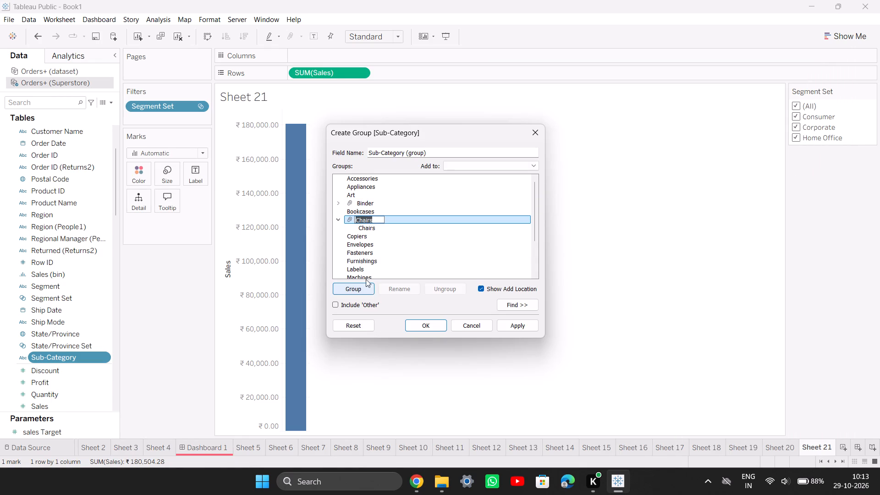
{"action": "left_click", "coordinate": [337, 218]}
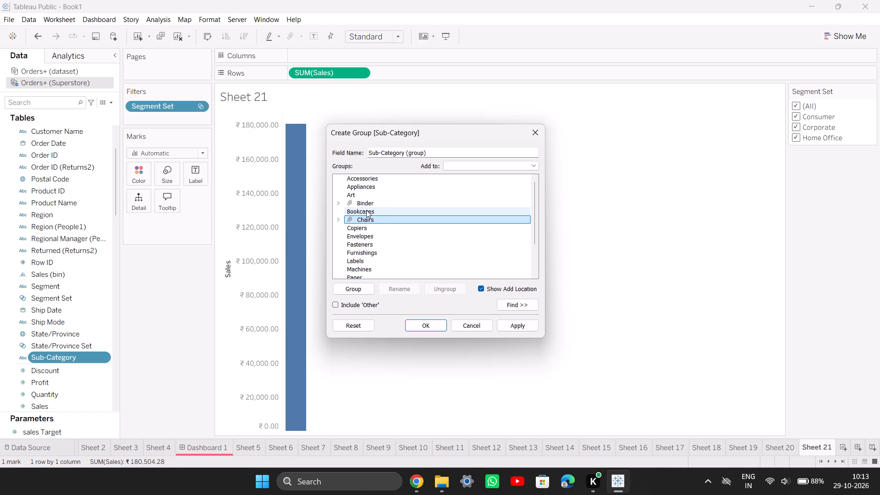
{"action": "scroll", "coordinate": [364, 209], "scroll_direction": "up", "scroll_amount": 3}
{"action": "left_click", "coordinate": [460, 170]}
{"action": "left_click", "coordinate": [471, 163]}
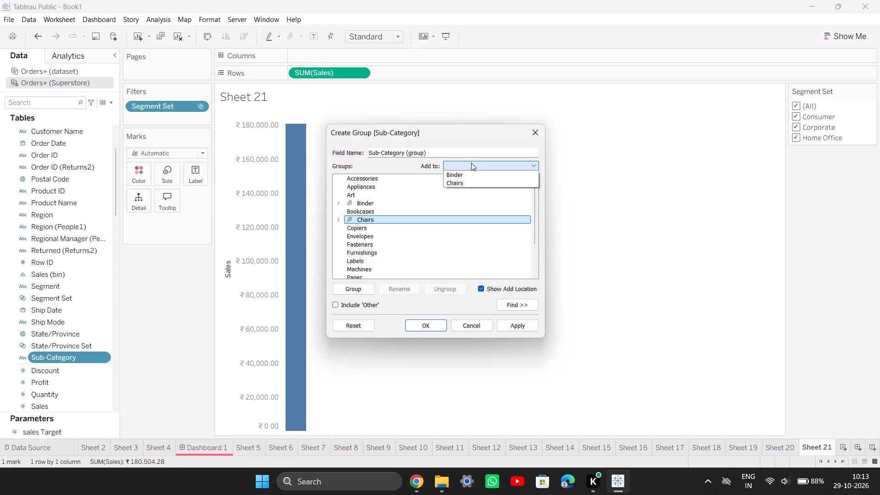
{"action": "left_click", "coordinate": [473, 177]}
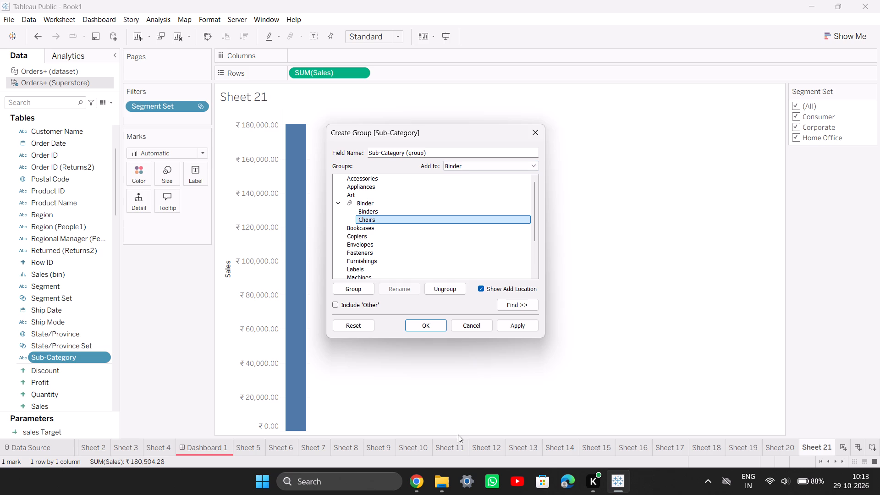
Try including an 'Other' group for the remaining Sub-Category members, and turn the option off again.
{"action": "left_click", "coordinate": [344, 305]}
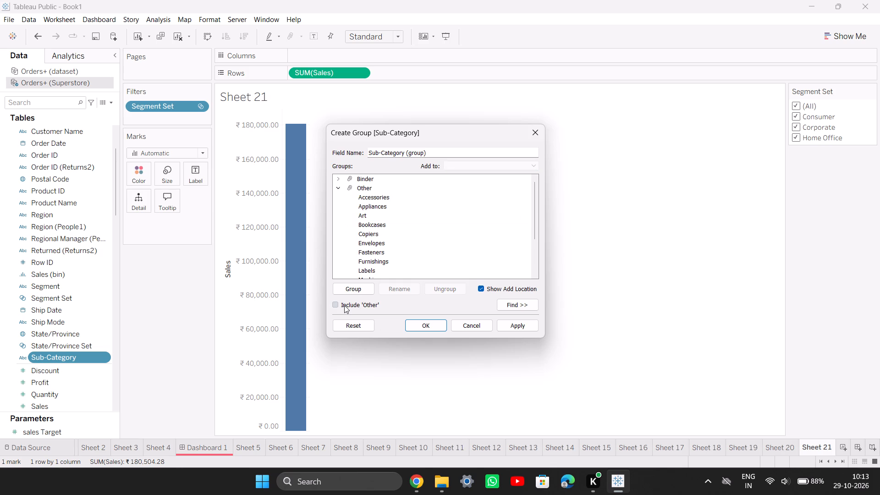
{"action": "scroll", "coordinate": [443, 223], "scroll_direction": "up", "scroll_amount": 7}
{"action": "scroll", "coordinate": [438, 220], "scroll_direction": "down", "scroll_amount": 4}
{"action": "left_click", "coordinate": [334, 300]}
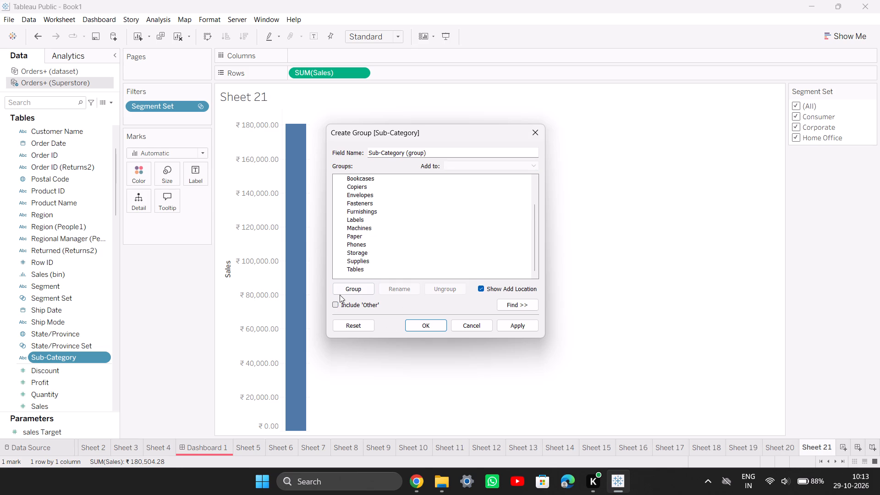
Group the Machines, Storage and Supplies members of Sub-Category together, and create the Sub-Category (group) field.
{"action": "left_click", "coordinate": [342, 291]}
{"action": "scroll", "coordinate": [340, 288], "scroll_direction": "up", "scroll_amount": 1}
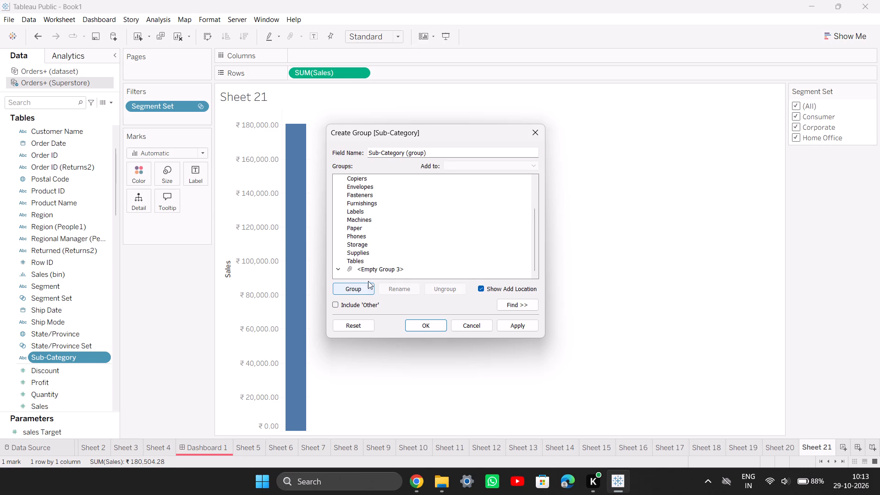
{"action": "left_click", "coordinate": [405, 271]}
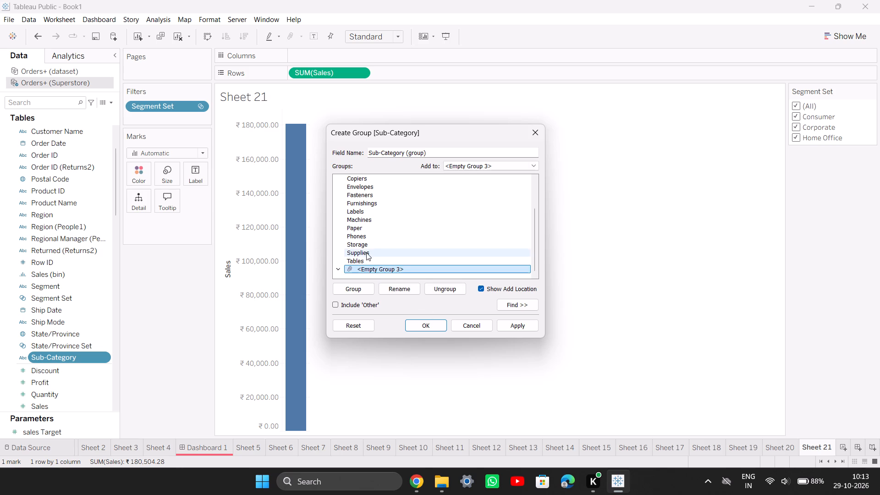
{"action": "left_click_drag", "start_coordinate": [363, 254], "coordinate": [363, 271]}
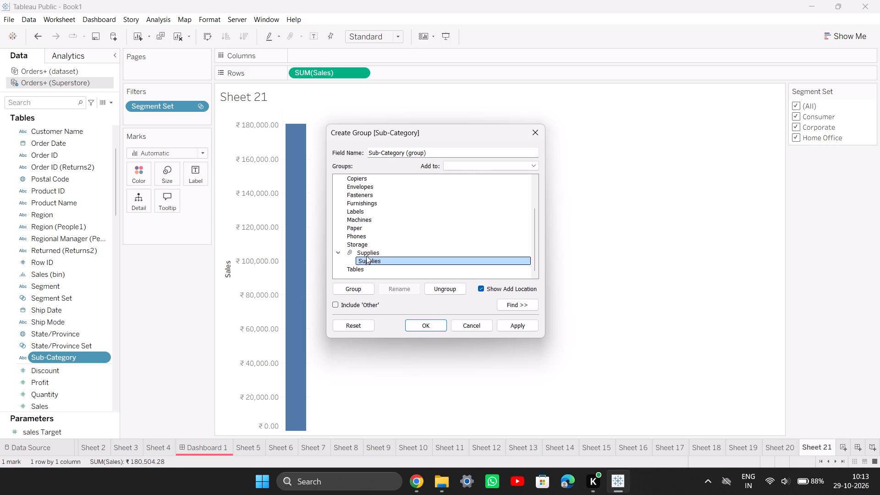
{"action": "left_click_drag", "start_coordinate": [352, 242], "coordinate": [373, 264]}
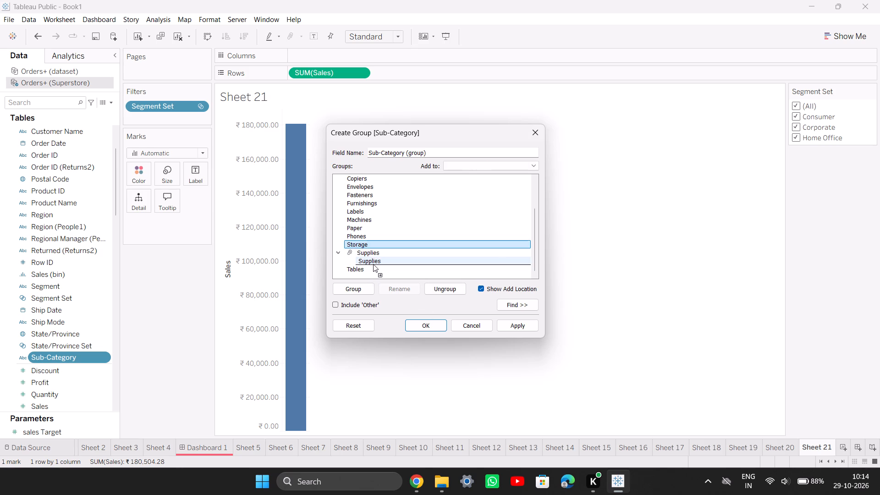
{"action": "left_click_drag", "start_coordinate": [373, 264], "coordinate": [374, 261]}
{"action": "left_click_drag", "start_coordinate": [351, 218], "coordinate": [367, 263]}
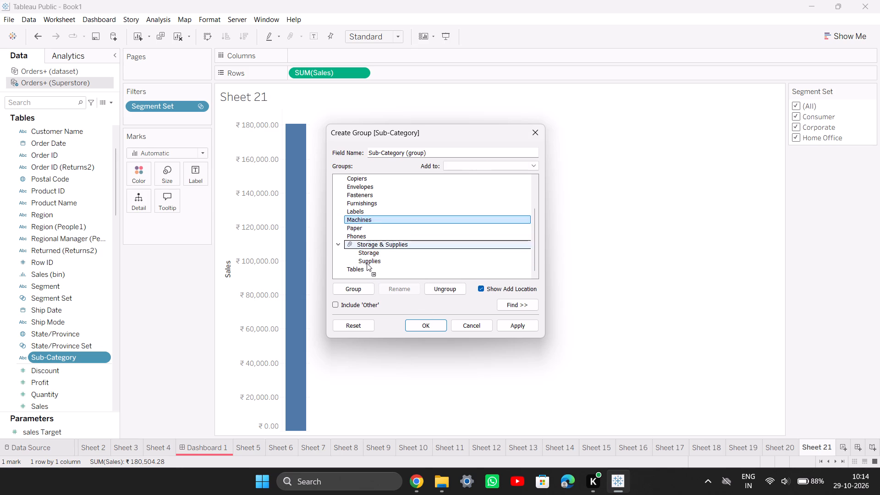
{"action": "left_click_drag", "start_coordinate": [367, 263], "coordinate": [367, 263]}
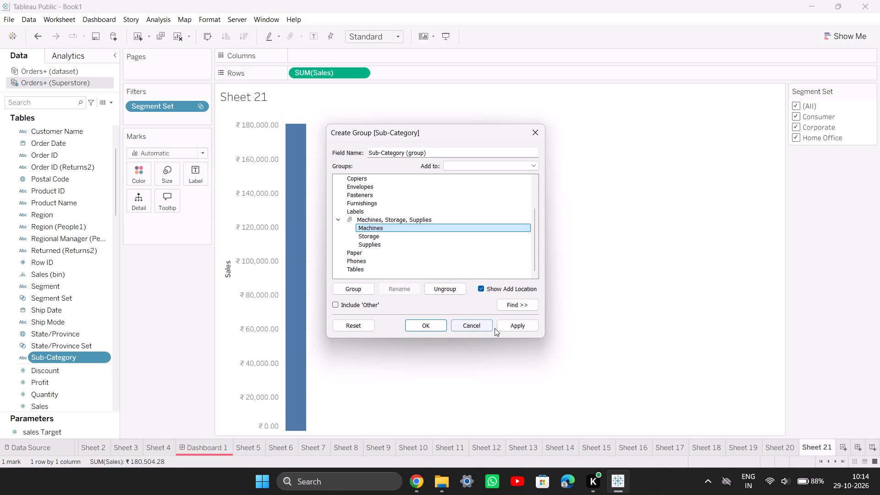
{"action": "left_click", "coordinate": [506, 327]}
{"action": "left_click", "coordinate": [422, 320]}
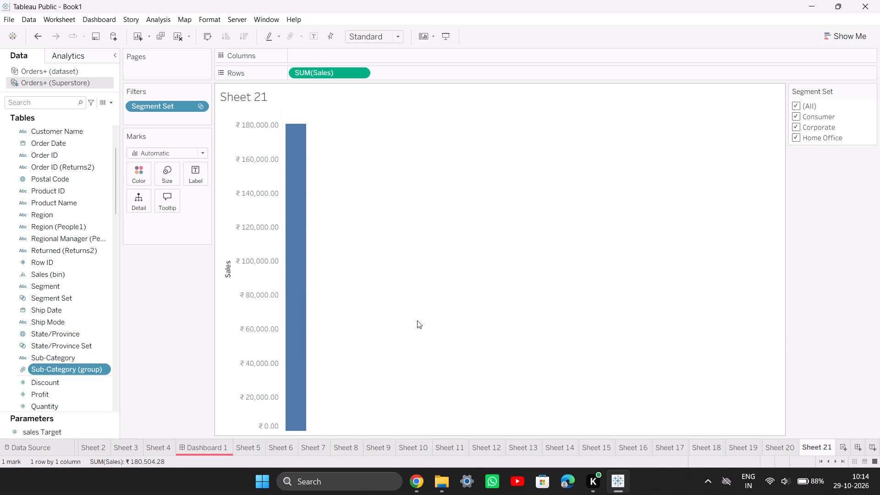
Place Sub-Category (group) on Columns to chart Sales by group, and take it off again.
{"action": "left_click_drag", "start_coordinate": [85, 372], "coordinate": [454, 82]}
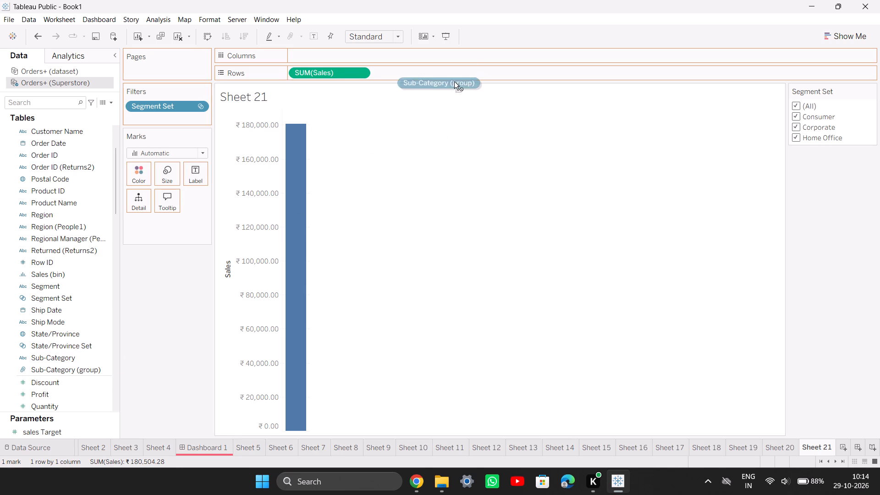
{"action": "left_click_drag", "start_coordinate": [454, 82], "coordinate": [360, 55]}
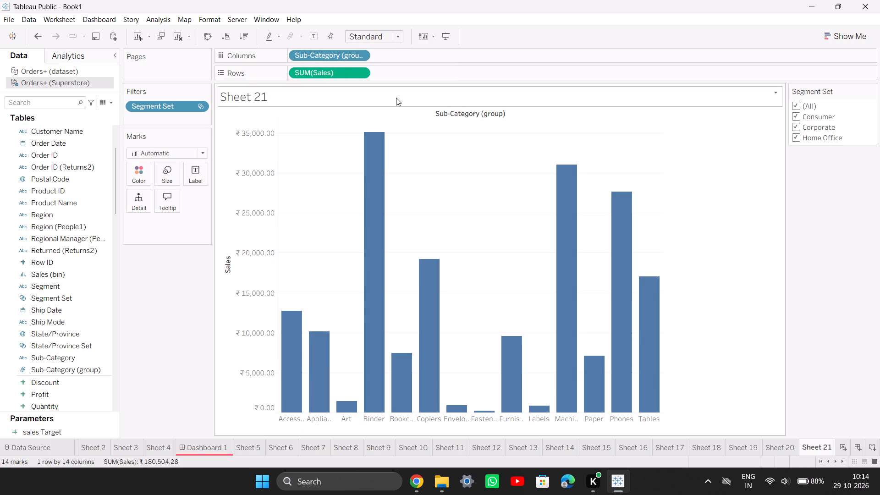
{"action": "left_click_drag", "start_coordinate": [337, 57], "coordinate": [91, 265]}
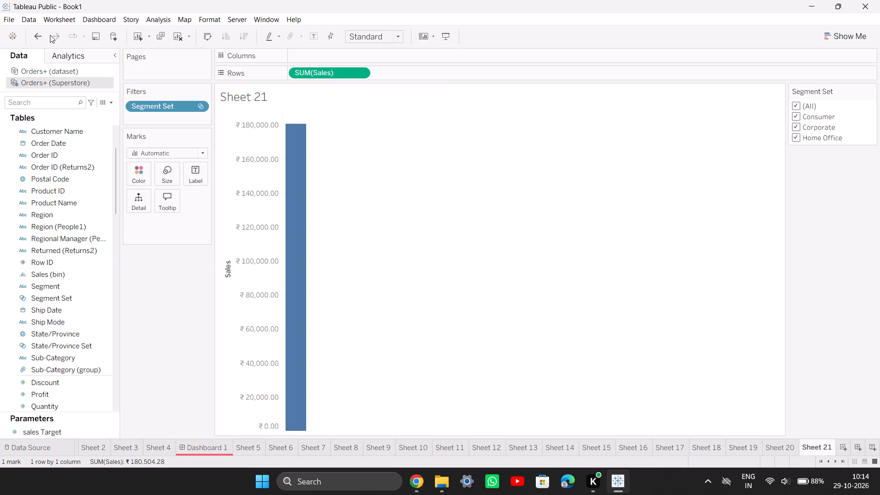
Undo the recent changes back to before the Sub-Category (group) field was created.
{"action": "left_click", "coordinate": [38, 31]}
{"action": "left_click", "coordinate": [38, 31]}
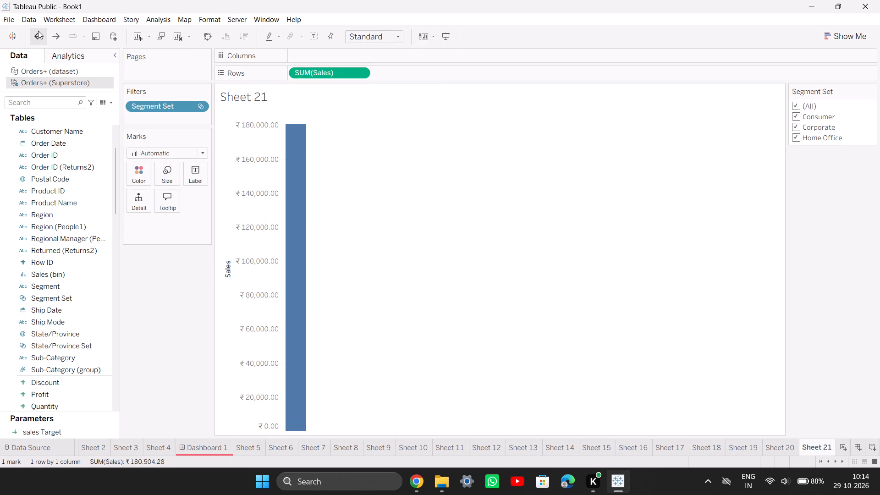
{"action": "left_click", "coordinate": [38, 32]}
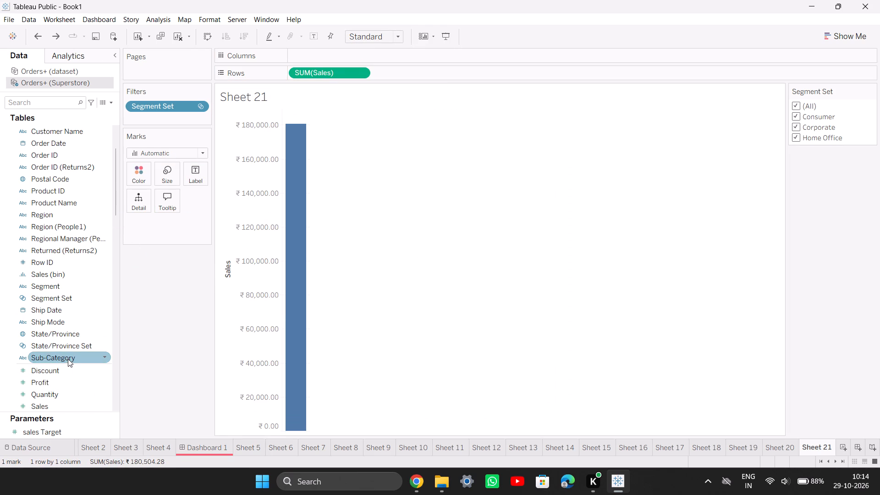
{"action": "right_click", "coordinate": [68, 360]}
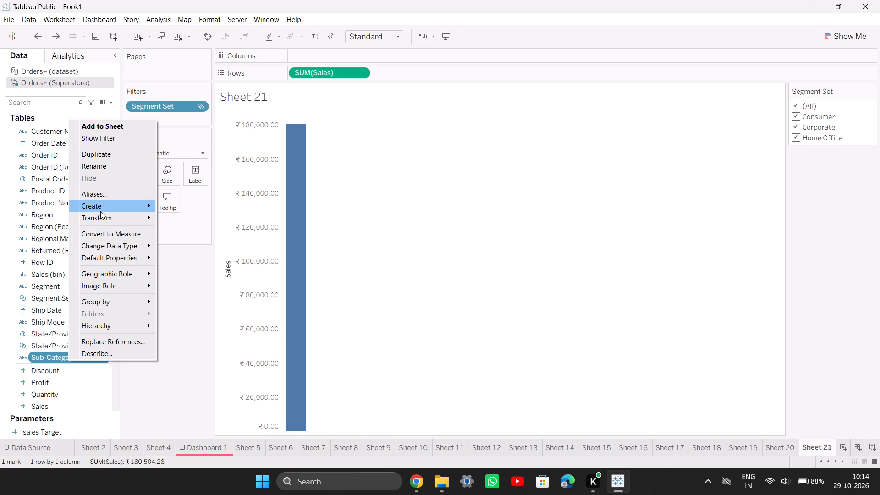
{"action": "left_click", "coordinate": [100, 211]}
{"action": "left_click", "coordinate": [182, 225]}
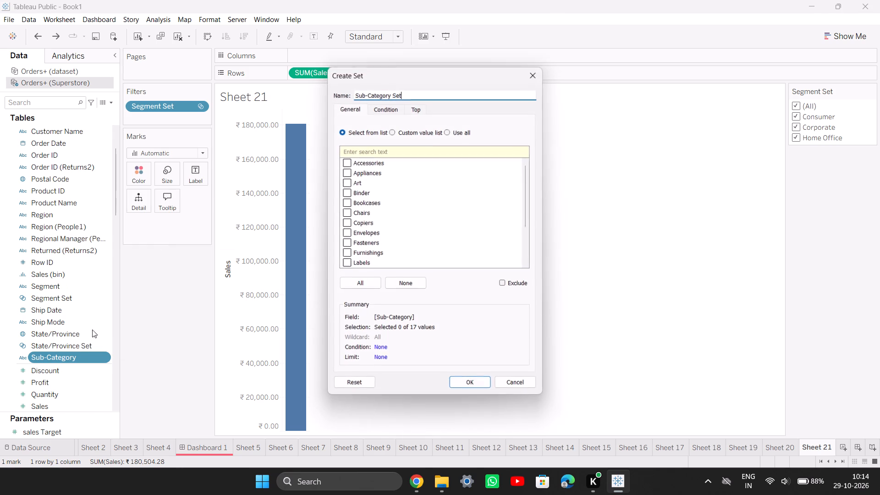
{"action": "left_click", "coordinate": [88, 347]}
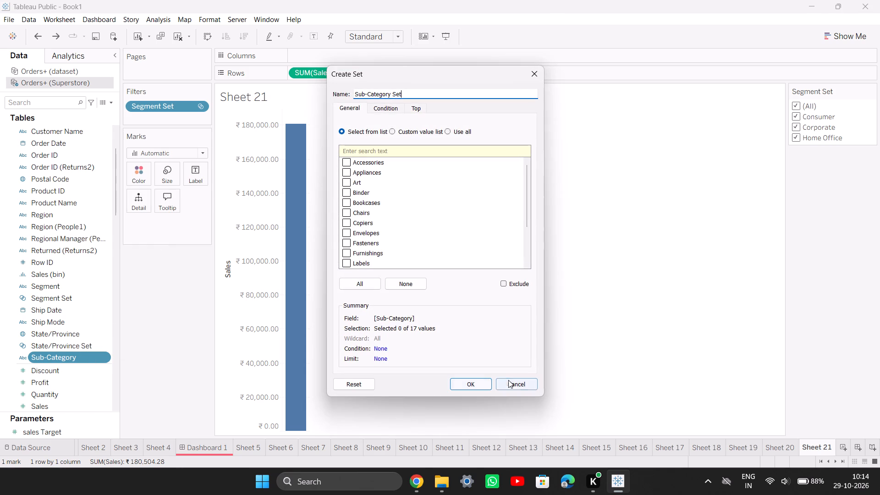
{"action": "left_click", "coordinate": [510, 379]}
Create a Sub-Category (group) field from Sub-Category that combines Storage, Supplies and Tables in one group.
{"action": "right_click_drag", "start_coordinate": [51, 360], "coordinate": [52, 356]}
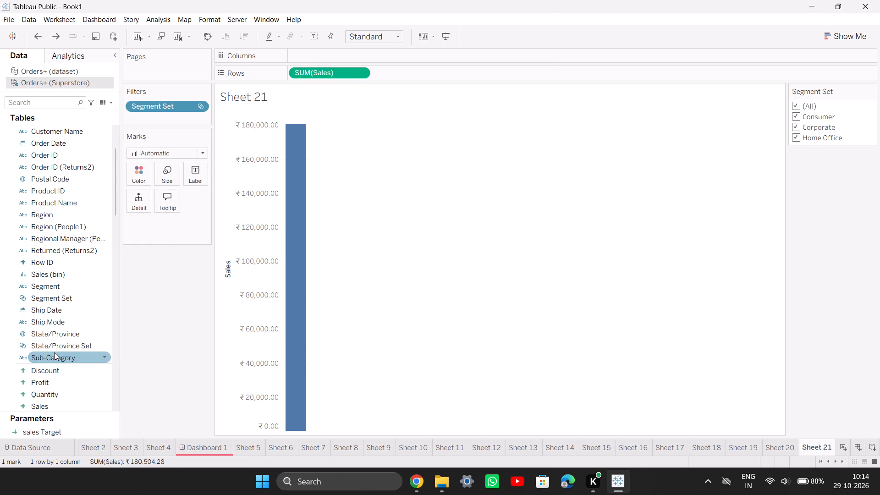
{"action": "right_click", "coordinate": [90, 358]}
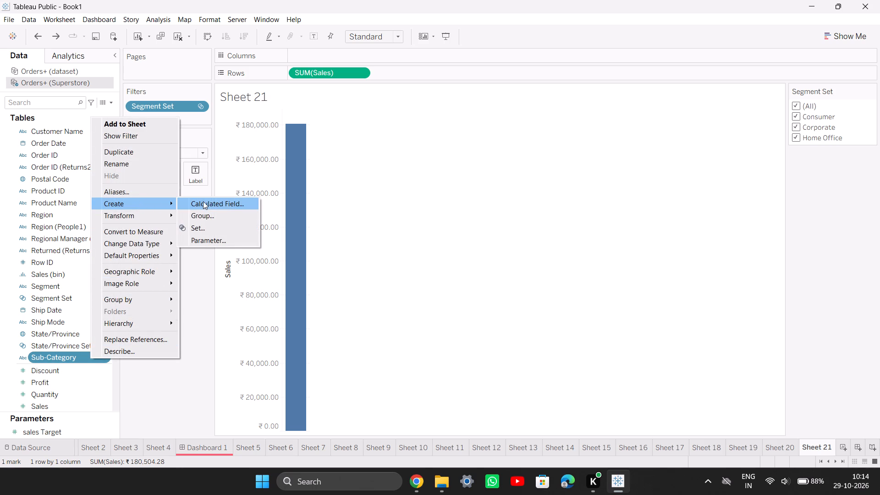
{"action": "left_click", "coordinate": [212, 214]}
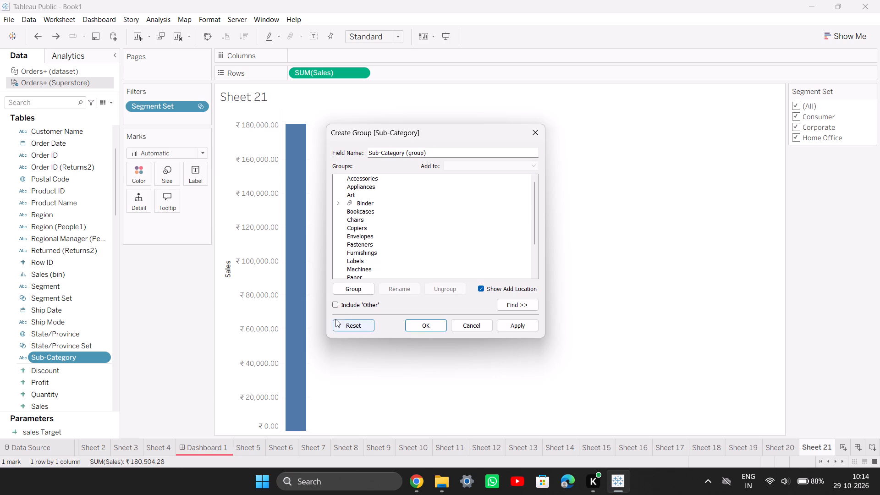
{"action": "left_click", "coordinate": [356, 292]}
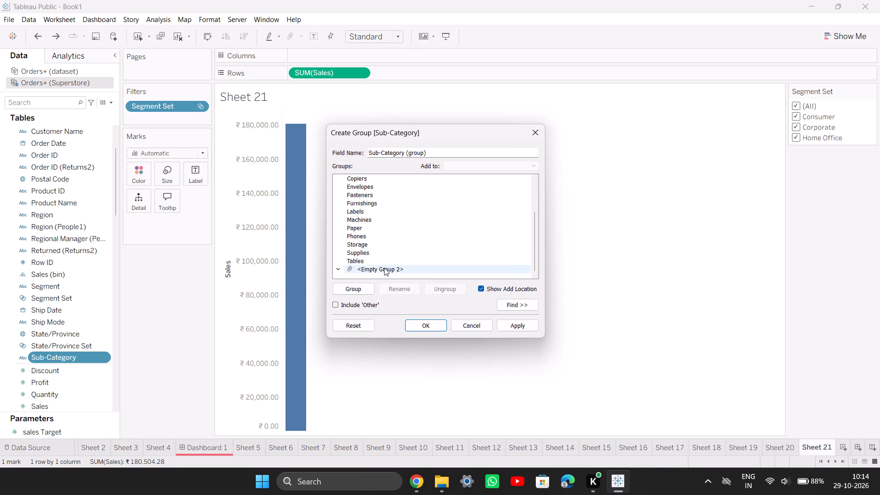
{"action": "left_click", "coordinate": [385, 269]}
{"action": "left_click", "coordinate": [341, 271]}
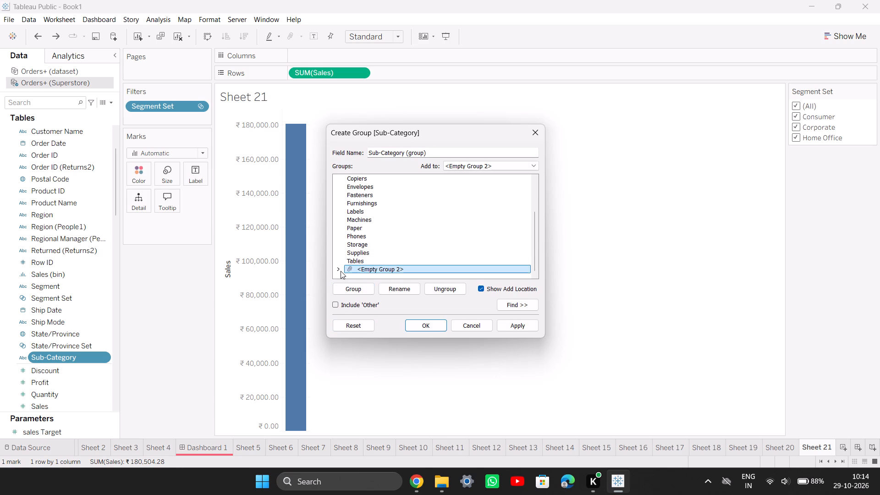
{"action": "left_click_drag", "start_coordinate": [357, 263], "coordinate": [363, 268]}
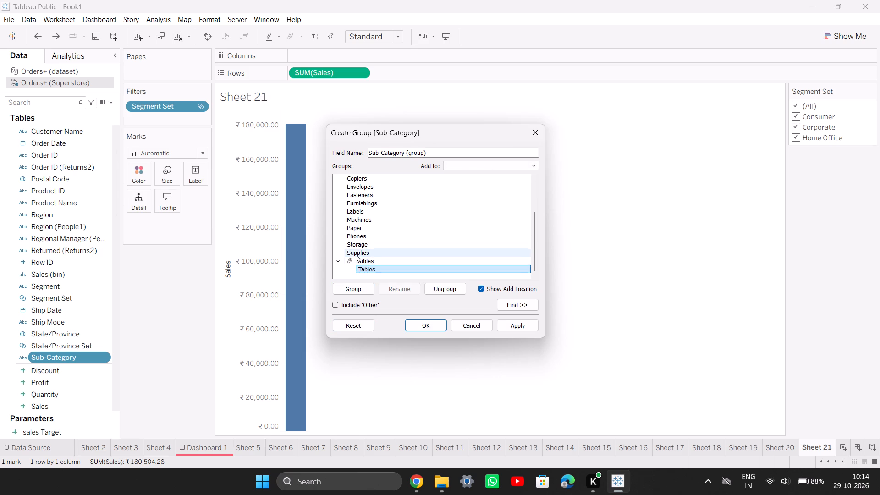
{"action": "left_click_drag", "start_coordinate": [356, 250], "coordinate": [371, 269]}
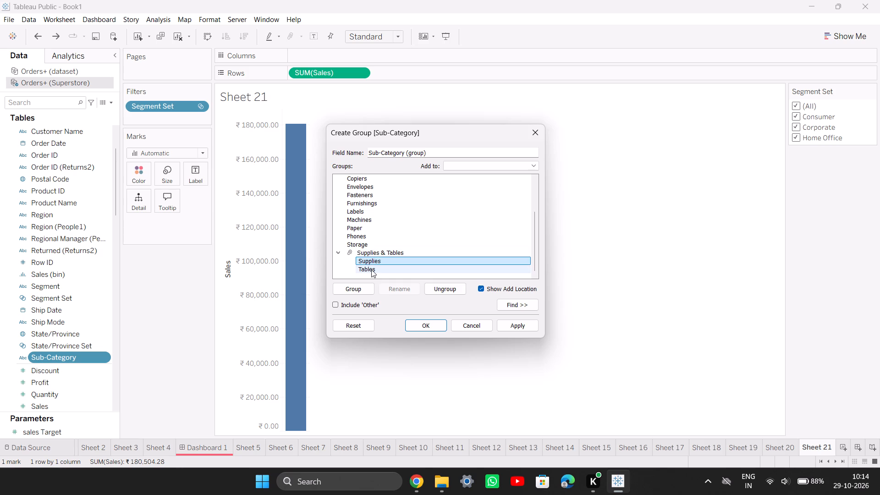
{"action": "left_click_drag", "start_coordinate": [354, 242], "coordinate": [366, 264]}
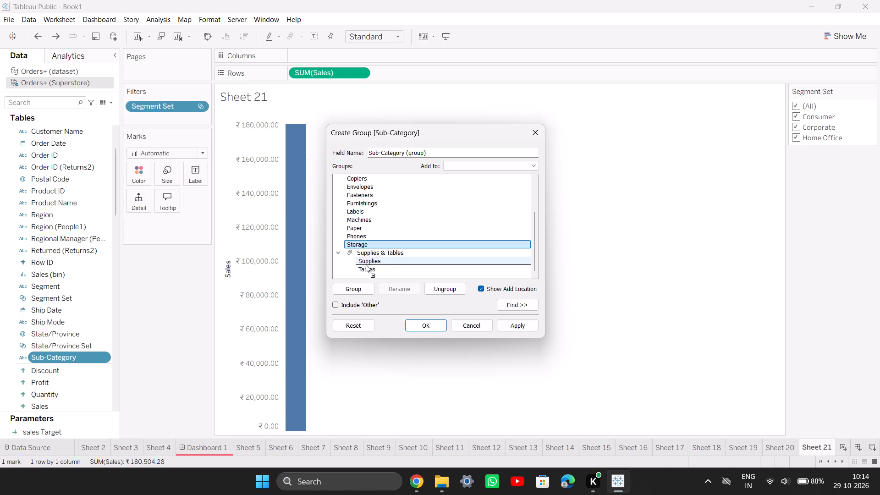
{"action": "left_click_drag", "start_coordinate": [366, 264], "coordinate": [366, 269]}
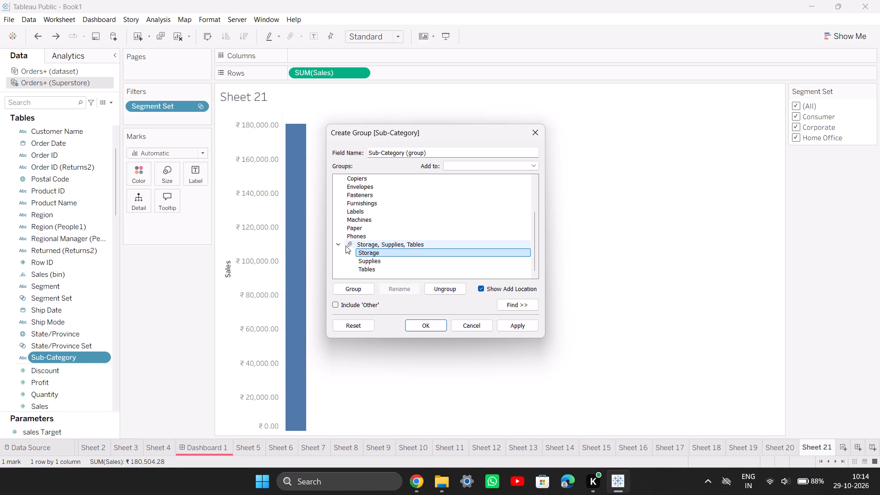
{"action": "left_click", "coordinate": [351, 245]}
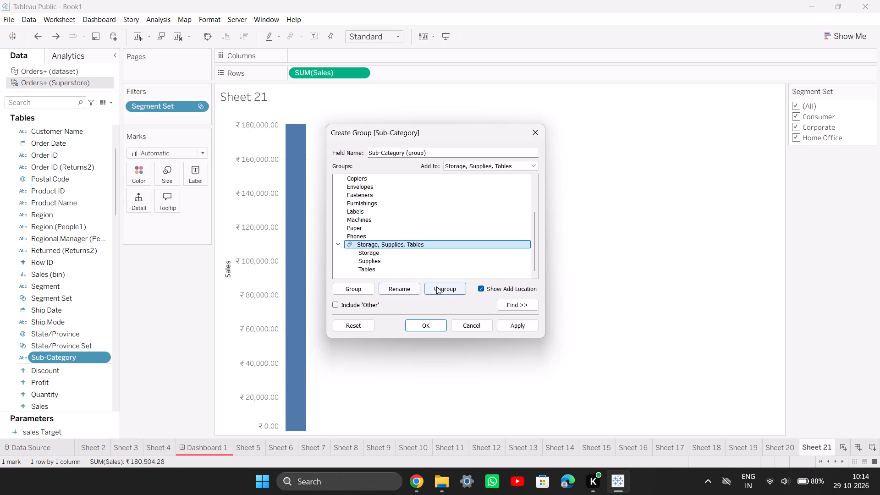
{"action": "left_click", "coordinate": [502, 324]}
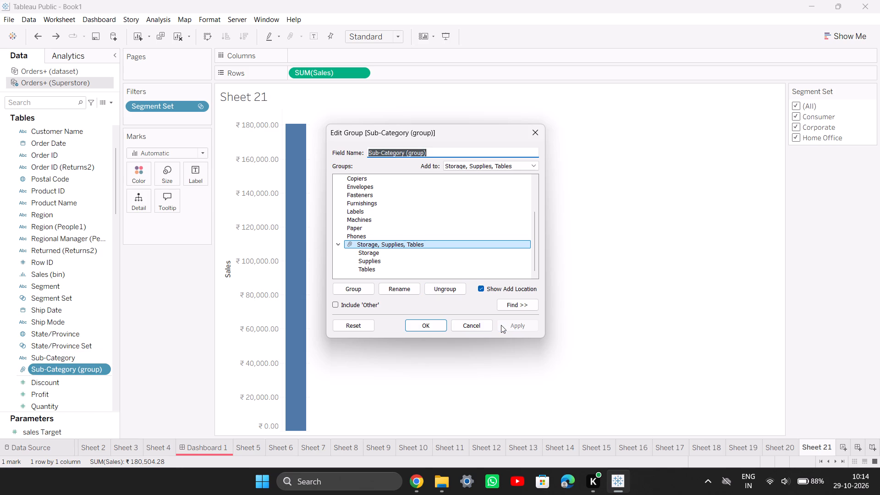
{"action": "left_click", "coordinate": [433, 326]}
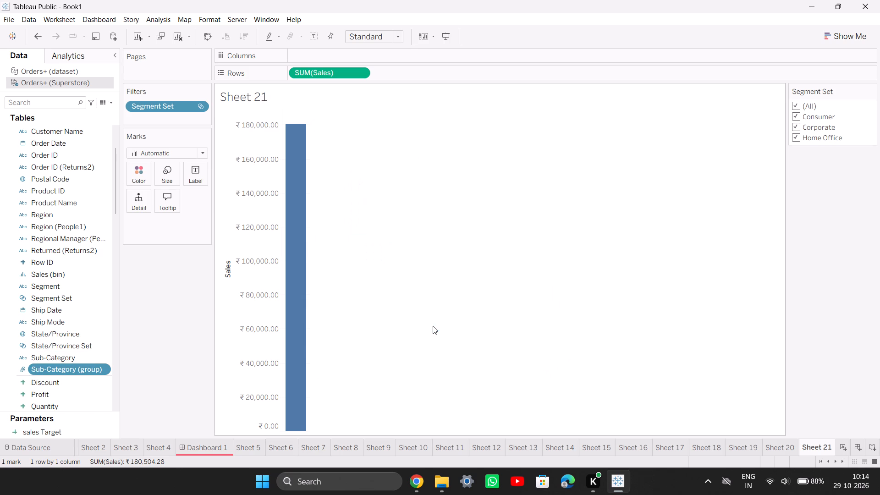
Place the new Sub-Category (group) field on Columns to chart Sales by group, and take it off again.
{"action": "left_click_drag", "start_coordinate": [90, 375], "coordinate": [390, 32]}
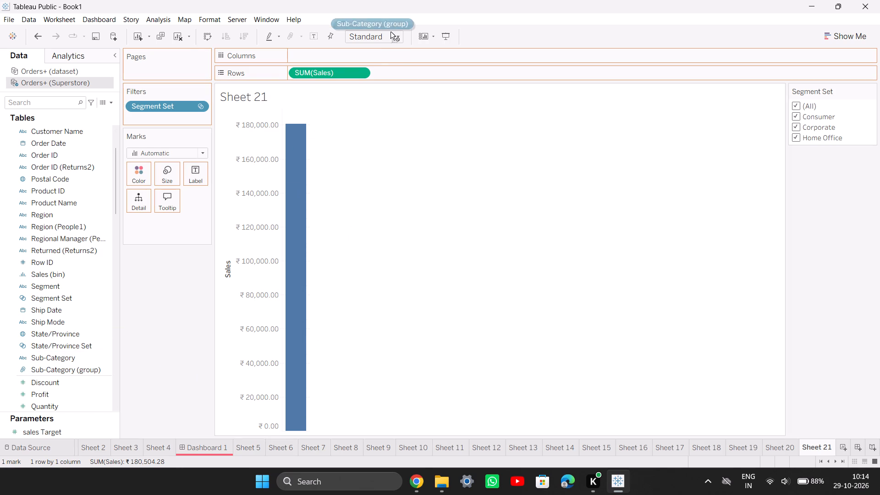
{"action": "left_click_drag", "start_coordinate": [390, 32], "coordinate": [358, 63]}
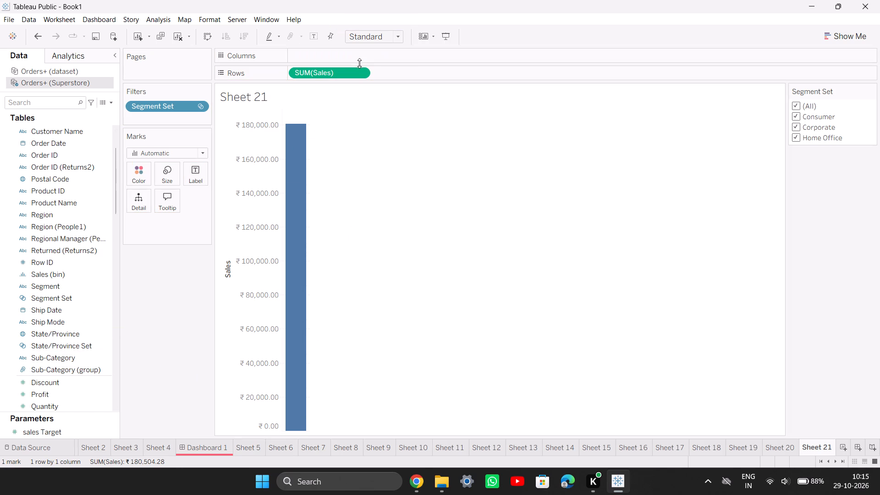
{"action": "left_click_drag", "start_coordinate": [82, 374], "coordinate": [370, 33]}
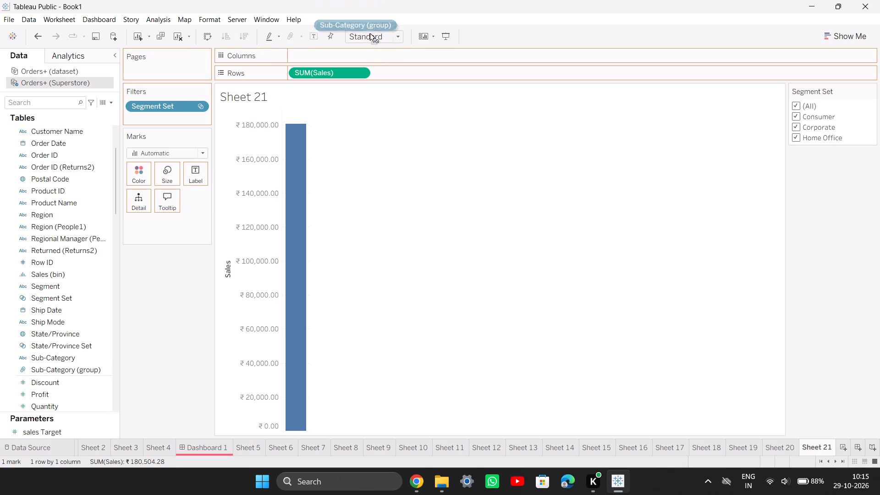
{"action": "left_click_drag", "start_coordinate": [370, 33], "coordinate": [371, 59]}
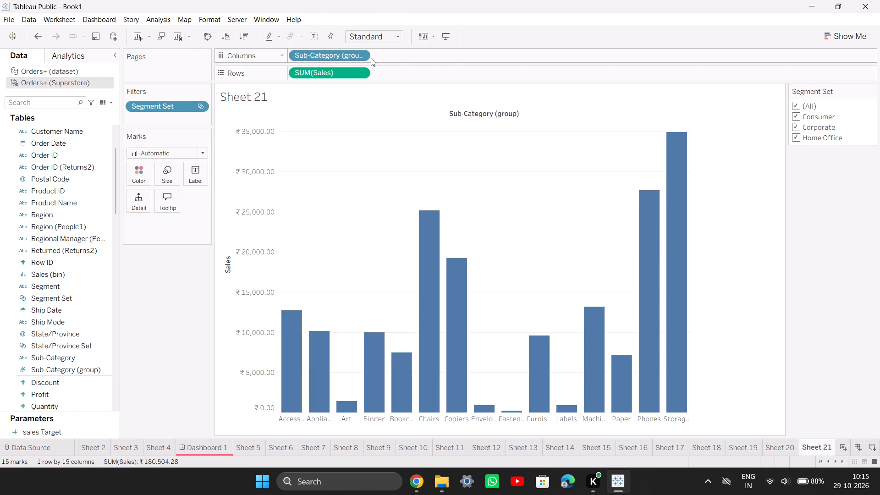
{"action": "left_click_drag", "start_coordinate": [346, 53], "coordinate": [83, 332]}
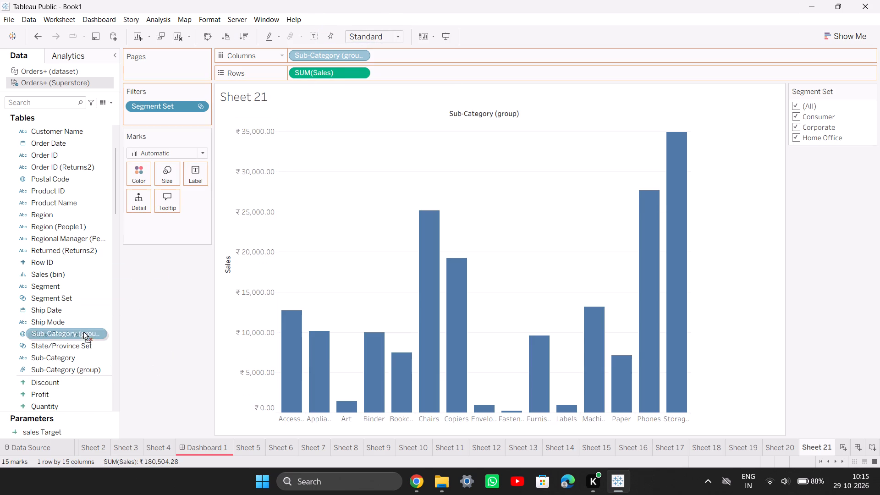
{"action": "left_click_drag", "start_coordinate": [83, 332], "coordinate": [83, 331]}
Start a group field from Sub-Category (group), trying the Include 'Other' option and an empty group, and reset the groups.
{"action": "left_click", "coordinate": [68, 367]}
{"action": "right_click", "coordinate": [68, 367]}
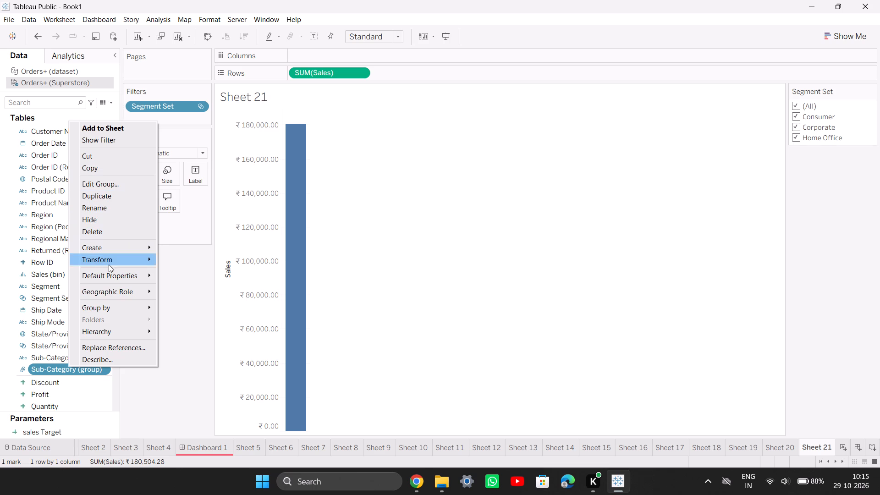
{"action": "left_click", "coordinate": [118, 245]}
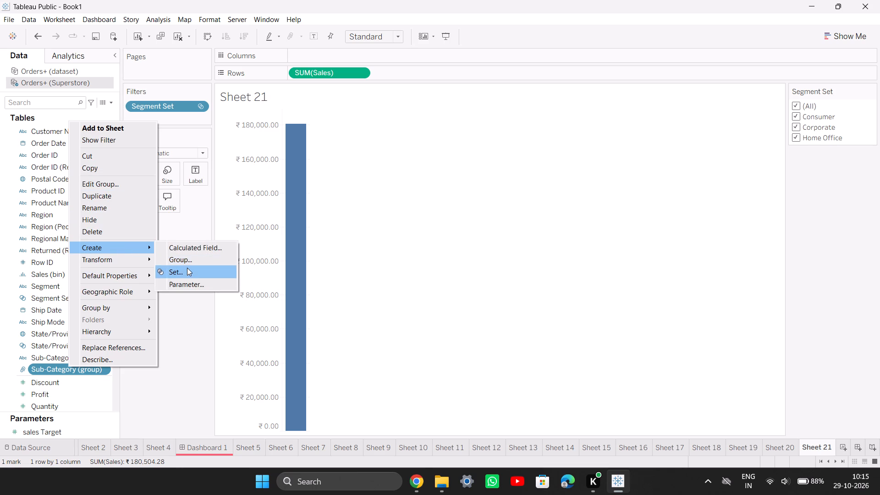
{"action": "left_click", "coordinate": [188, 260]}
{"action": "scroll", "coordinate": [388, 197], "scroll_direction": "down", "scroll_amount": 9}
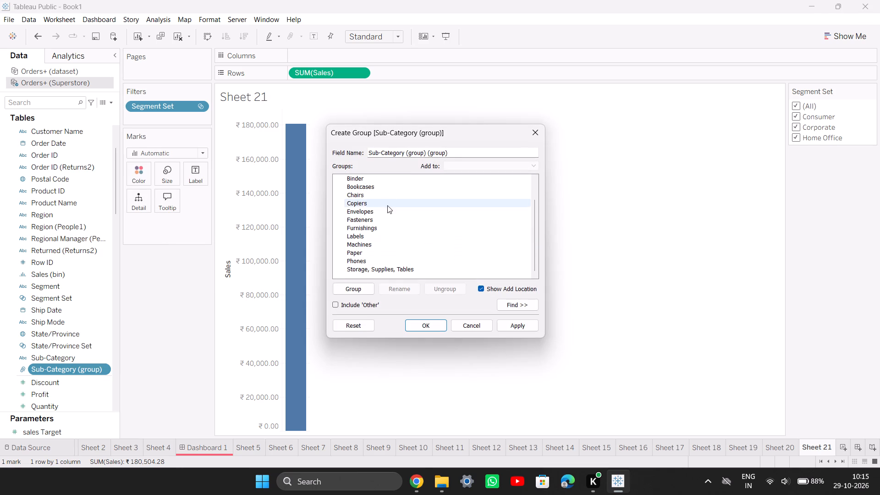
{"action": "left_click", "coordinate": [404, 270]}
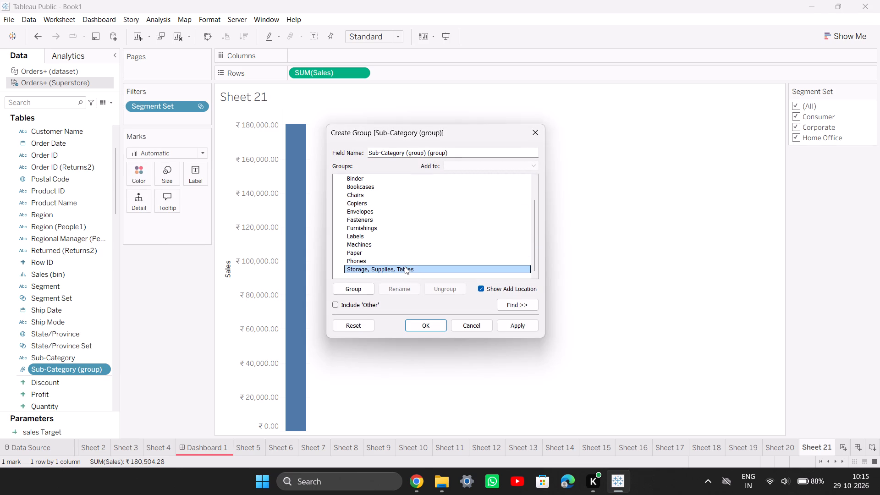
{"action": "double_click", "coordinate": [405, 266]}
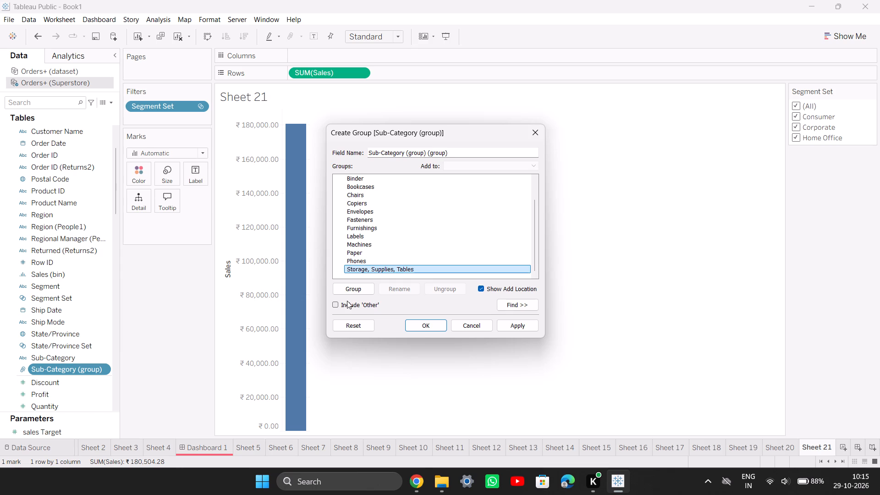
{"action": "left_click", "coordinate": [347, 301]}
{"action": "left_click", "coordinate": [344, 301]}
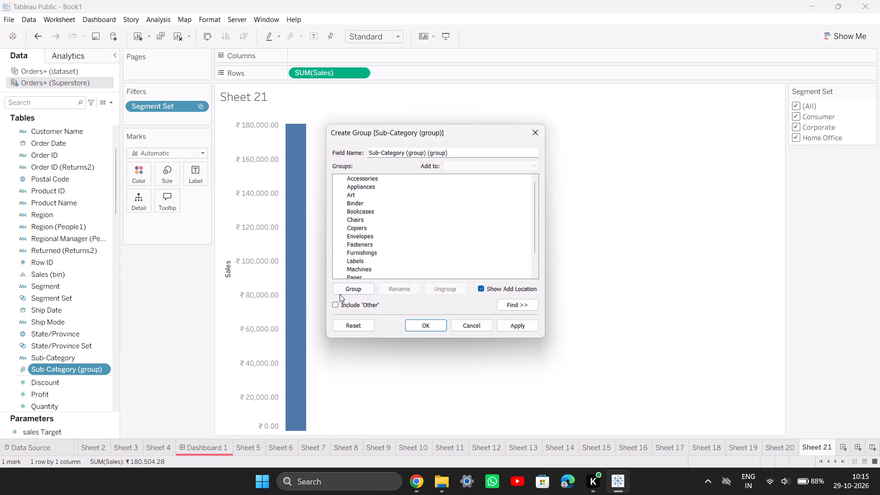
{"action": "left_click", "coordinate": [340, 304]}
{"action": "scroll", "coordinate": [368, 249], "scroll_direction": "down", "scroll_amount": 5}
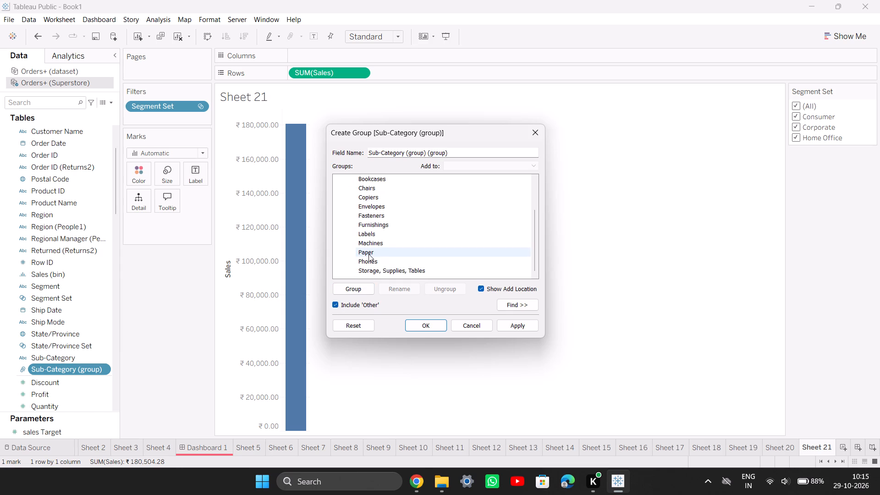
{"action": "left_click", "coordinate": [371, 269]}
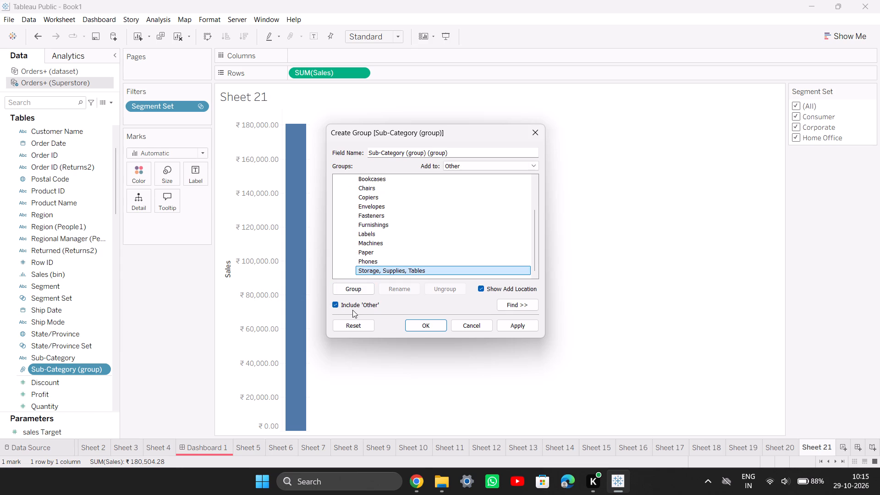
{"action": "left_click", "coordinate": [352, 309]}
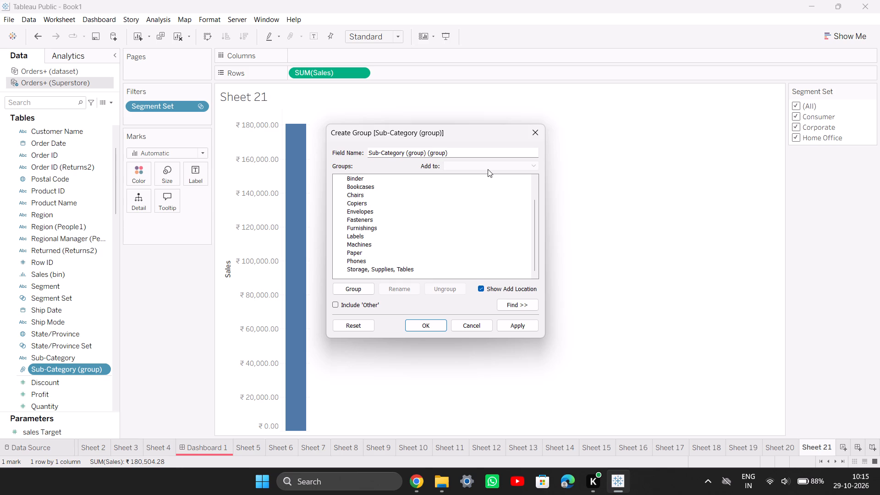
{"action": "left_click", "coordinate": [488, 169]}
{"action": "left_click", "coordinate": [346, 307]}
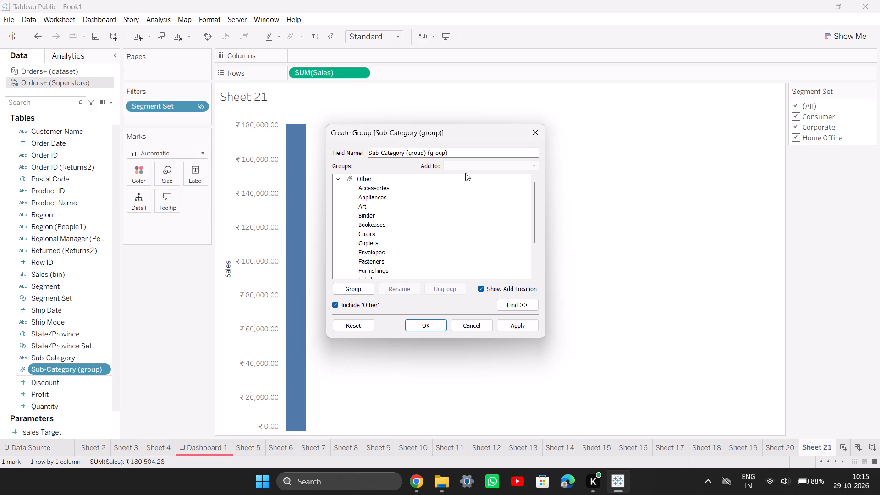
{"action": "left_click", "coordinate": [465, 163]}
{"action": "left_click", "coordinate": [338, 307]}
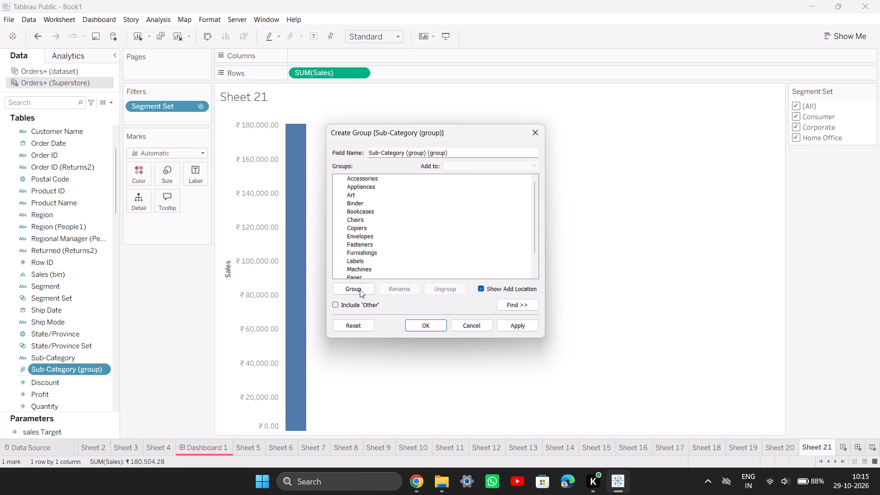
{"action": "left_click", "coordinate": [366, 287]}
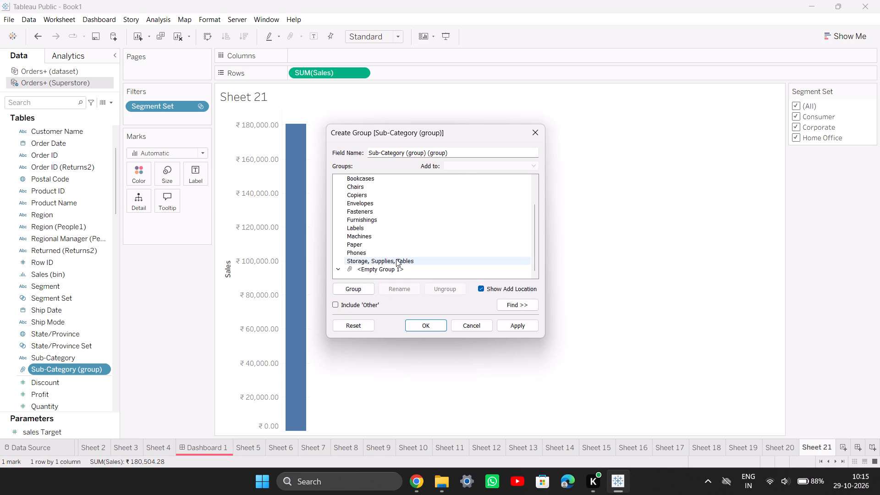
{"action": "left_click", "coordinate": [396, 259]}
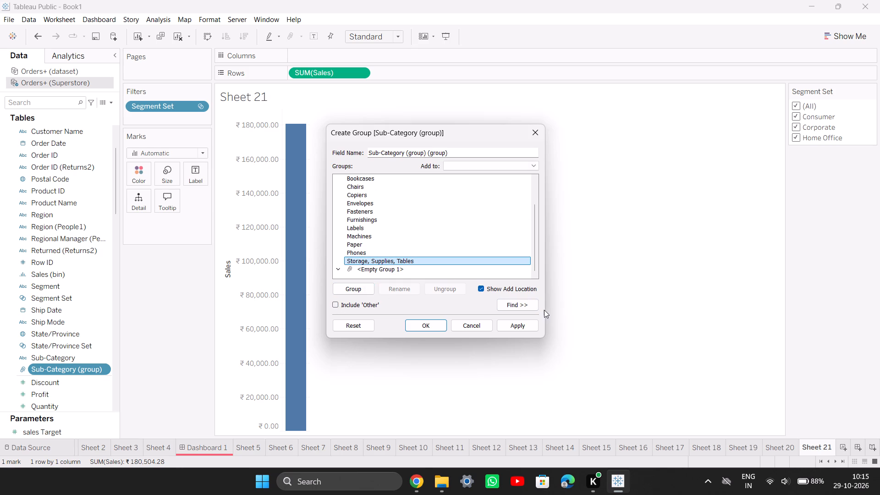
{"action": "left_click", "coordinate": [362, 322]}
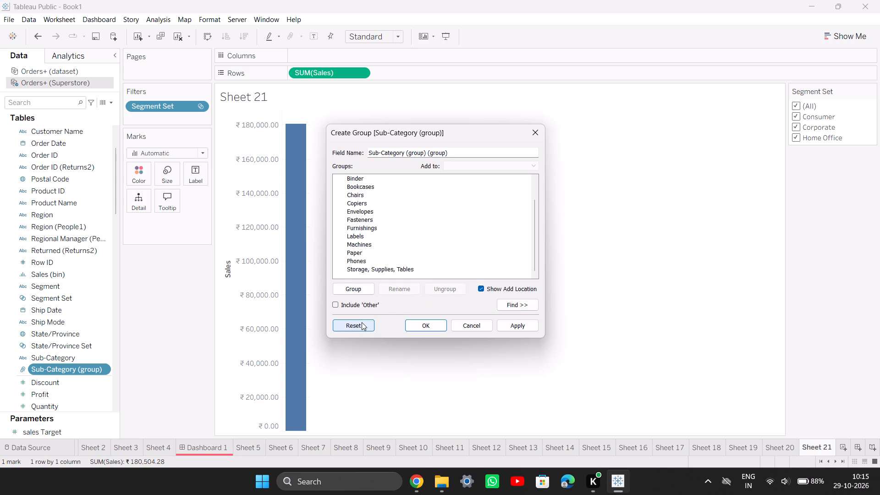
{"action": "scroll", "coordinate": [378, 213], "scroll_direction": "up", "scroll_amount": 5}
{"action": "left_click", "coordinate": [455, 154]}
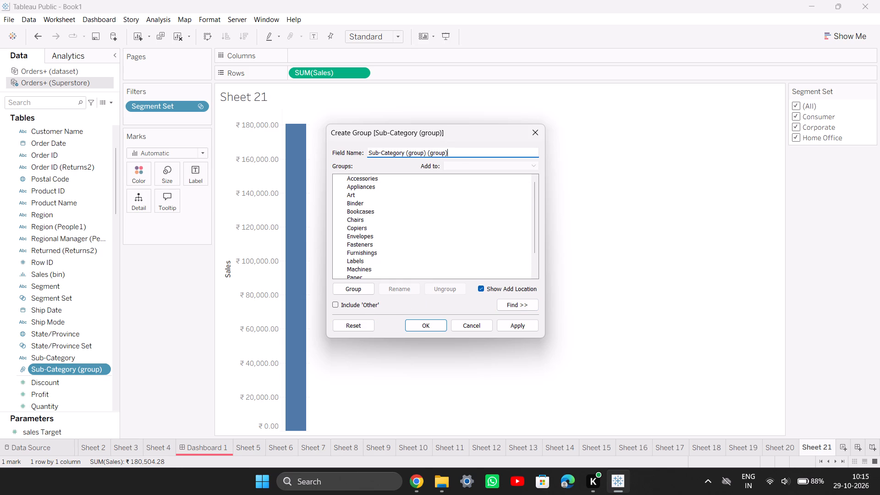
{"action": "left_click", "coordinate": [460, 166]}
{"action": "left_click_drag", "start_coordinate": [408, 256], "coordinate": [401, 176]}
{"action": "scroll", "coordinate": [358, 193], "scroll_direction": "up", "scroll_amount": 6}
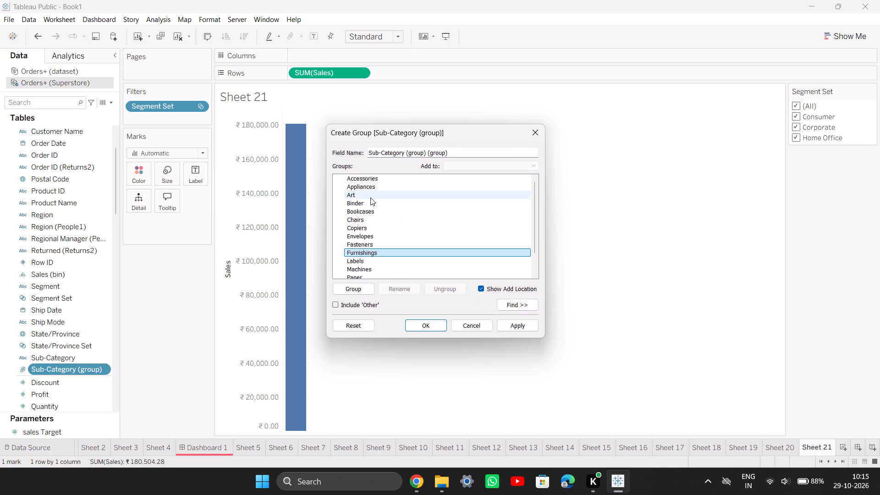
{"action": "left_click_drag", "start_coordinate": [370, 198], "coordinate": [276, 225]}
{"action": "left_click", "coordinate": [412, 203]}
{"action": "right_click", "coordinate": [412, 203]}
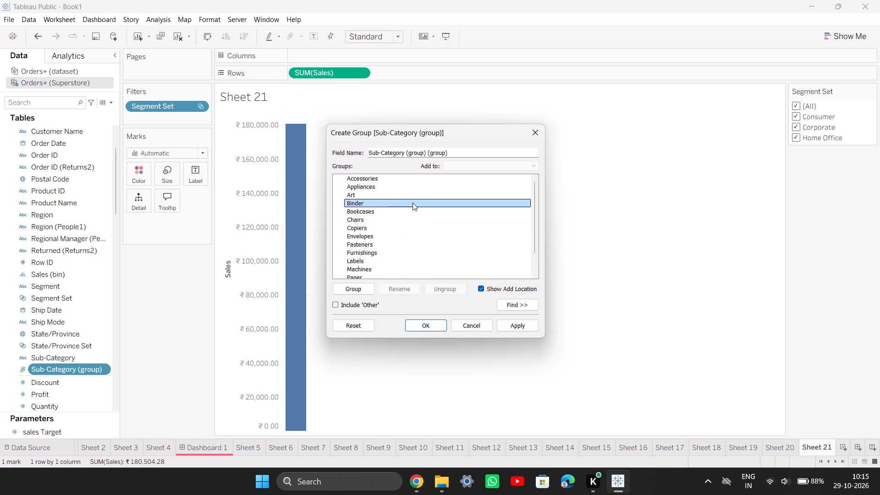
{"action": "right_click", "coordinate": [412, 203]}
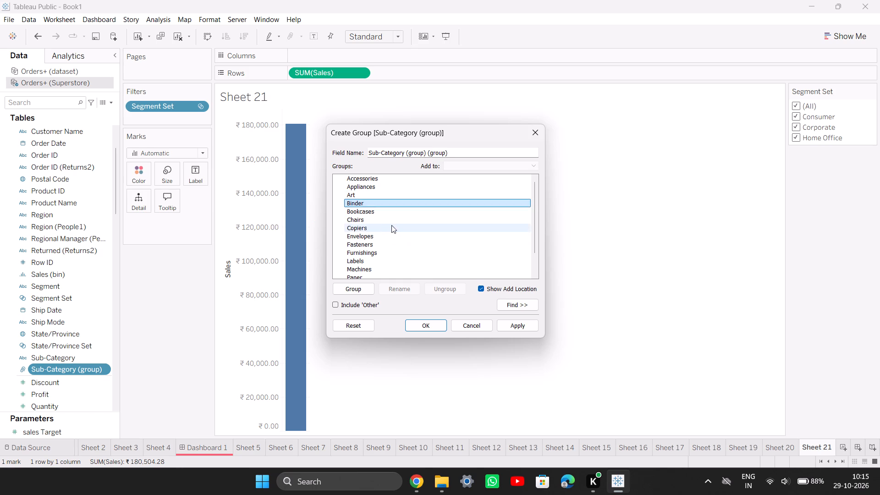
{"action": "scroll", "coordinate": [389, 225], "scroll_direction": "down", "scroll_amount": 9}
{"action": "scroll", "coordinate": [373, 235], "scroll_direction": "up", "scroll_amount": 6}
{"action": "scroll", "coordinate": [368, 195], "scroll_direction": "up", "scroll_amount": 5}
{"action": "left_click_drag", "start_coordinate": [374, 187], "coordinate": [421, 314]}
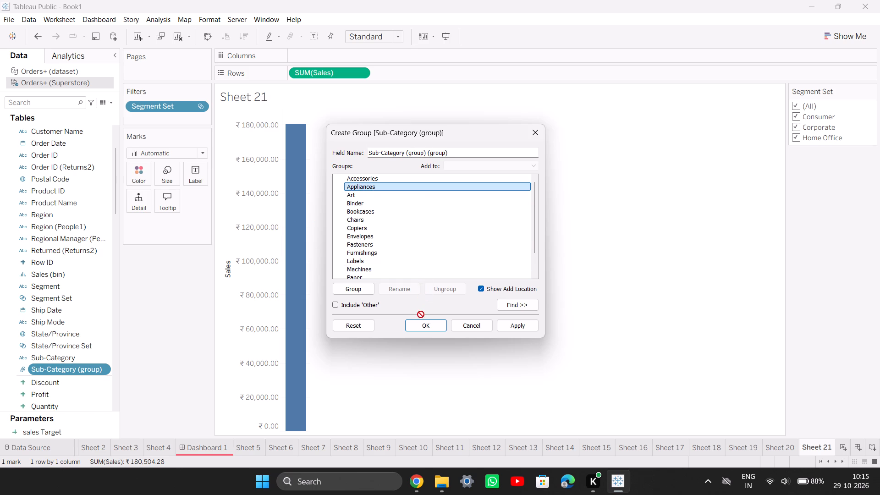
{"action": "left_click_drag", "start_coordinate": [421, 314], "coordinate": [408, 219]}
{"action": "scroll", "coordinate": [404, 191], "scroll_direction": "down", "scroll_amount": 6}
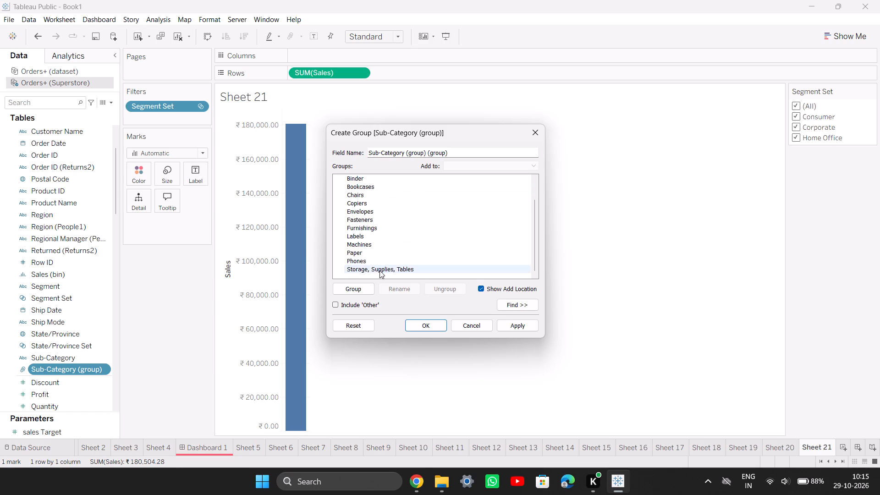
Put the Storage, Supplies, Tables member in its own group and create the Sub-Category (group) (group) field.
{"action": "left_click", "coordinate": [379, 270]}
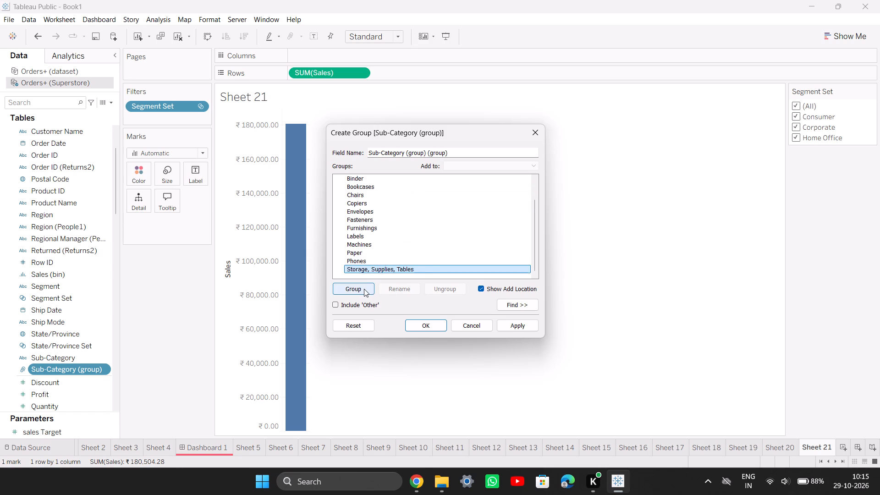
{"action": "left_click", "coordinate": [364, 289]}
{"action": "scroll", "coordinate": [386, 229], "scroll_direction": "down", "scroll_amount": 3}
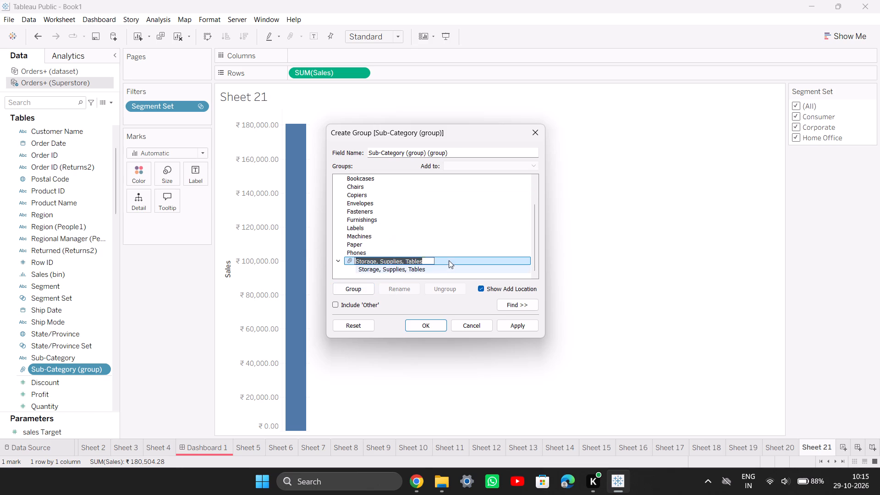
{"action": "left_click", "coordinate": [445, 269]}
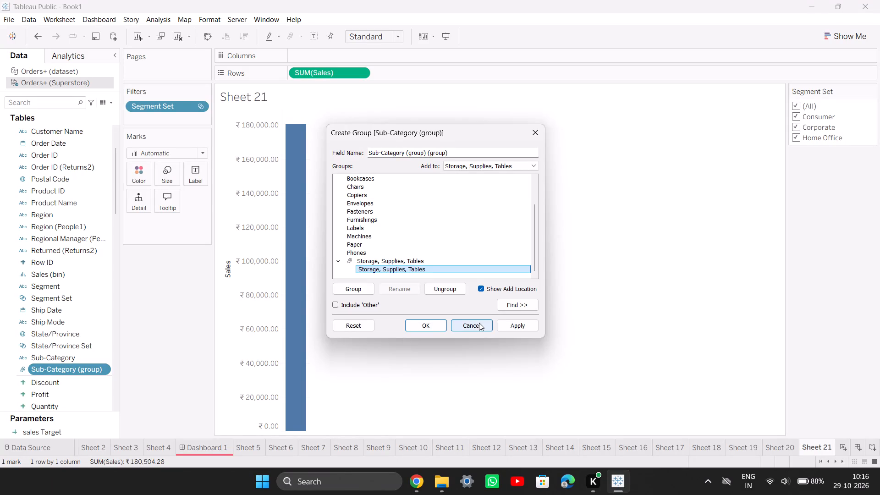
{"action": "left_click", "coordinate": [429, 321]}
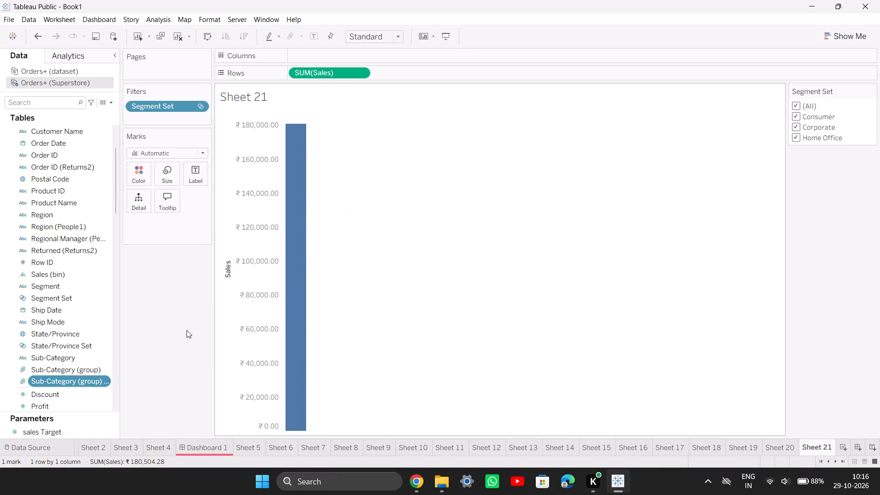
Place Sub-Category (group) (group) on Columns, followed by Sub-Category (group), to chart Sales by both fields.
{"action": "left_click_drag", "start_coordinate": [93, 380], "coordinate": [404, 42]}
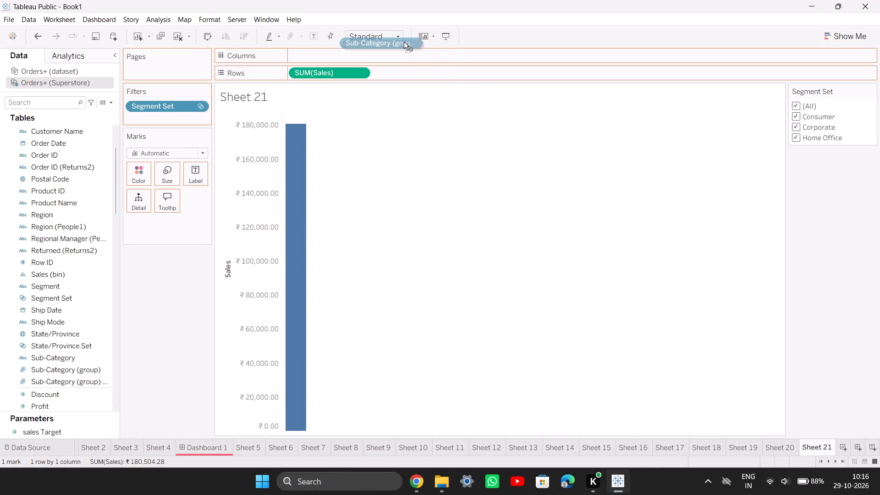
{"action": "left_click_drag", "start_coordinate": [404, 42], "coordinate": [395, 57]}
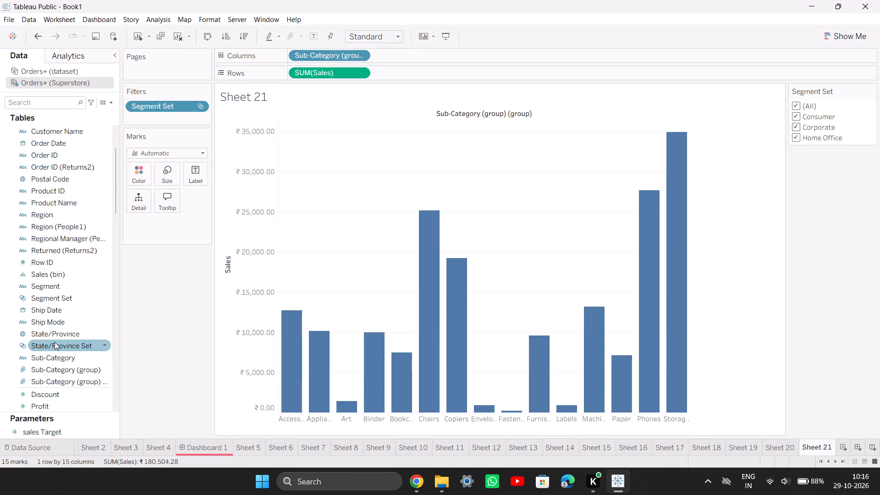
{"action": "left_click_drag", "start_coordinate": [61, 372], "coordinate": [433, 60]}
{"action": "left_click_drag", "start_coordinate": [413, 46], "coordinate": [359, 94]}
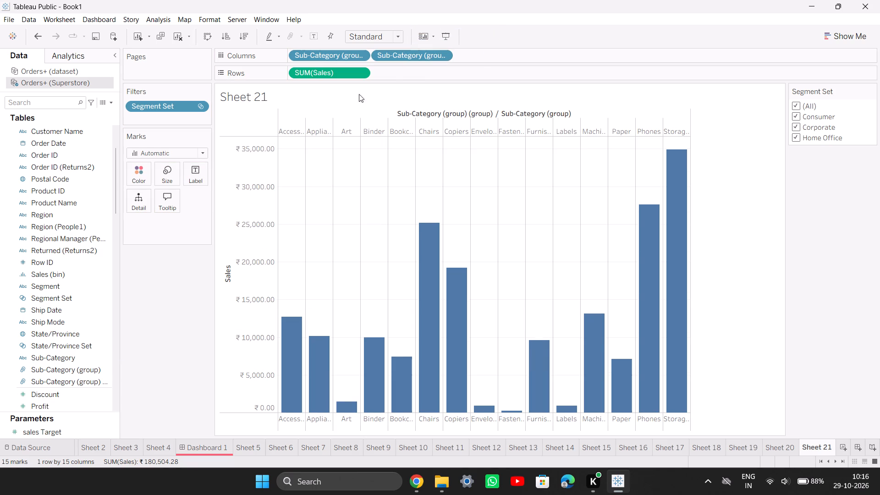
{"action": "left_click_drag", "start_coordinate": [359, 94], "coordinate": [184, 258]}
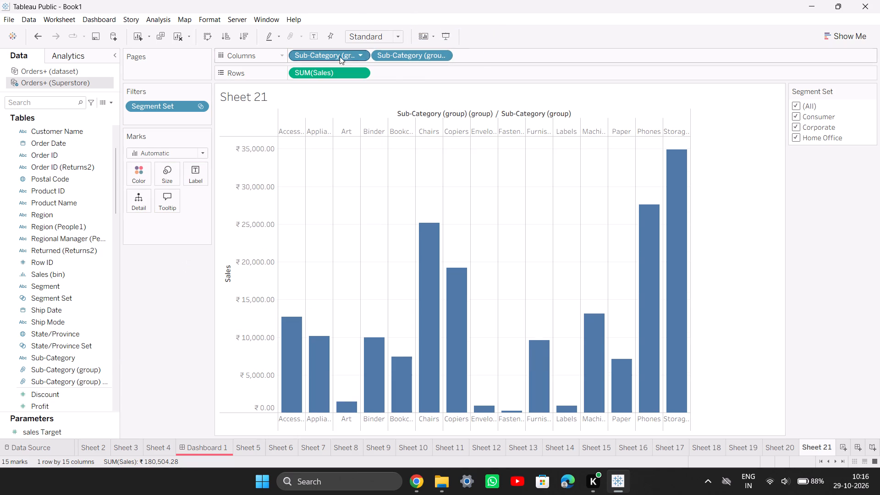
Undo the recent changes back to the Sales chart with only Sub-Category (group) on Columns.
{"action": "double_click", "coordinate": [40, 38]}
{"action": "double_click", "coordinate": [41, 30]}
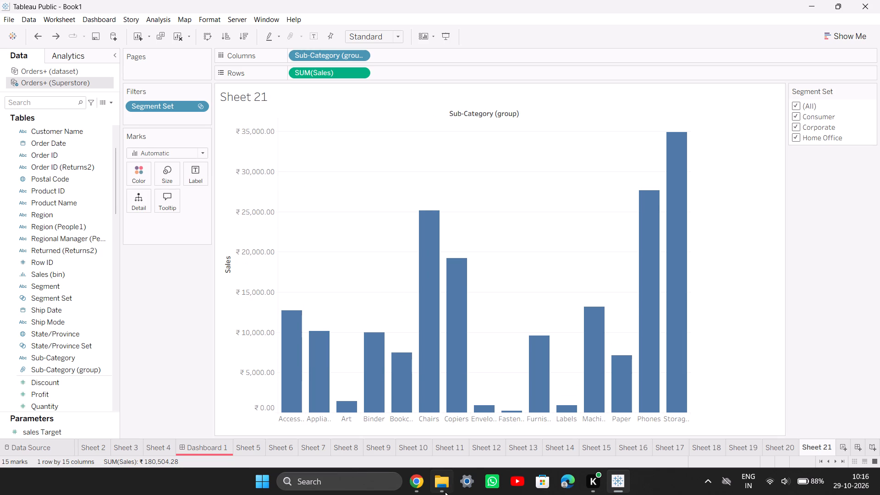
Switch to Tableau Practical.pdf in Chrome and read the 9.E screenshots and the 9.F instructions on levels of detail.
{"action": "left_click", "coordinate": [420, 471]}
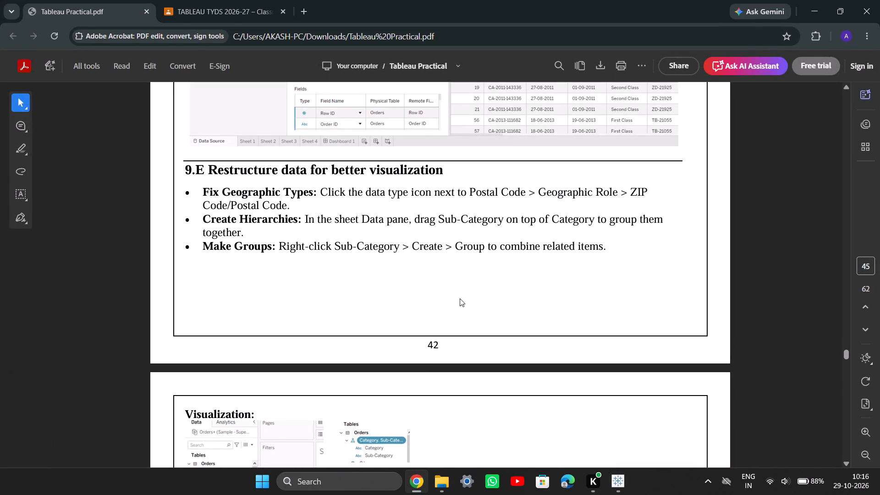
{"action": "scroll", "coordinate": [459, 286], "scroll_direction": "down", "scroll_amount": 3}
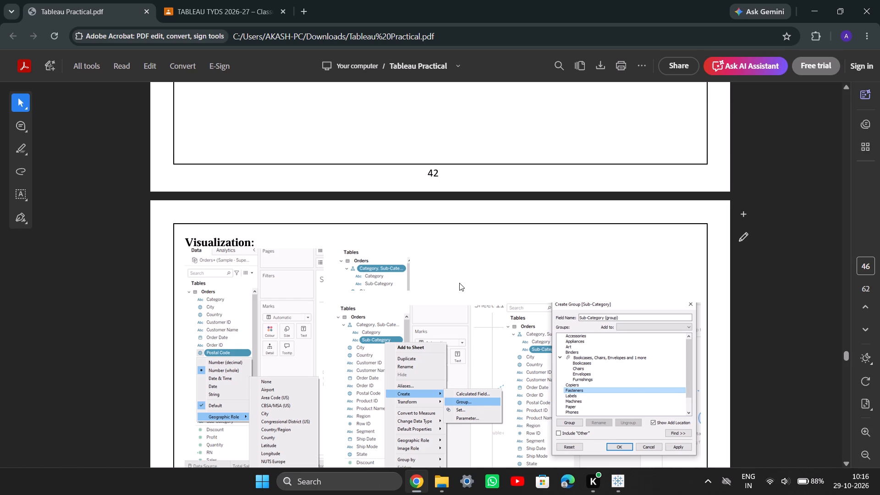
{"action": "scroll", "coordinate": [459, 283], "scroll_direction": "down", "scroll_amount": 1}
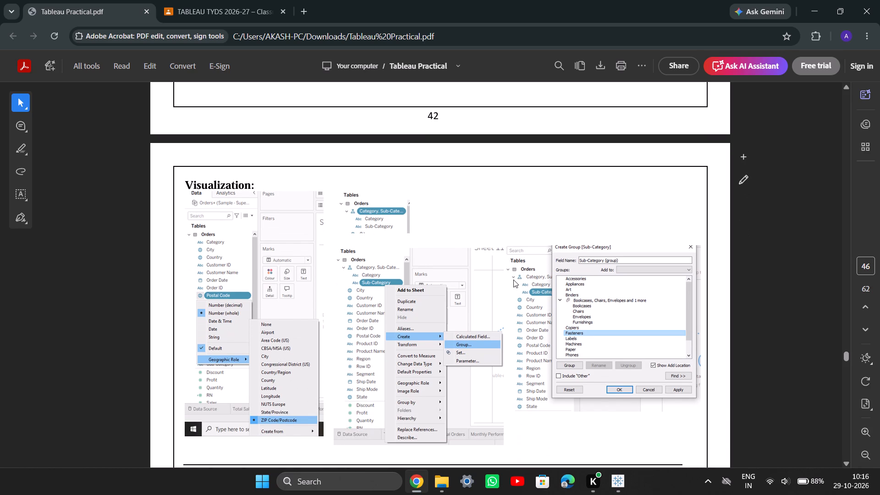
{"action": "scroll", "coordinate": [484, 273], "scroll_direction": "down", "scroll_amount": 5}
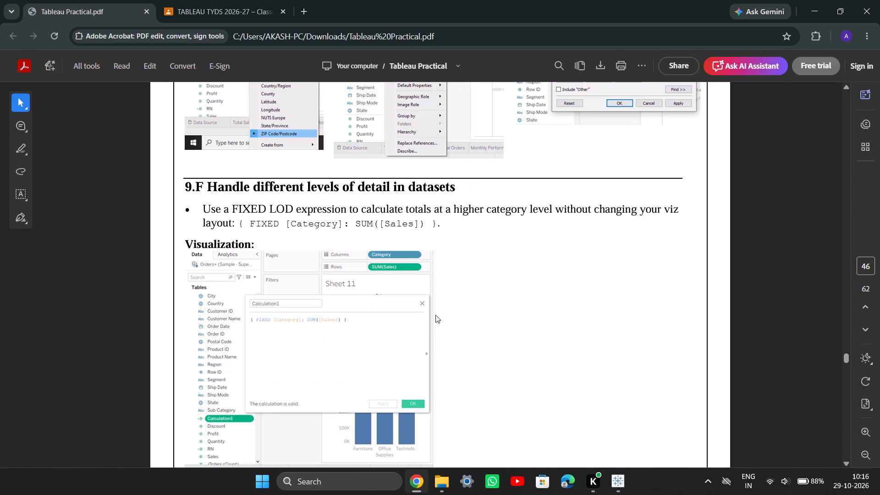
Read the 9.F FIXED LOD instructions and screenshot in Tableau Practical.pdf, and check the 9.G section that follows.
{"action": "double_click", "coordinate": [348, 344]}
{"action": "scroll", "coordinate": [367, 343], "scroll_direction": "right", "scroll_amount": 1}
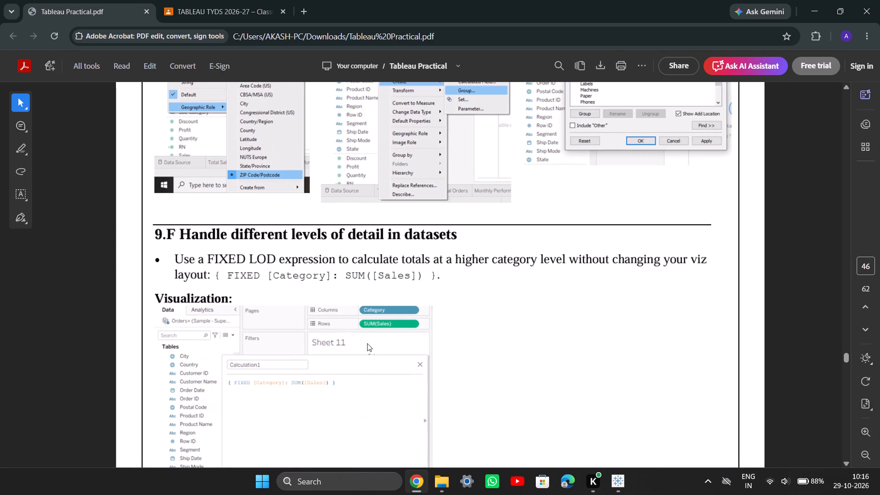
{"action": "scroll", "coordinate": [367, 343], "scroll_direction": "right", "scroll_amount": 1}
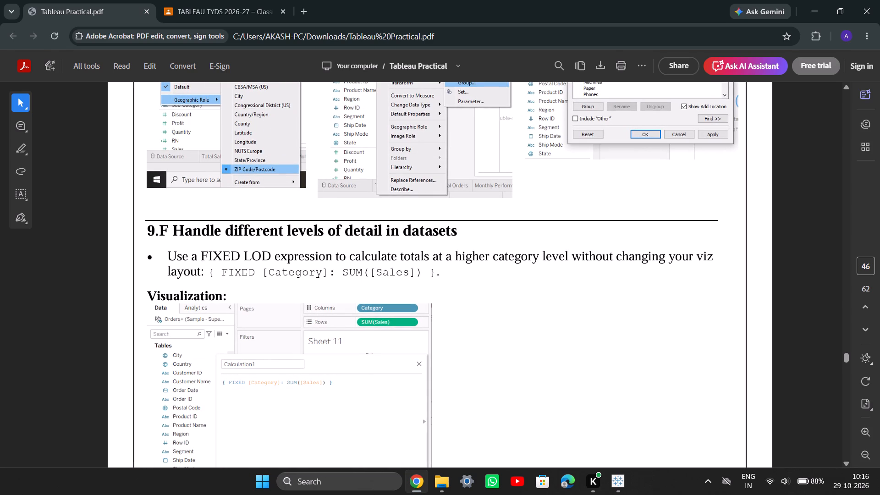
{"action": "left_click", "coordinate": [306, 245]}
{"action": "left_click_drag", "start_coordinate": [306, 245], "coordinate": [339, 235]}
{"action": "left_click_drag", "start_coordinate": [391, 266], "coordinate": [462, 308]}
{"action": "left_click_drag", "start_coordinate": [467, 314], "coordinate": [505, 316]}
{"action": "left_click", "coordinate": [552, 287]}
{"action": "scroll", "coordinate": [531, 291], "scroll_direction": "down", "scroll_amount": 5}
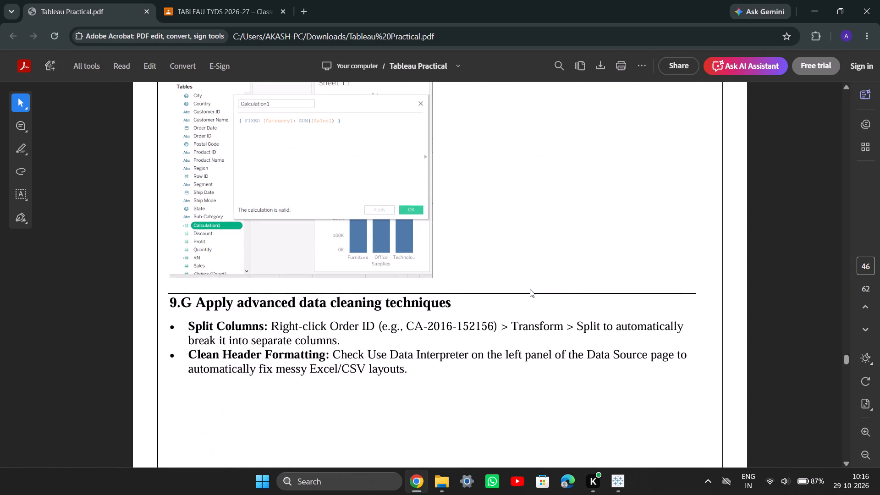
{"action": "scroll", "coordinate": [530, 289], "scroll_direction": "up", "scroll_amount": 3}
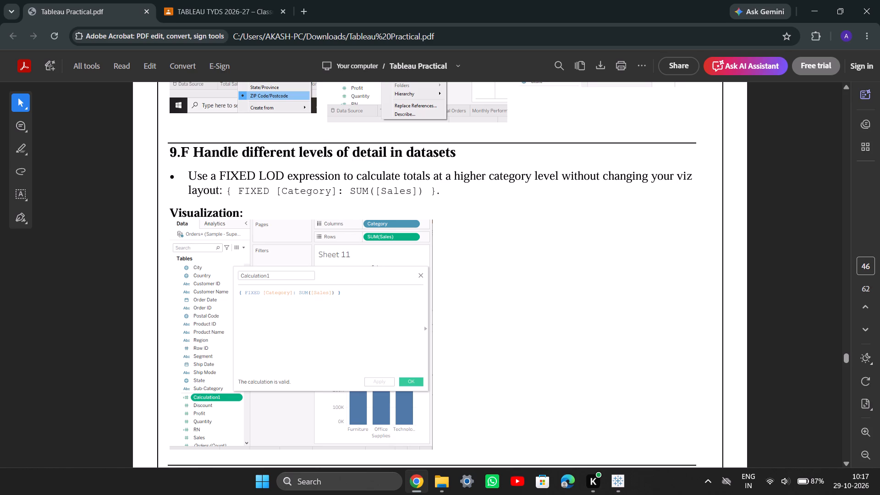
Copy the expression { FIXED [Category]: SUM([Sales]) } from the 9.F instructions.
{"action": "left_click_drag", "start_coordinate": [226, 191], "coordinate": [444, 215]}
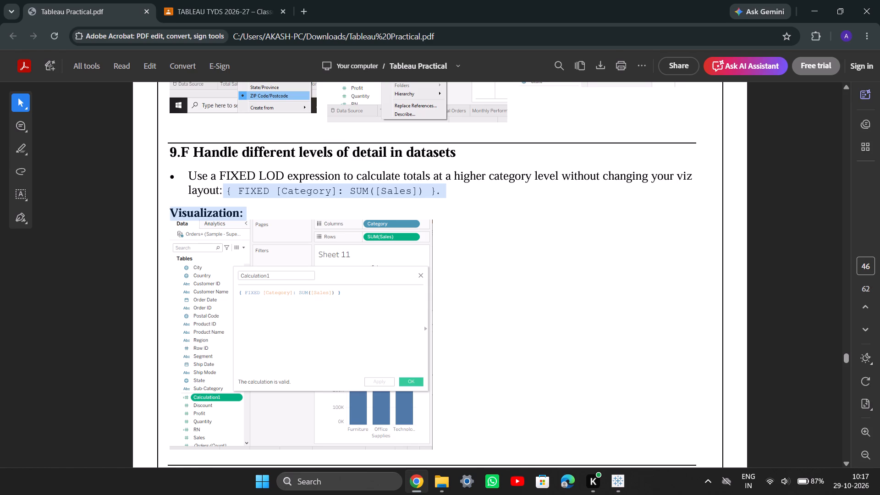
{"action": "left_click_drag", "start_coordinate": [444, 215], "coordinate": [435, 184]}
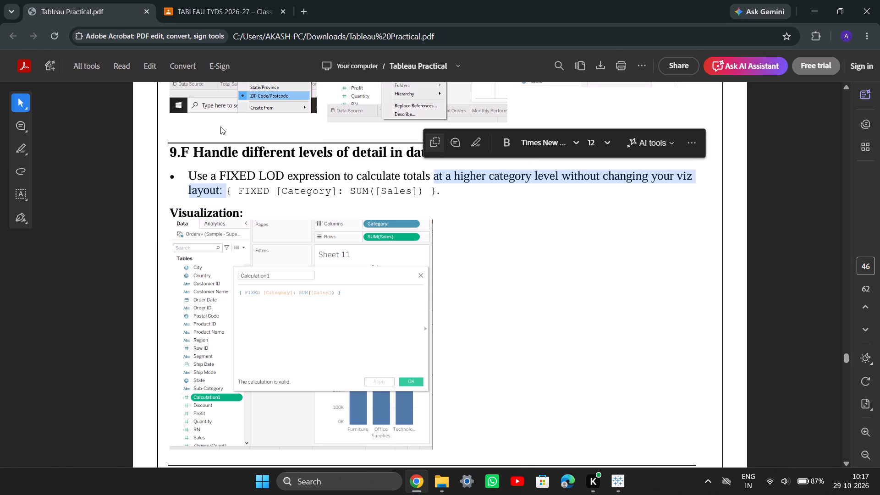
{"action": "left_click_drag", "start_coordinate": [224, 185], "coordinate": [426, 187]}
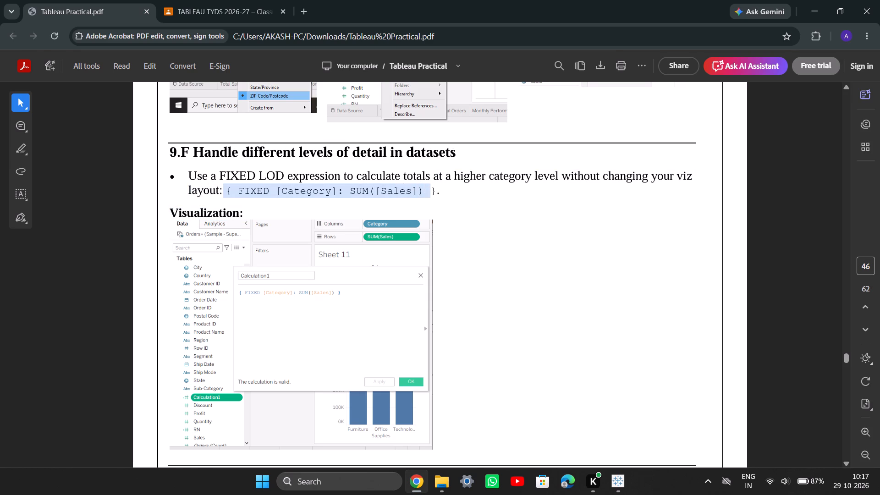
{"action": "left_click_drag", "start_coordinate": [426, 187], "coordinate": [435, 188]}
{"action": "key", "text": "ctrl+c"}
{"action": "key", "text": "ctrl+c"}
{"action": "key", "text": "ctrl+c"}
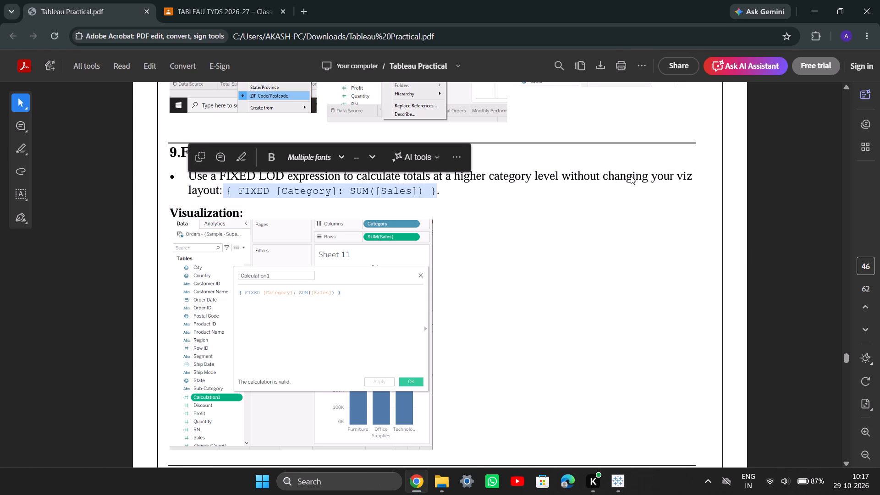
Switch to Book1 in Tableau and add a new worksheet after Sheet 21.
{"action": "left_click", "coordinate": [766, 267]}
{"action": "left_click", "coordinate": [615, 473]}
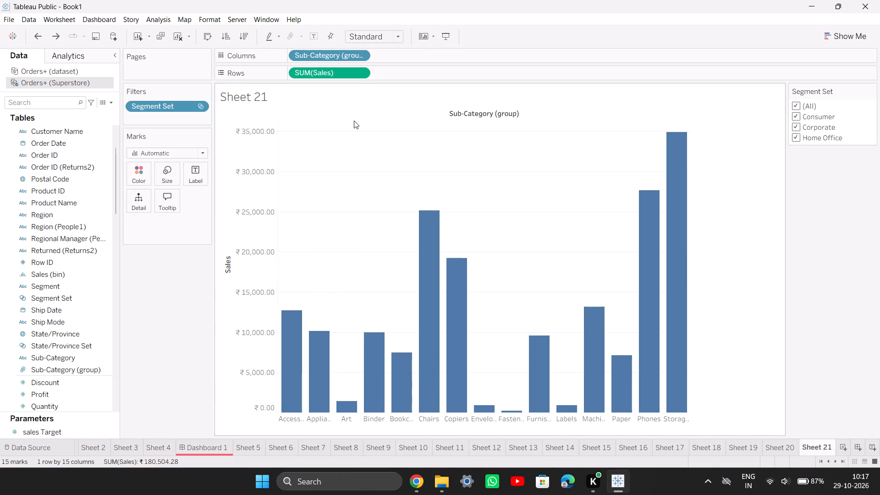
{"action": "left_click_drag", "start_coordinate": [383, 392], "coordinate": [395, 419]}
{"action": "left_click", "coordinate": [414, 493]}
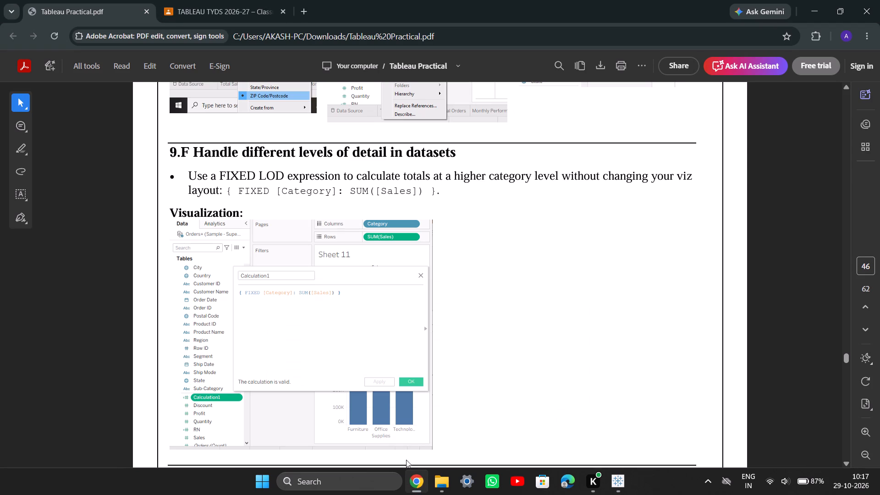
{"action": "left_click", "coordinate": [616, 479]}
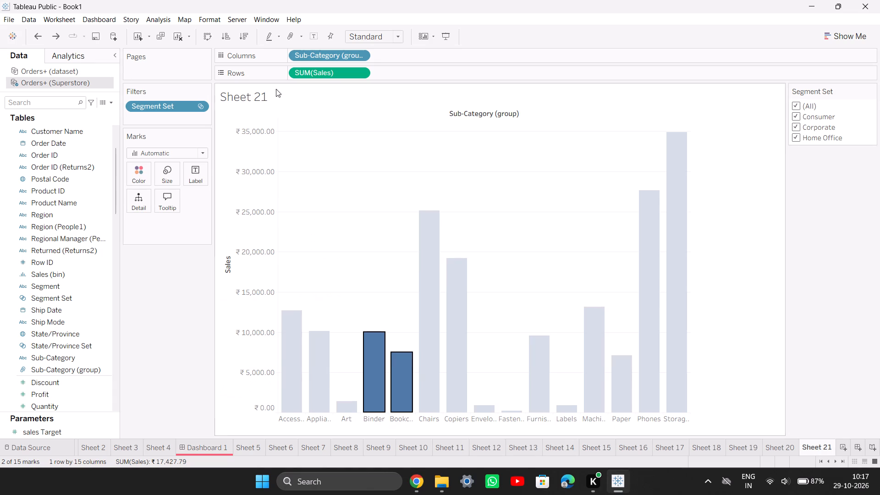
{"action": "left_click", "coordinate": [365, 116]}
{"action": "left_click", "coordinate": [841, 448]}
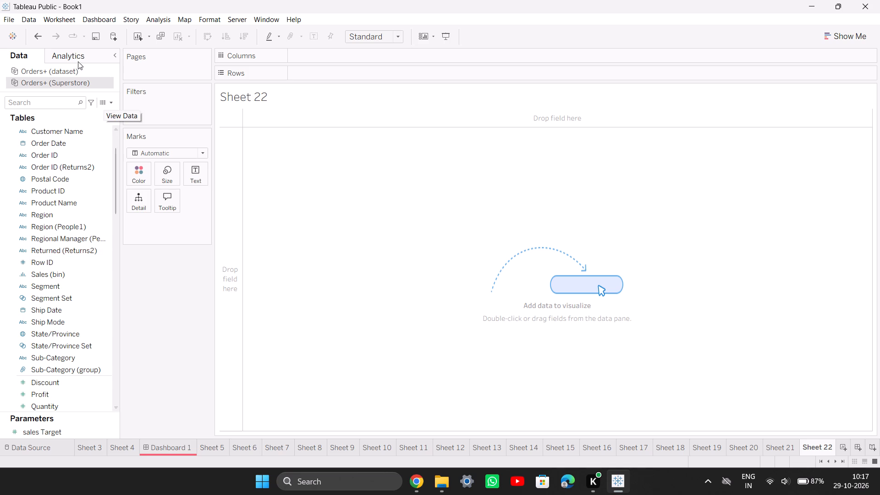
Create a calculated field in Orders+ (Superstore) with the copied formula { FIXED [Category]: SUM([Sales]) }, keeping the default name.
{"action": "left_click", "coordinate": [110, 101]}
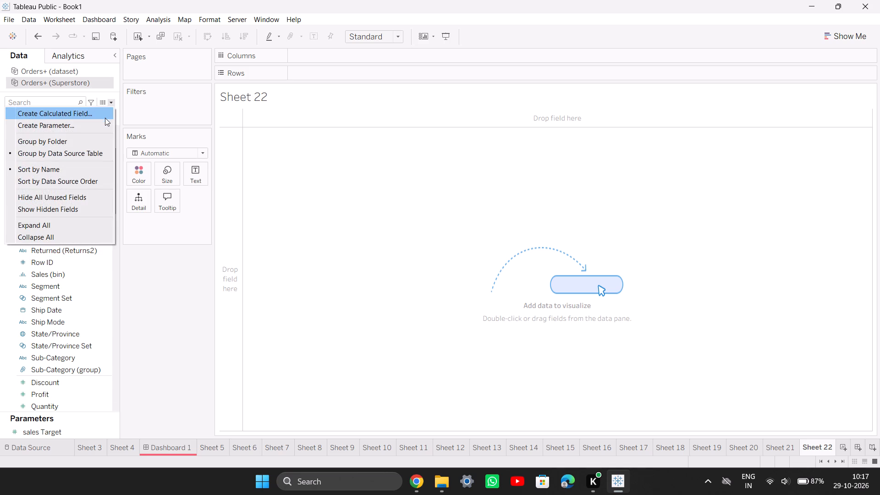
{"action": "left_click", "coordinate": [105, 117]}
{"action": "left_click", "coordinate": [373, 236]}
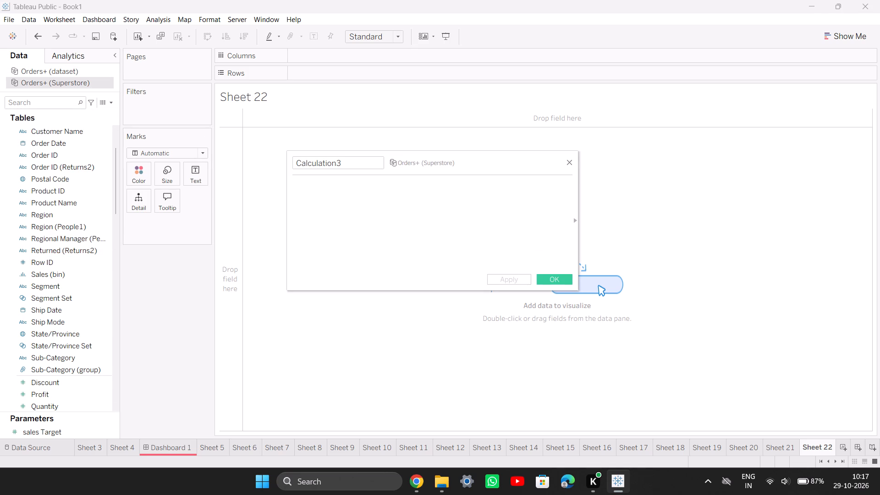
{"action": "key", "text": "ctrl+v"}
{"action": "left_click", "coordinate": [494, 274]}
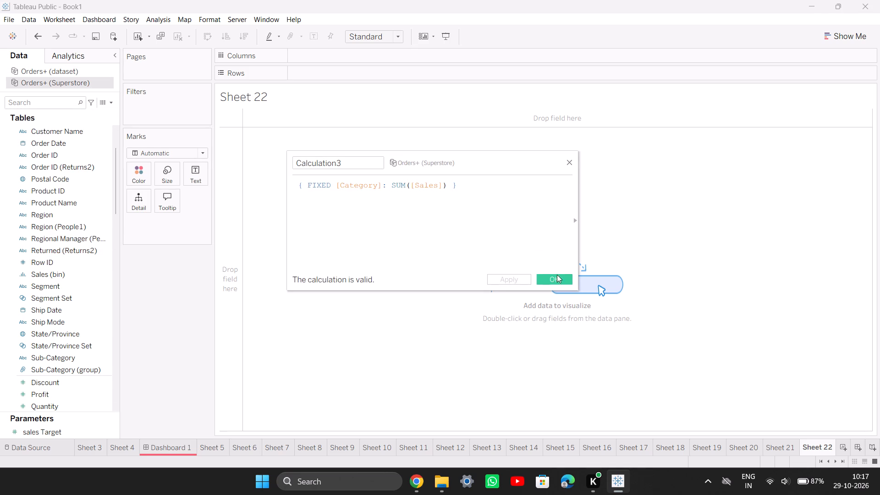
{"action": "left_click", "coordinate": [556, 276]}
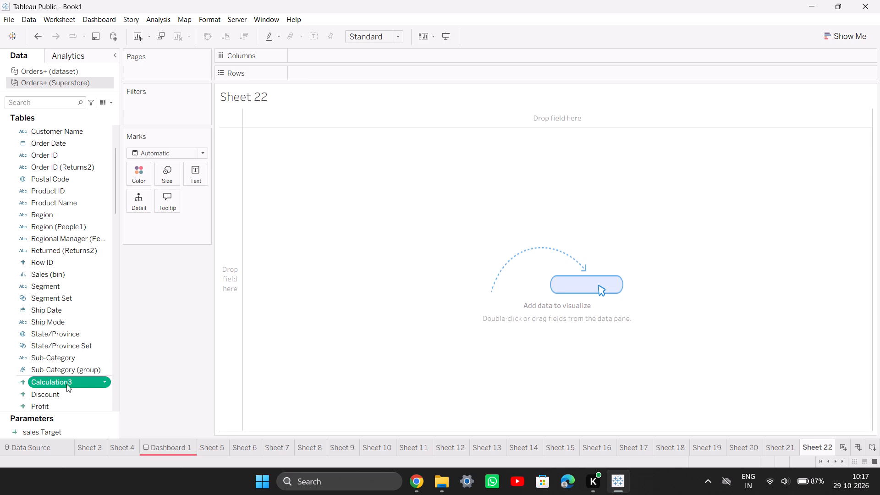
Place Calculation3 on Columns and Profit on Rows, and swap the two axes.
{"action": "left_click_drag", "start_coordinate": [66, 384], "coordinate": [325, 58]}
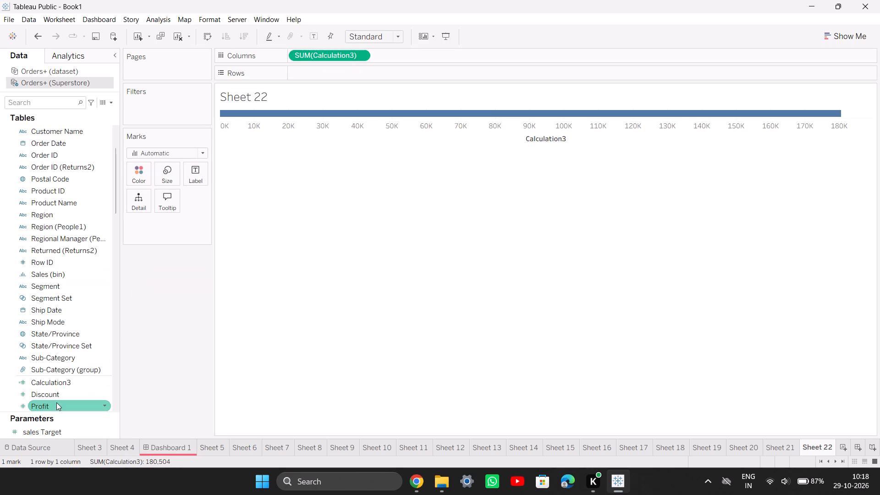
{"action": "left_click_drag", "start_coordinate": [56, 402], "coordinate": [350, 71]}
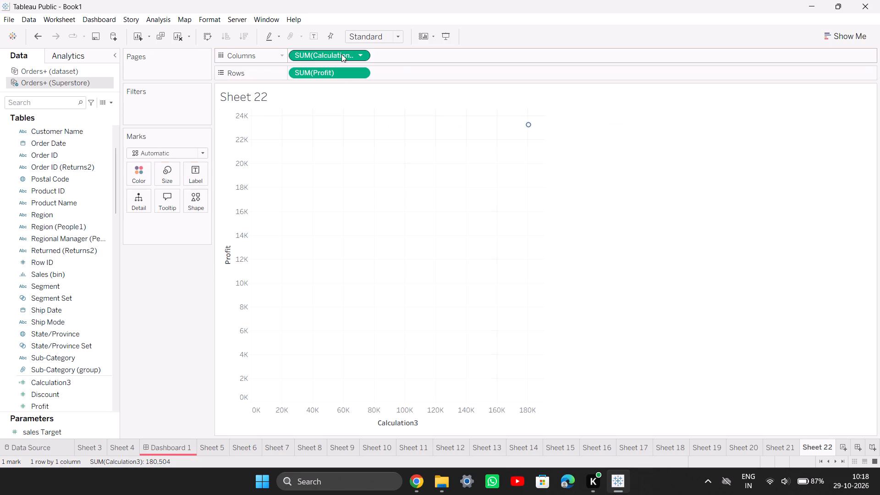
{"action": "left_click", "coordinate": [208, 35]}
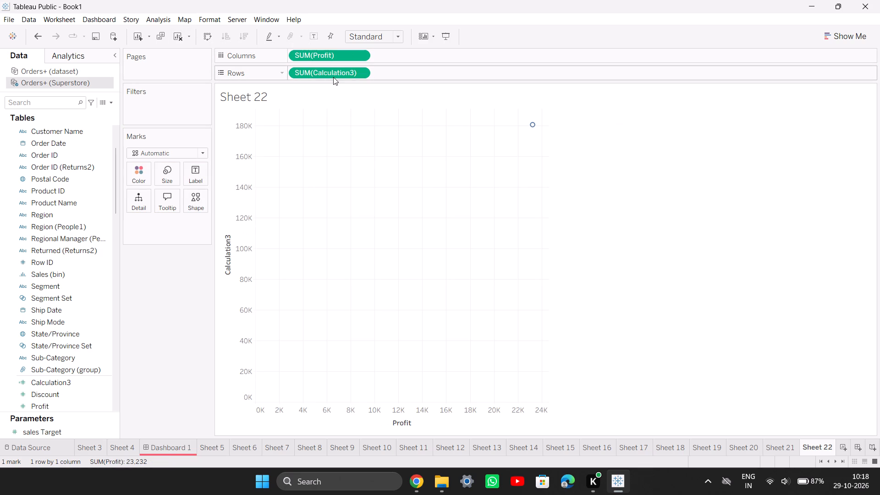
Replace Profit on Columns with Category to chart Calculation3 by category.
{"action": "left_click", "coordinate": [363, 71]}
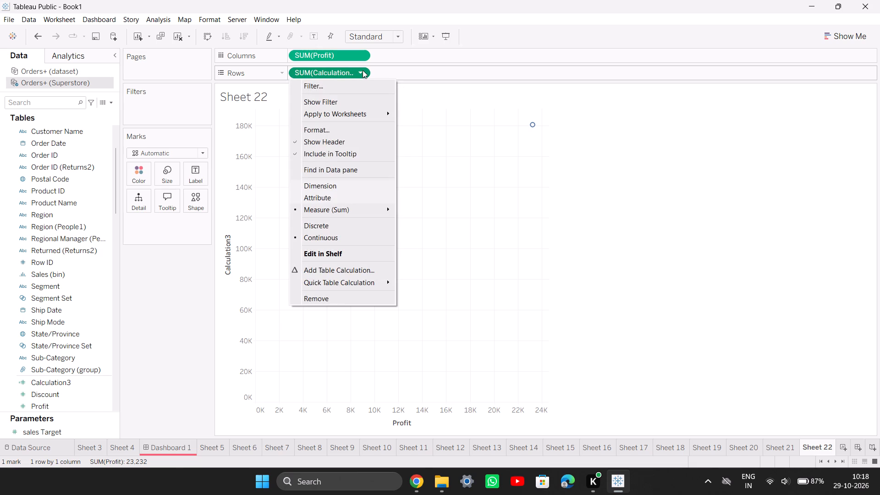
{"action": "left_click_drag", "start_coordinate": [360, 56], "coordinate": [125, 420]}
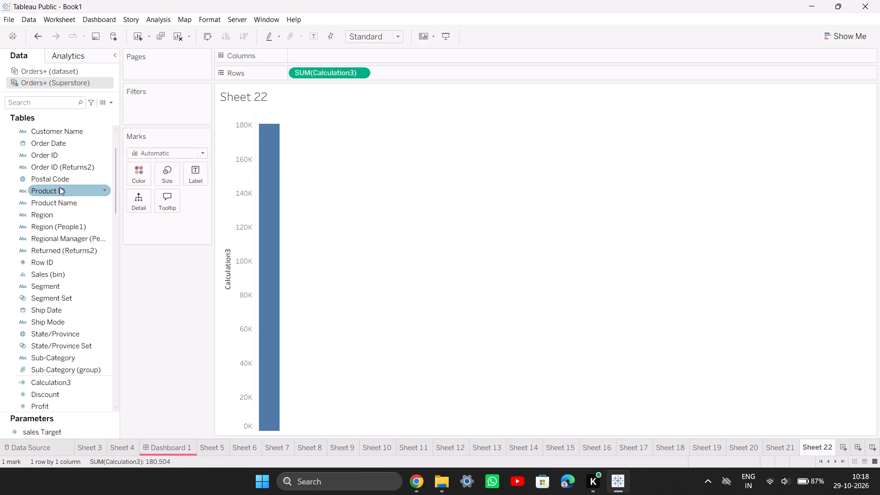
{"action": "scroll", "coordinate": [44, 209], "scroll_direction": "up", "scroll_amount": 3}
{"action": "left_click_drag", "start_coordinate": [63, 163], "coordinate": [67, 159]}
{"action": "left_click_drag", "start_coordinate": [67, 157], "coordinate": [362, 53]}
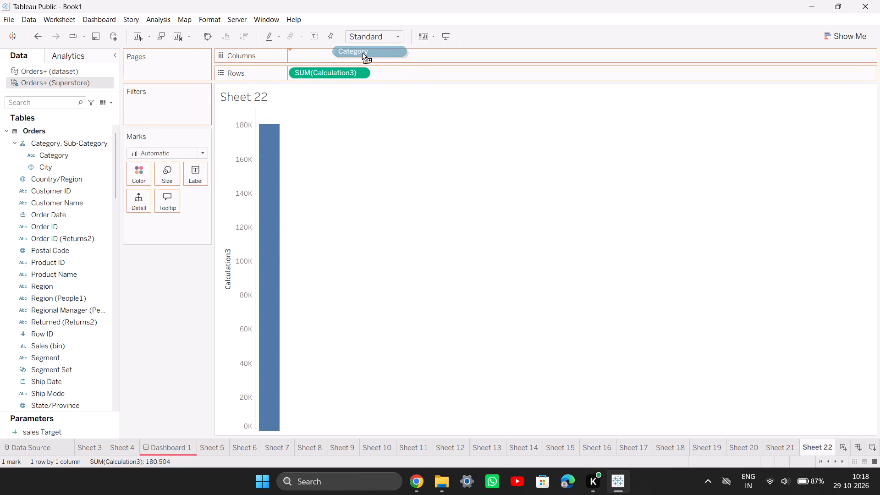
{"action": "left_click_drag", "start_coordinate": [362, 53], "coordinate": [360, 55]}
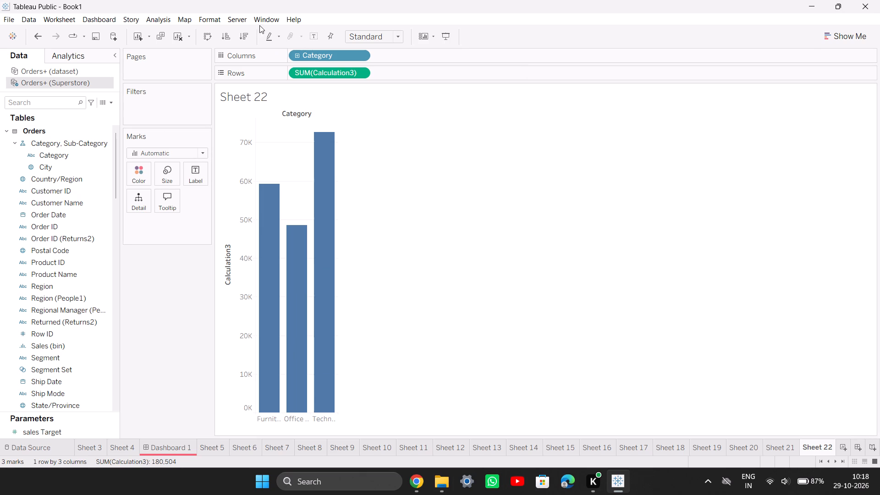
Sort the Category bars in descending order of Calculation3.
{"action": "left_click", "coordinate": [231, 33]}
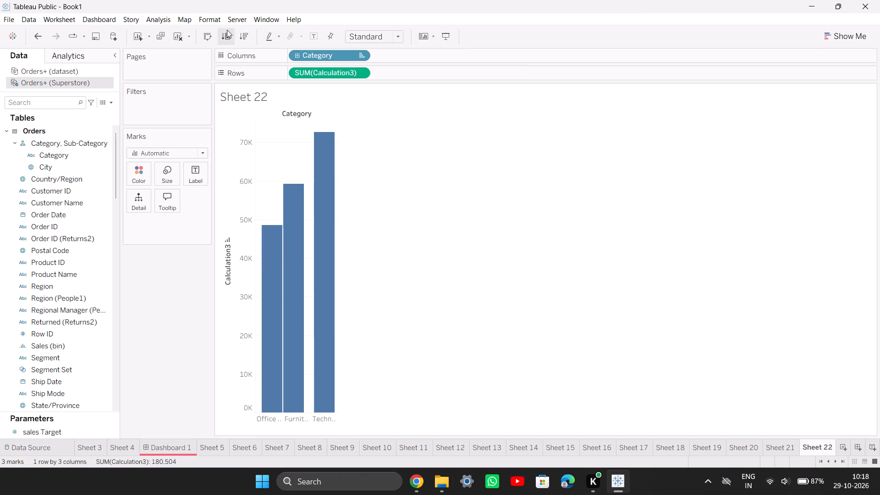
{"action": "left_click", "coordinate": [238, 36]}
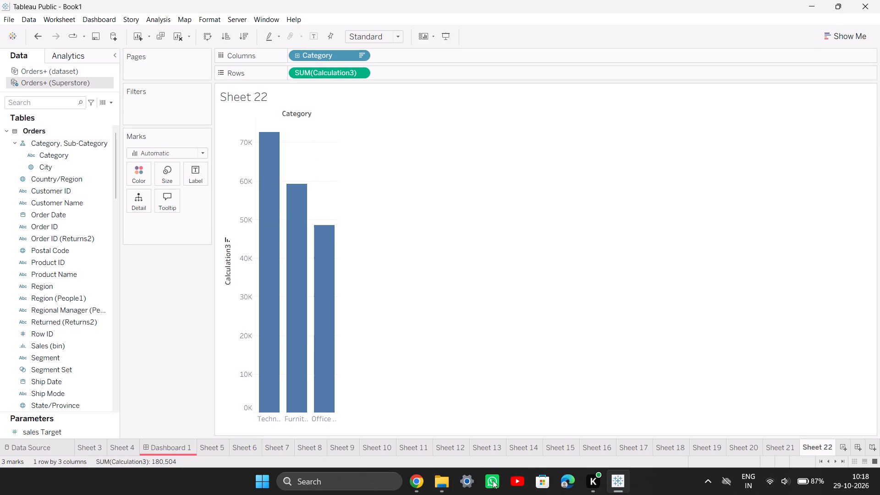
Switch to Tableau Practical.pdf in Chrome, compare the 9.F screenshot, and read the 9.G data cleaning instructions.
{"action": "left_click", "coordinate": [425, 481]}
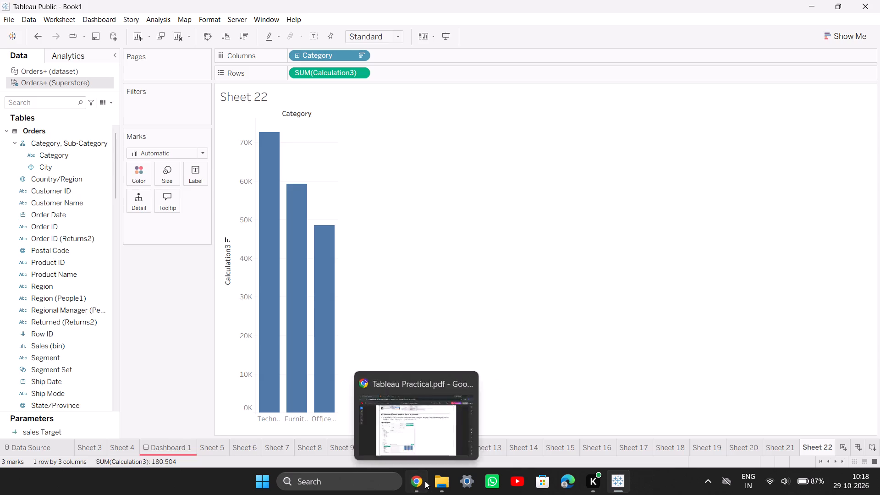
{"action": "scroll", "coordinate": [284, 311], "scroll_direction": "down", "scroll_amount": 2}
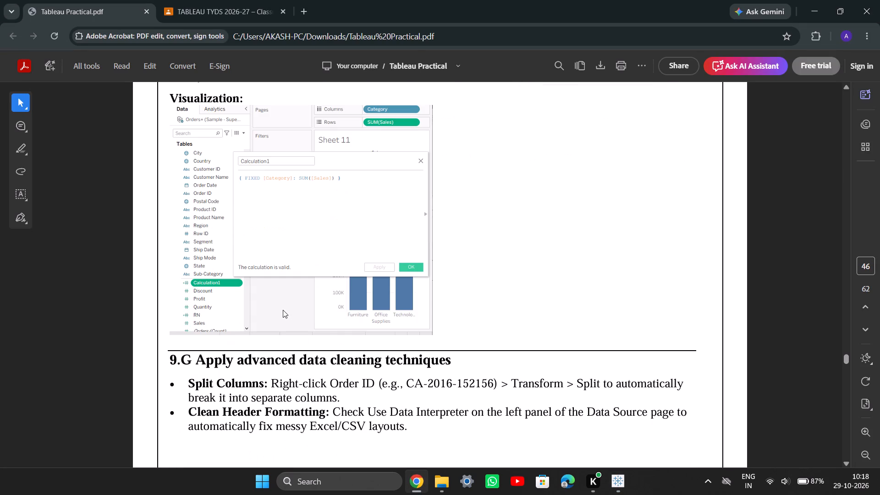
{"action": "scroll", "coordinate": [282, 312], "scroll_direction": "down", "scroll_amount": 8}
{"action": "scroll", "coordinate": [282, 312], "scroll_direction": "up", "scroll_amount": 9}
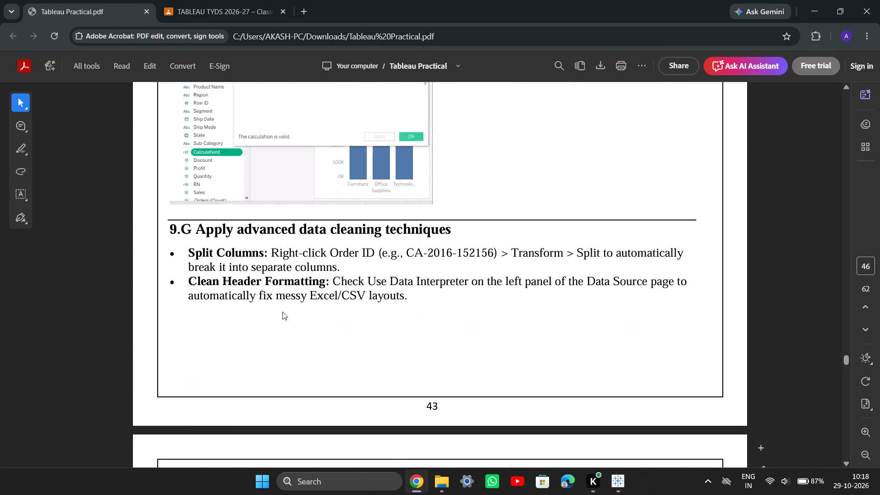
{"action": "scroll", "coordinate": [282, 312], "scroll_direction": "up", "scroll_amount": 1}
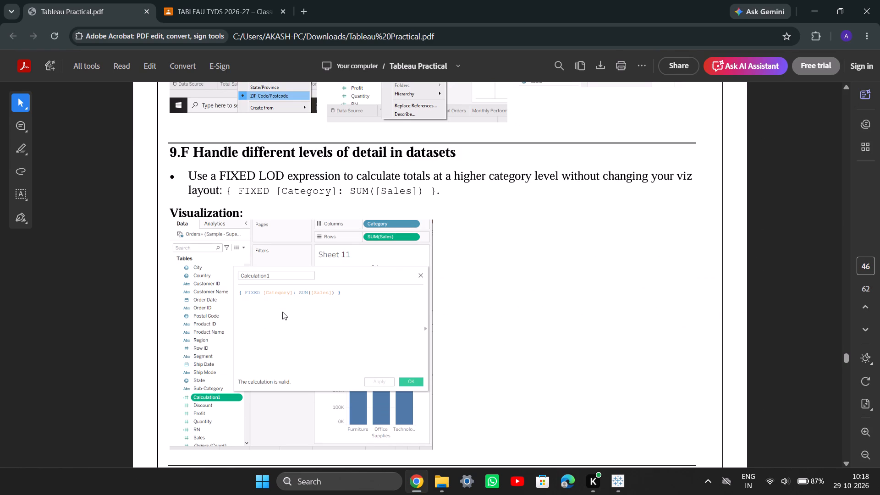
{"action": "scroll", "coordinate": [282, 313], "scroll_direction": "down", "scroll_amount": 4}
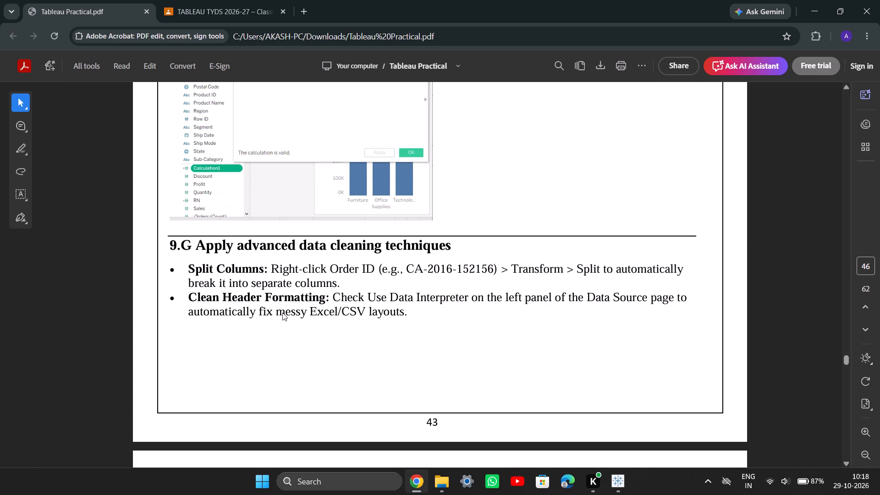
{"action": "scroll", "coordinate": [282, 313], "scroll_direction": "up", "scroll_amount": 2}
{"action": "scroll", "coordinate": [281, 317], "scroll_direction": "down", "scroll_amount": 1}
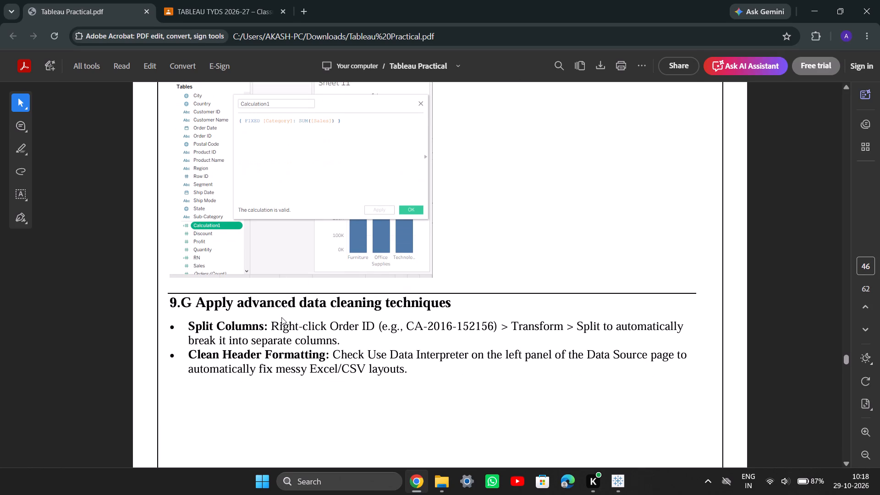
{"action": "scroll", "coordinate": [281, 317], "scroll_direction": "down", "scroll_amount": 1}
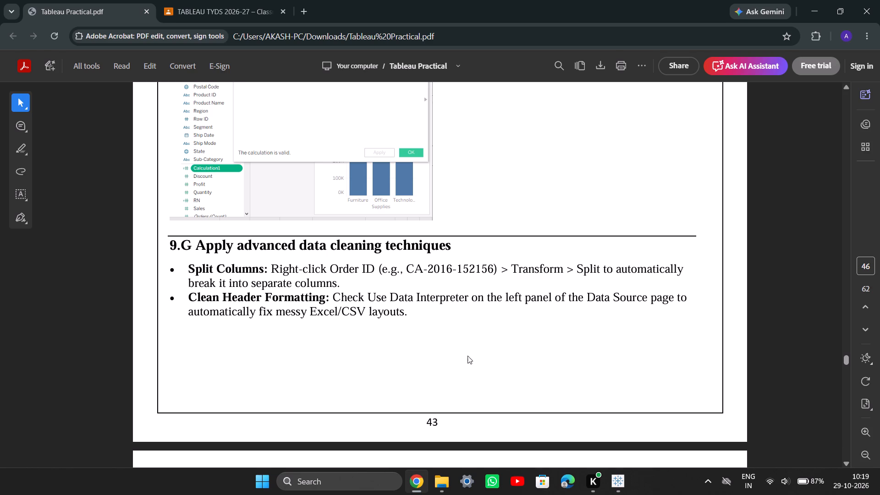
Switch back to Tableau and split the Order ID field into separate columns with the automatic Split transform.
{"action": "left_click", "coordinate": [412, 487]}
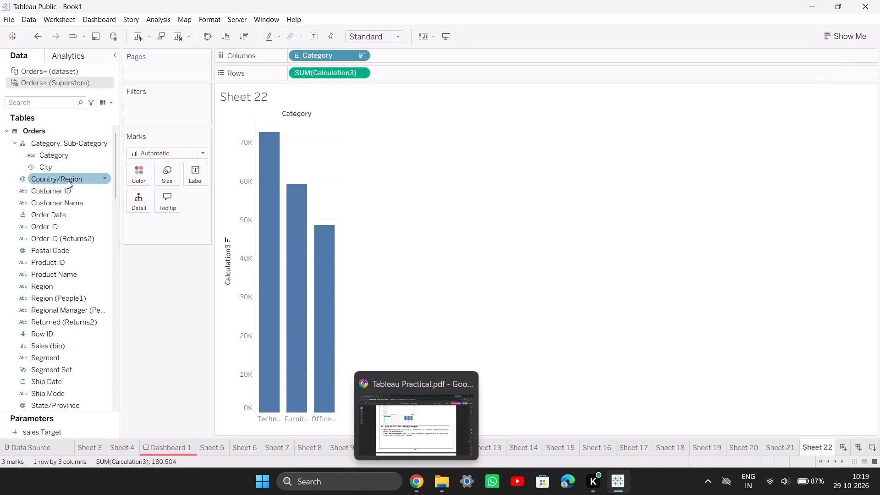
{"action": "right_click", "coordinate": [63, 229]}
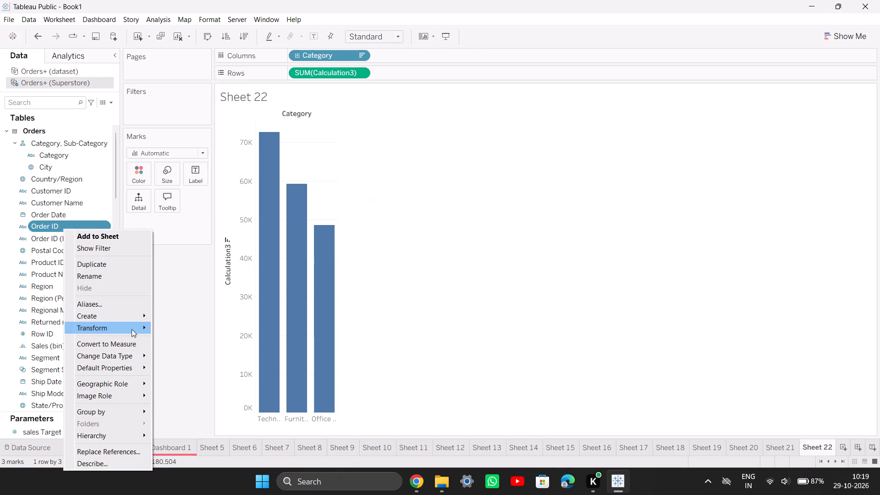
{"action": "left_click", "coordinate": [176, 331]}
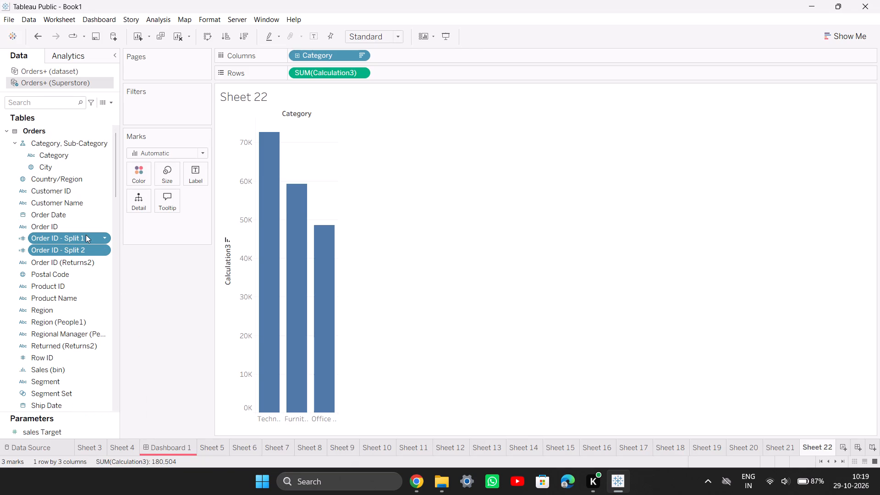
Place Order ID - Split 1 and Order ID - Split 2 on Columns and remove Category from the view.
{"action": "left_click_drag", "start_coordinate": [86, 235], "coordinate": [431, 54]}
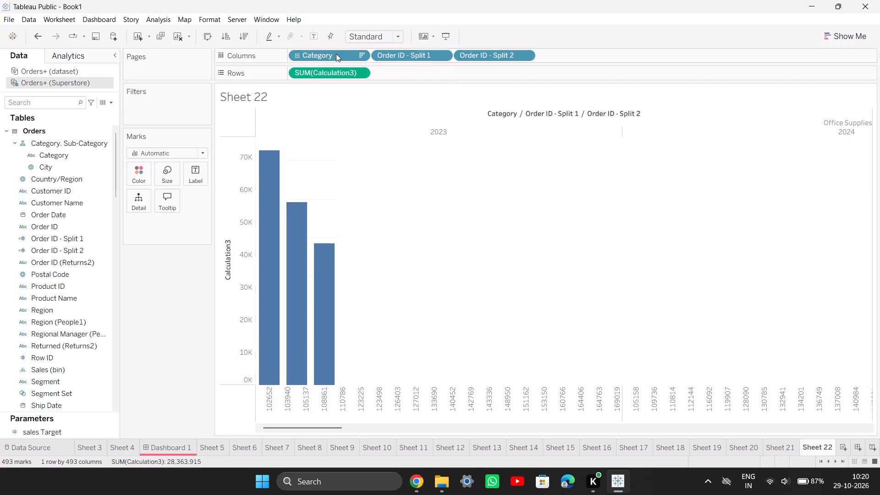
{"action": "left_click_drag", "start_coordinate": [331, 51], "coordinate": [0, 191]}
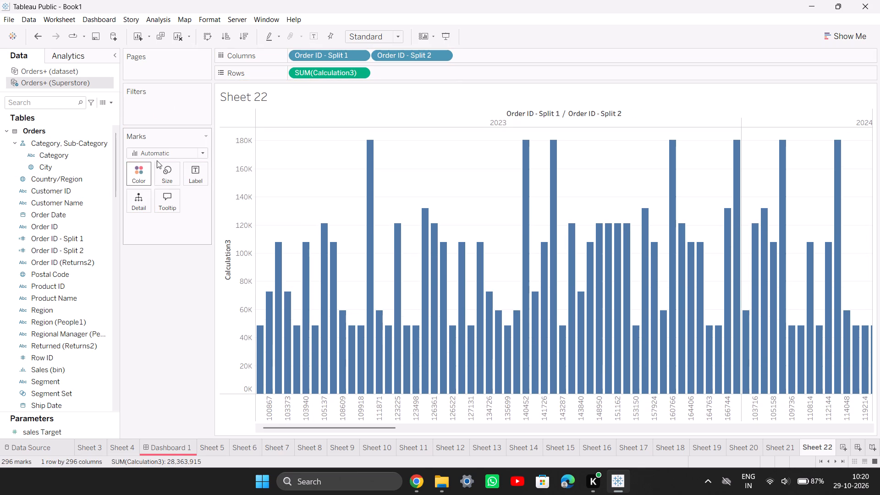
{"action": "scroll", "coordinate": [365, 323], "scroll_direction": "down", "scroll_amount": 2}
{"action": "scroll", "coordinate": [365, 323], "scroll_direction": "up", "scroll_amount": 5}
{"action": "left_click", "coordinate": [209, 38]}
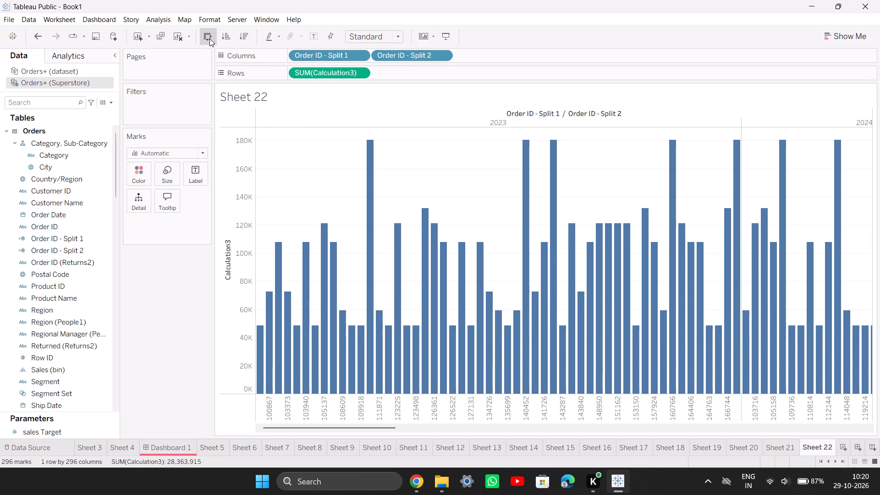
{"action": "left_click", "coordinate": [209, 38]}
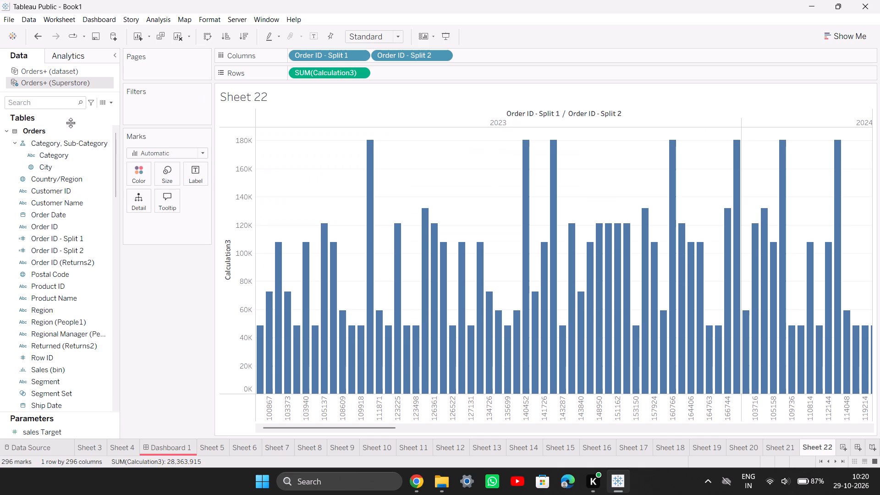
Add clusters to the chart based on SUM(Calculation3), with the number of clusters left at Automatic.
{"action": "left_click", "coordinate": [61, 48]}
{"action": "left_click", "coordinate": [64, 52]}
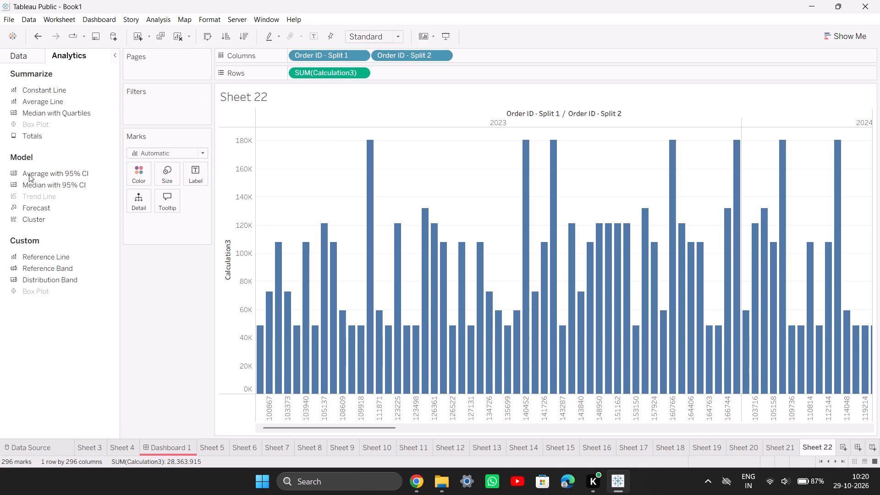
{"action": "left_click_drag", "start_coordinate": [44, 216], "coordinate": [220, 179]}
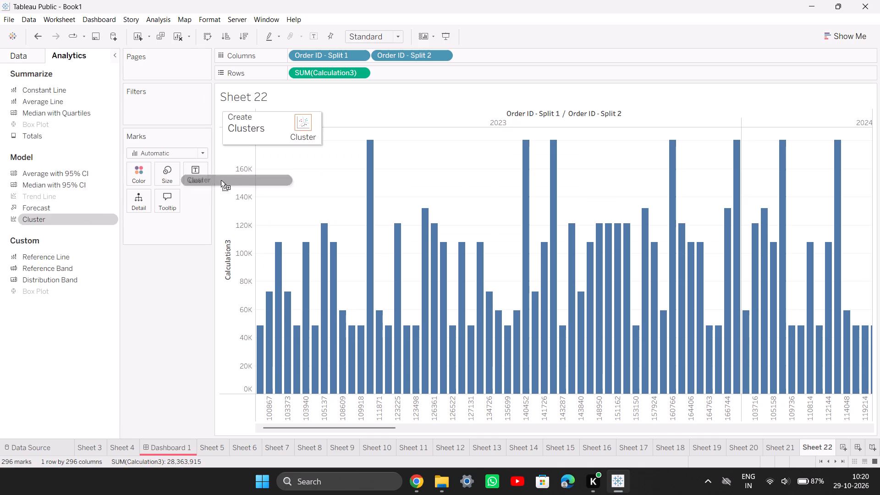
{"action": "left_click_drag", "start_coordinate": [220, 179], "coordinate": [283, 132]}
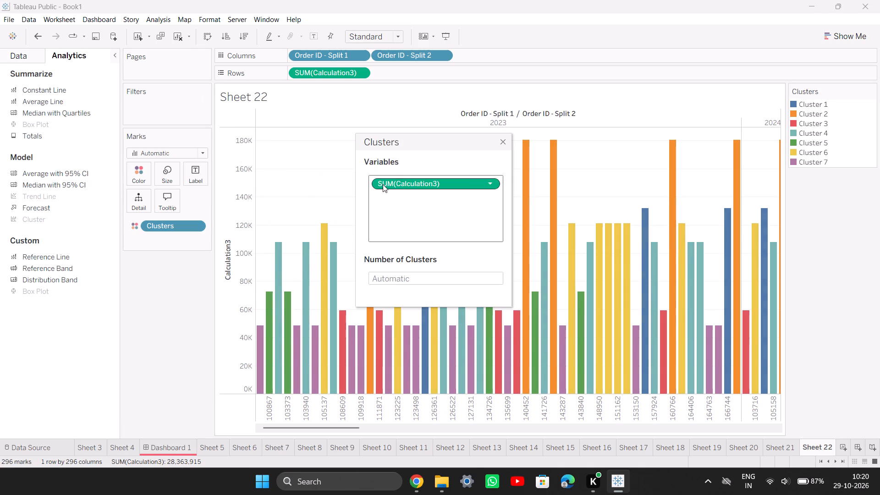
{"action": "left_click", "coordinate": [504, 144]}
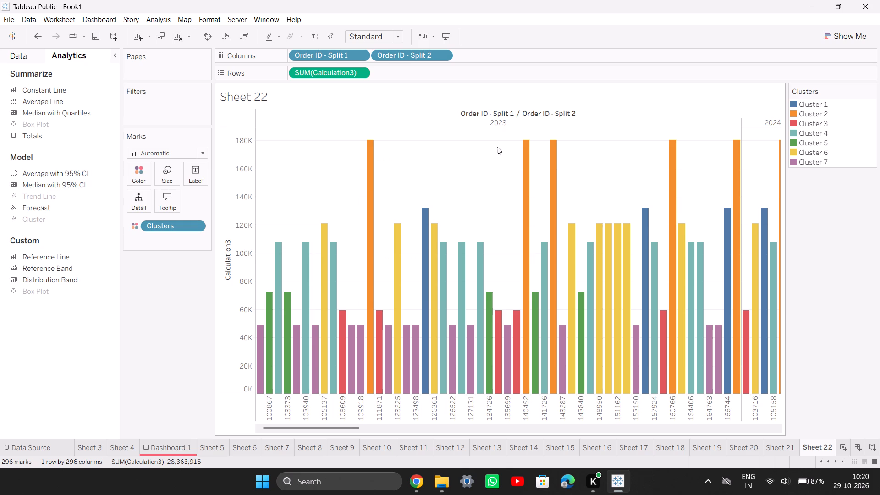
Add a Forecast model to the Calculation3 chart.
{"action": "left_click_drag", "start_coordinate": [35, 207], "coordinate": [324, 173]}
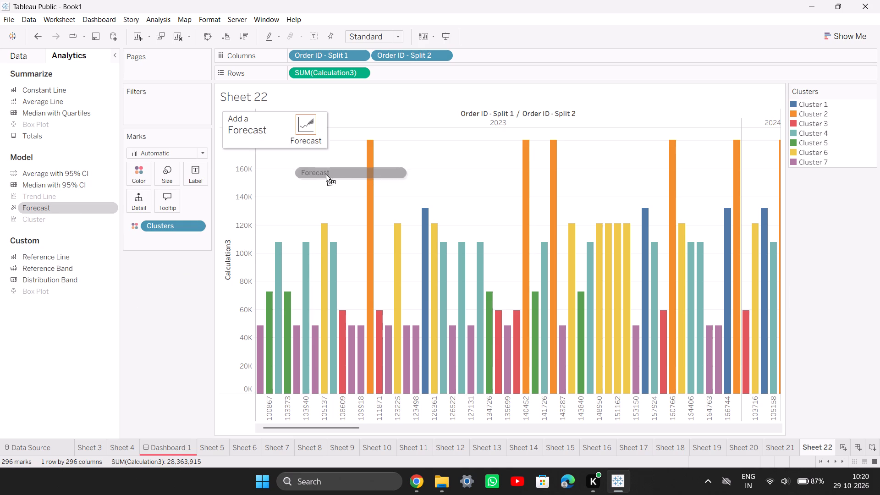
{"action": "left_click_drag", "start_coordinate": [324, 173], "coordinate": [314, 137]}
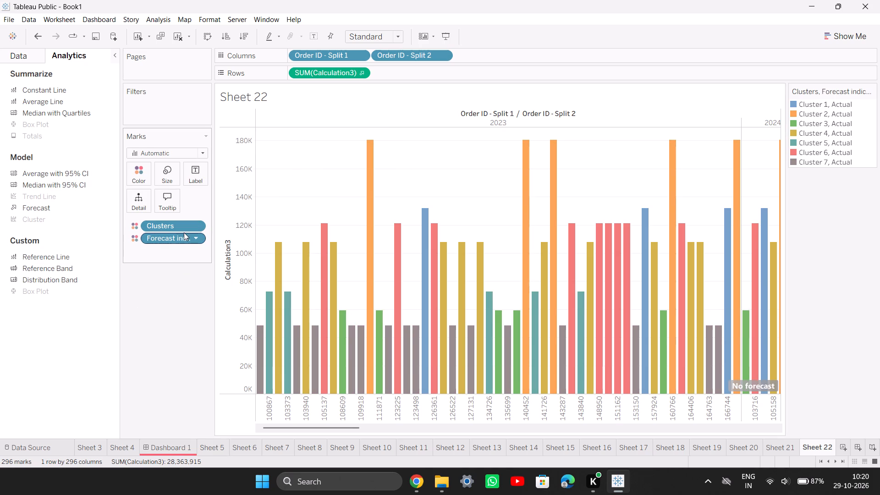
Remove the Clusters and Forecast indicator fields from the chart's marks.
{"action": "left_click_drag", "start_coordinate": [184, 223], "coordinate": [54, 229]}
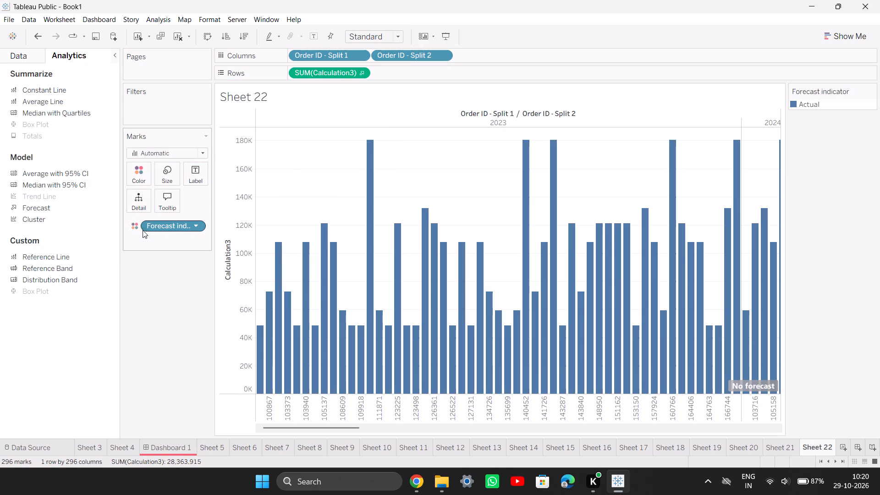
{"action": "left_click_drag", "start_coordinate": [178, 226], "coordinate": [33, 241]}
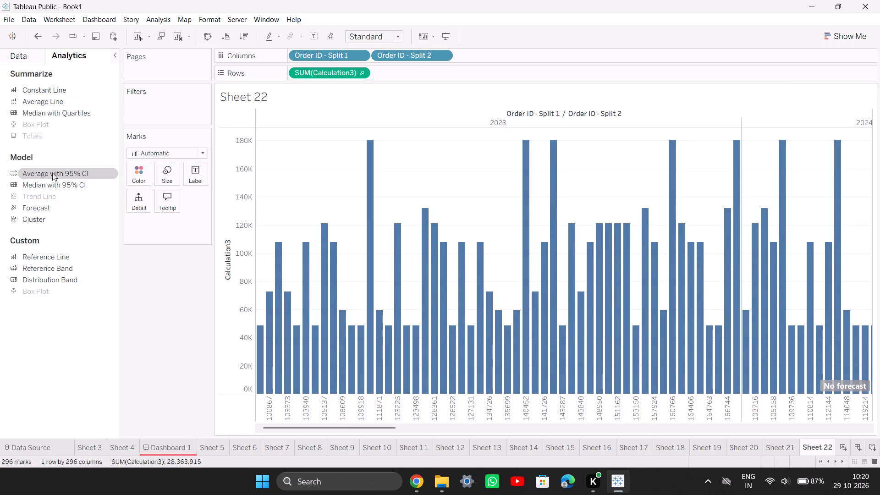
Add average reference lines to the Calculation3 chart, both per pane and per cell.
{"action": "double_click", "coordinate": [50, 196]}
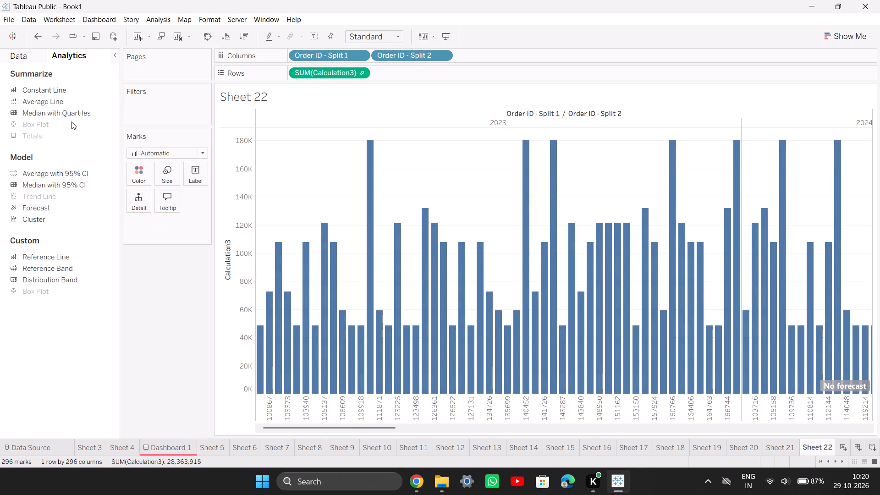
{"action": "left_click_drag", "start_coordinate": [71, 101], "coordinate": [379, 198]}
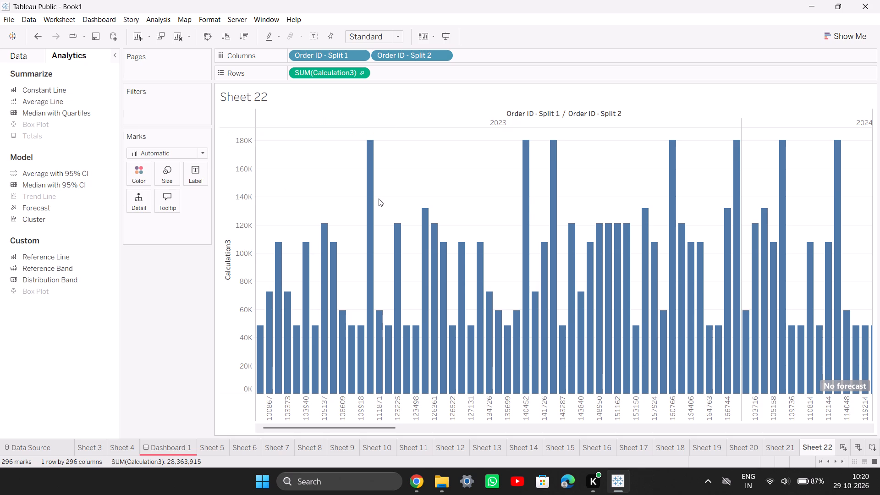
{"action": "left_click_drag", "start_coordinate": [34, 100], "coordinate": [250, 123]}
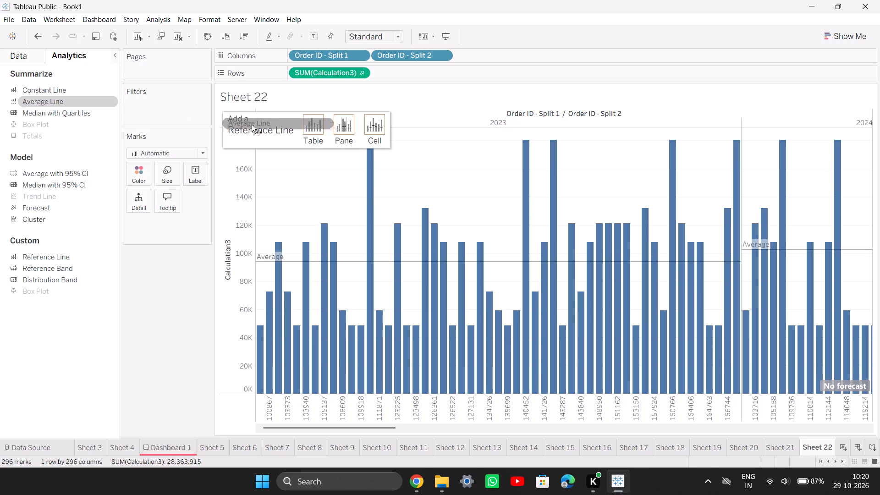
{"action": "left_click_drag", "start_coordinate": [250, 123], "coordinate": [373, 130]}
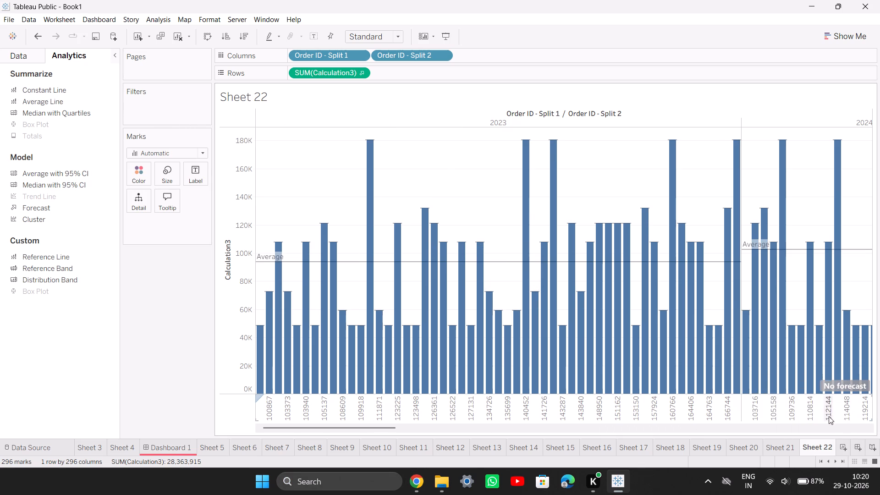
Add a new blank worksheet after Sheet 22.
{"action": "left_click", "coordinate": [844, 450]}
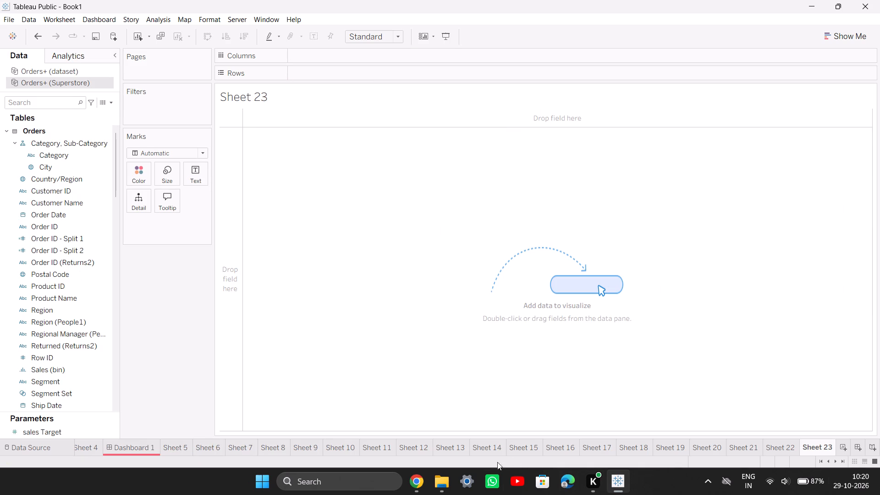
Switch to Tableau Practical.pdf in Chrome and review the 9.G instructions and visualization for splitting columns and cleaning headers.
{"action": "left_click", "coordinate": [407, 491]}
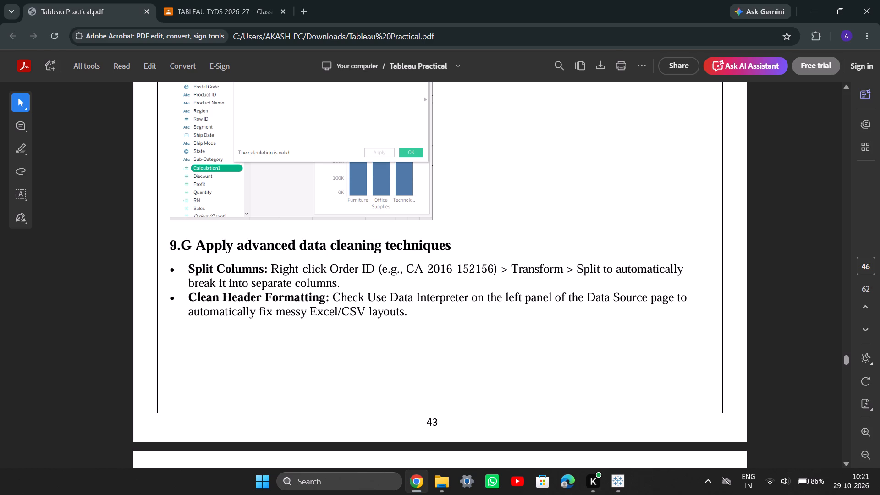
{"action": "scroll", "coordinate": [190, 324], "scroll_direction": "down", "scroll_amount": 3}
{"action": "scroll", "coordinate": [190, 324], "scroll_direction": "up", "scroll_amount": 1}
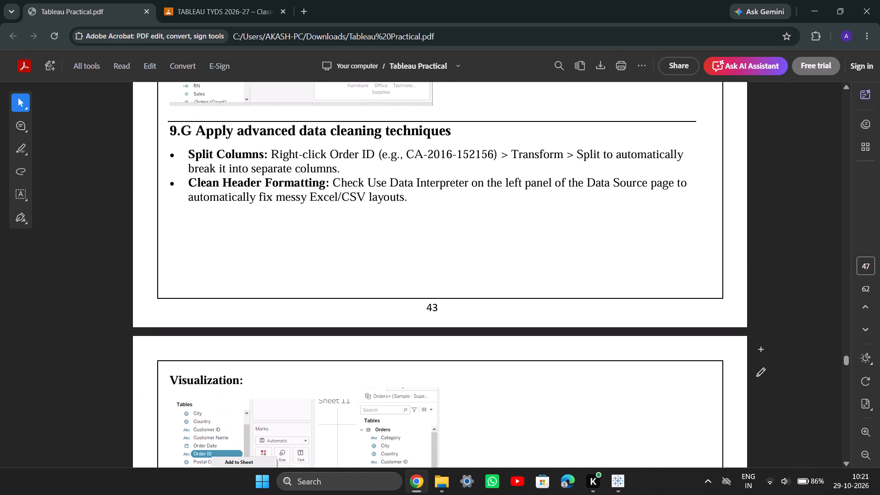
{"action": "scroll", "coordinate": [190, 324], "scroll_direction": "down", "scroll_amount": 3}
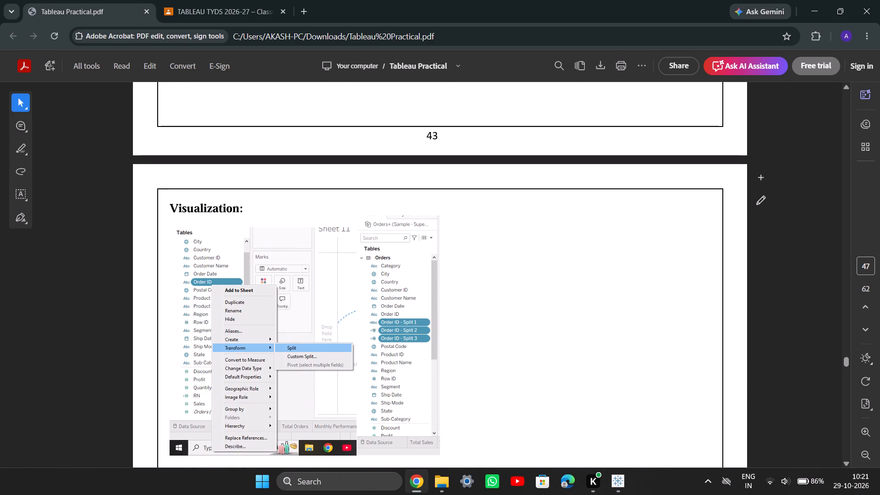
{"action": "scroll", "coordinate": [337, 367], "scroll_direction": "down", "scroll_amount": 2}
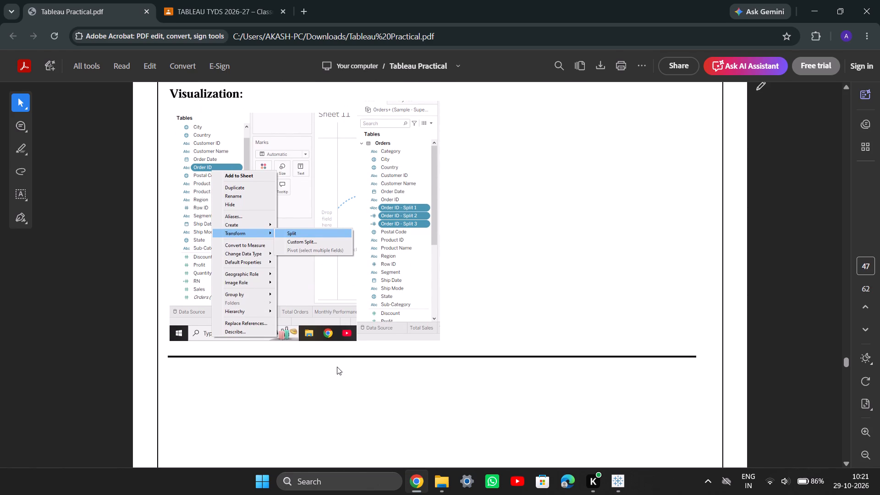
{"action": "scroll", "coordinate": [337, 367], "scroll_direction": "down", "scroll_amount": 5}
{"action": "scroll", "coordinate": [335, 367], "scroll_direction": "up", "scroll_amount": 4}
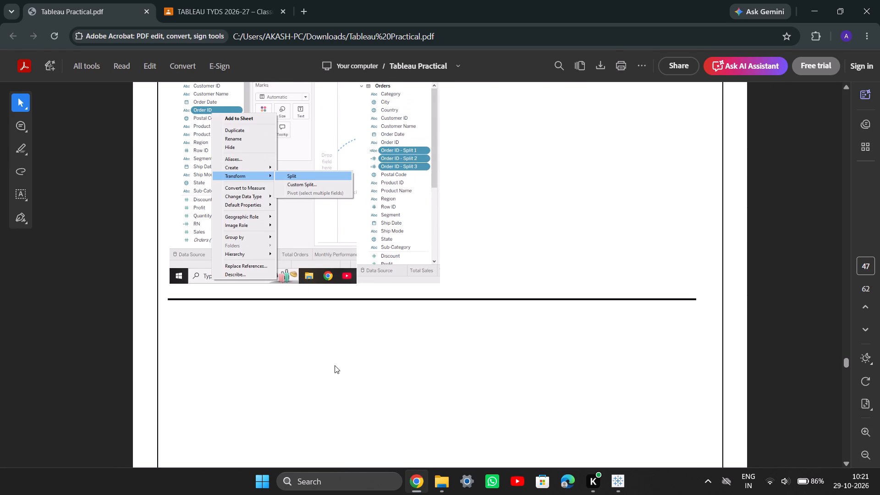
{"action": "scroll", "coordinate": [335, 364], "scroll_direction": "up", "scroll_amount": 4}
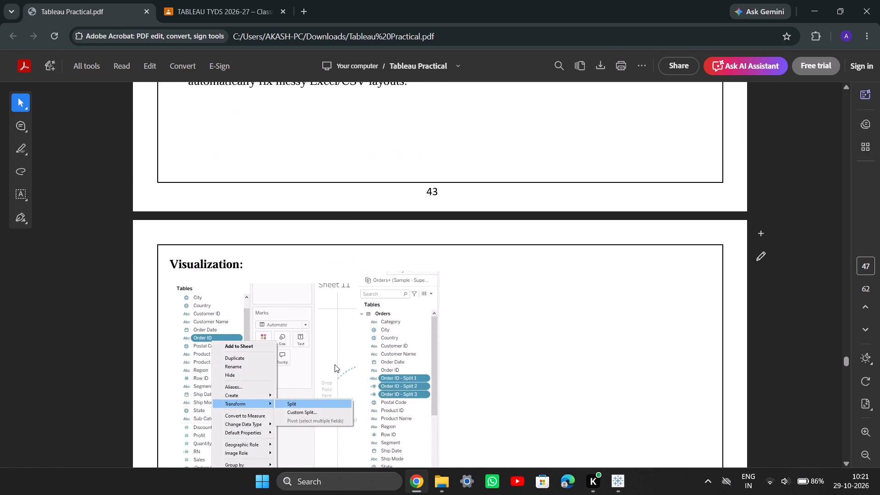
{"action": "scroll", "coordinate": [335, 364], "scroll_direction": "up", "scroll_amount": 5}
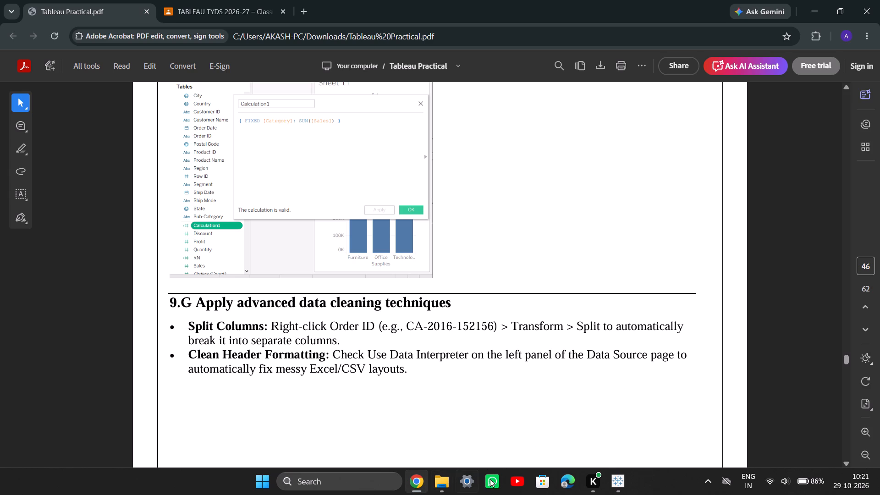
Return to Tableau and turn on Use Data Interpreter for the Superstore connection on the Data Source page.
{"action": "left_click", "coordinate": [619, 480]}
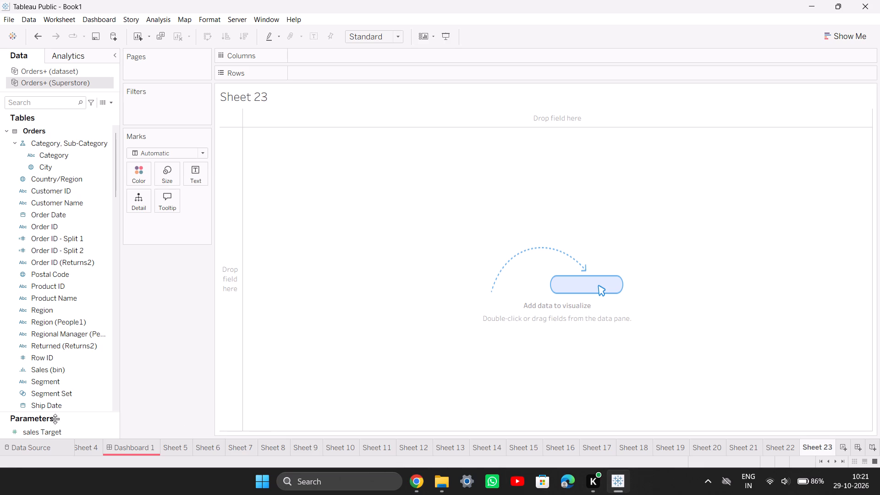
{"action": "left_click", "coordinate": [23, 450]}
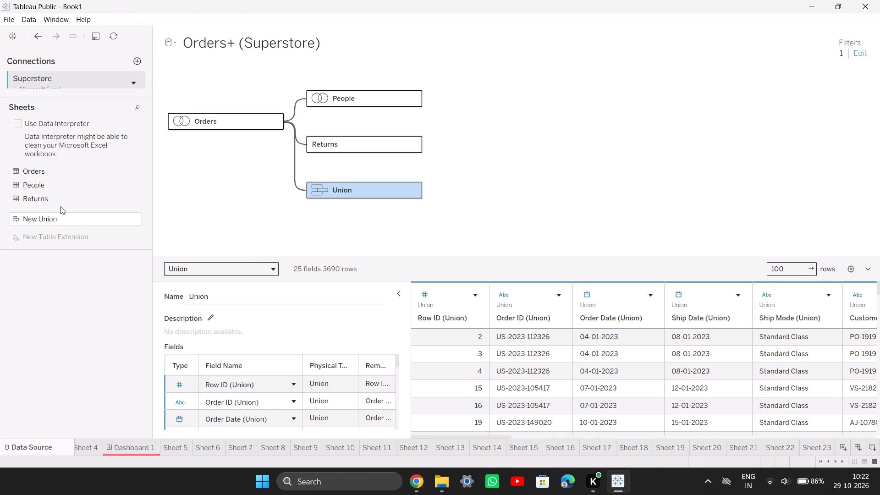
{"action": "left_click", "coordinate": [27, 123]}
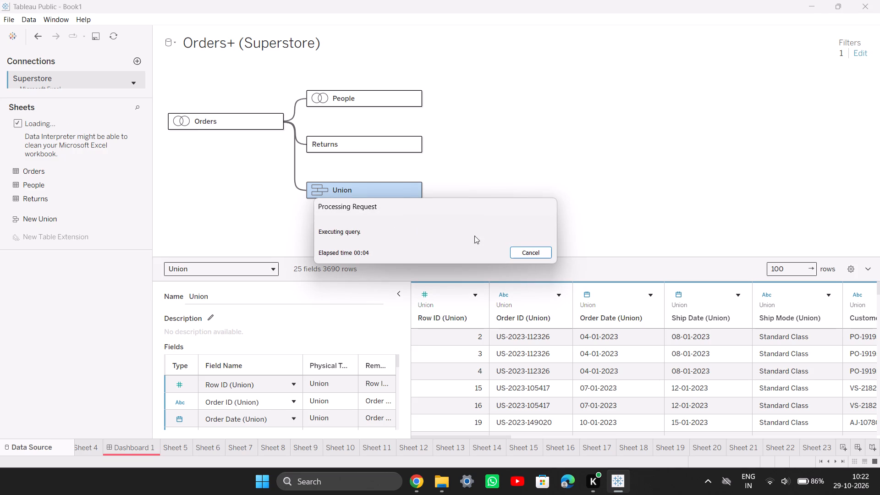
{"action": "left_click", "coordinate": [519, 250]}
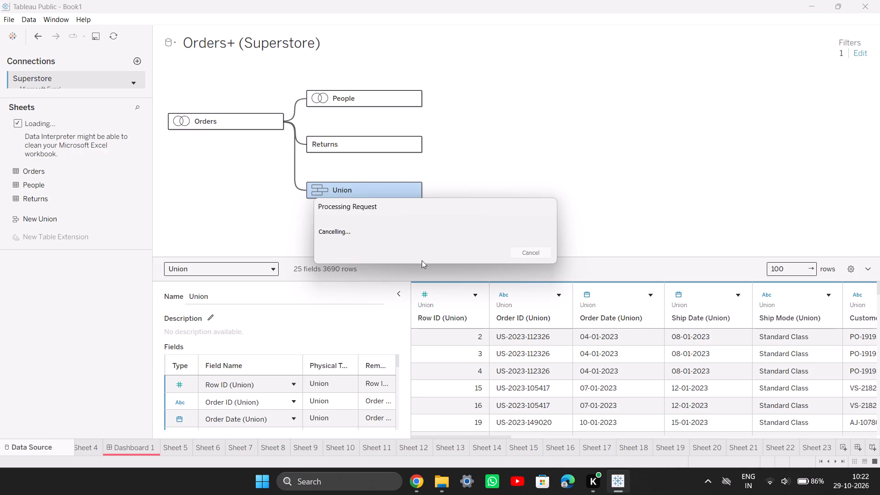
{"action": "left_click", "coordinate": [20, 123]}
{"action": "left_click", "coordinate": [18, 121]}
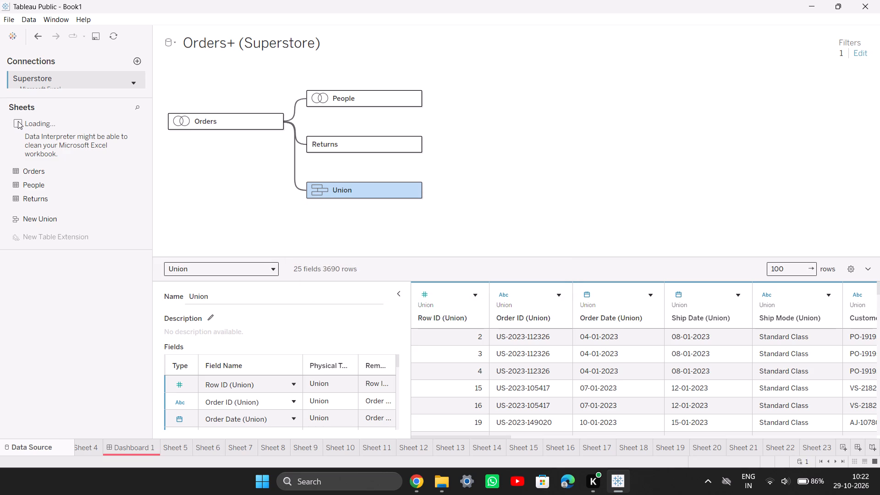
{"action": "left_click", "coordinate": [26, 123]}
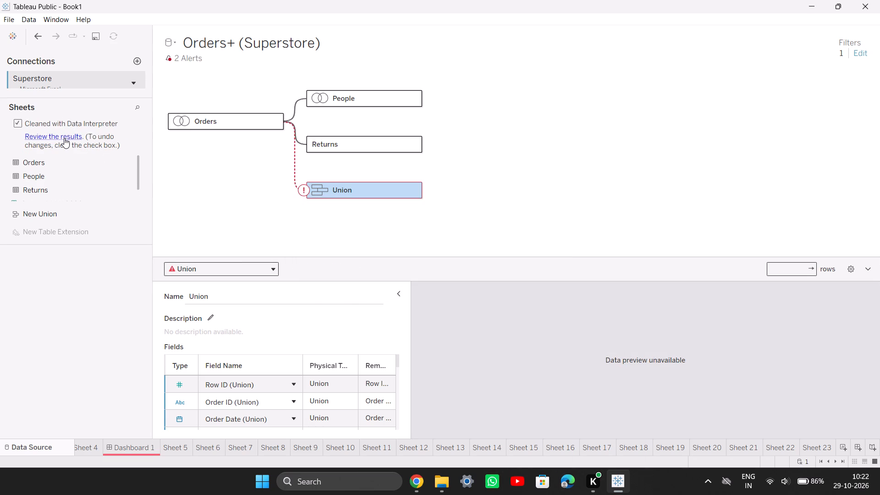
Open the Data Interpreter results workbook in Excel, read through its key sheet, and close it.
{"action": "left_click", "coordinate": [62, 136]}
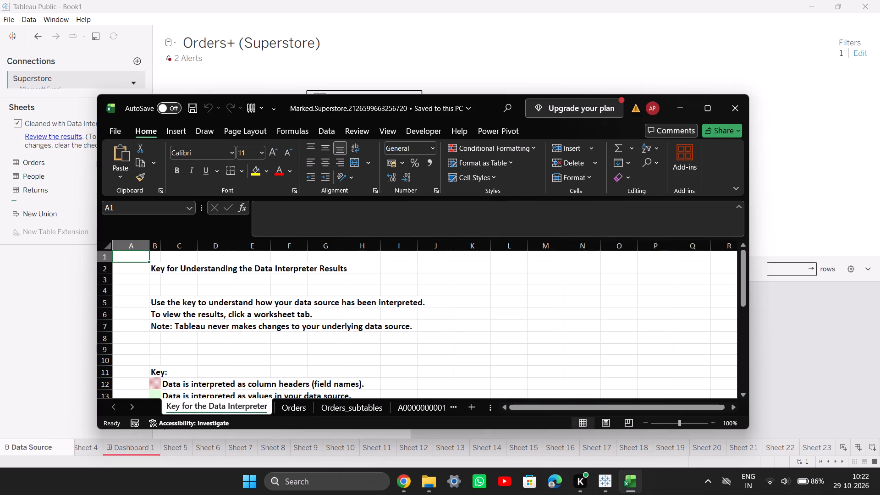
{"action": "scroll", "coordinate": [307, 341], "scroll_direction": "down", "scroll_amount": 3}
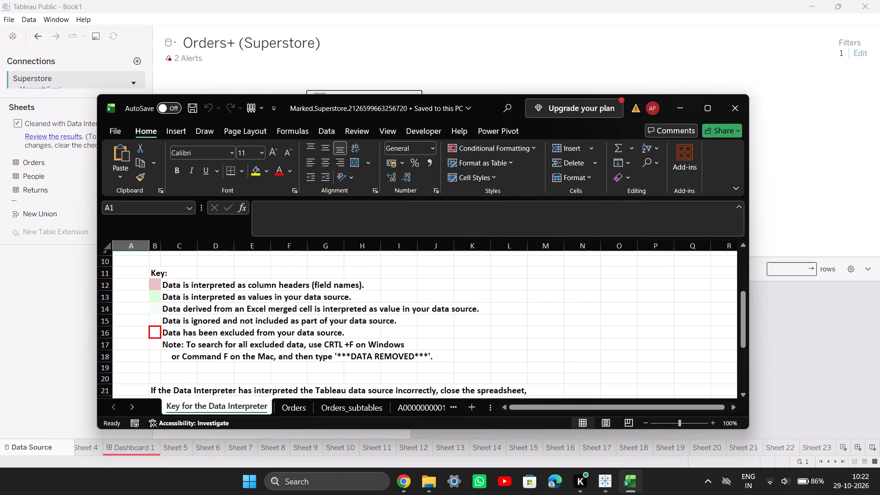
{"action": "scroll", "coordinate": [307, 341], "scroll_direction": "down", "scroll_amount": 5}
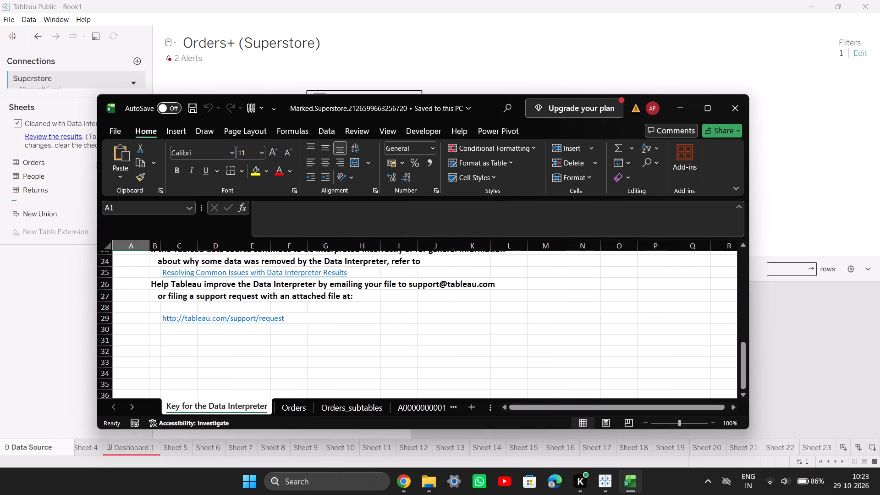
{"action": "scroll", "coordinate": [307, 341], "scroll_direction": "up", "scroll_amount": 8}
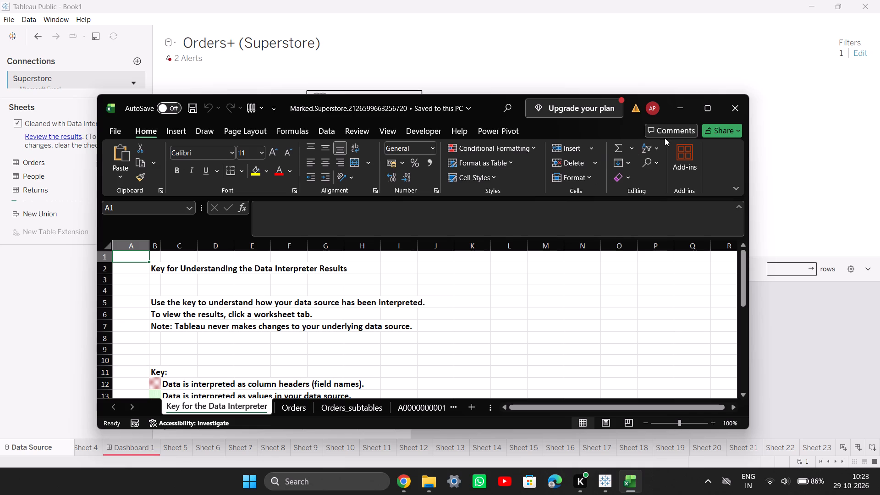
{"action": "left_click", "coordinate": [740, 102]}
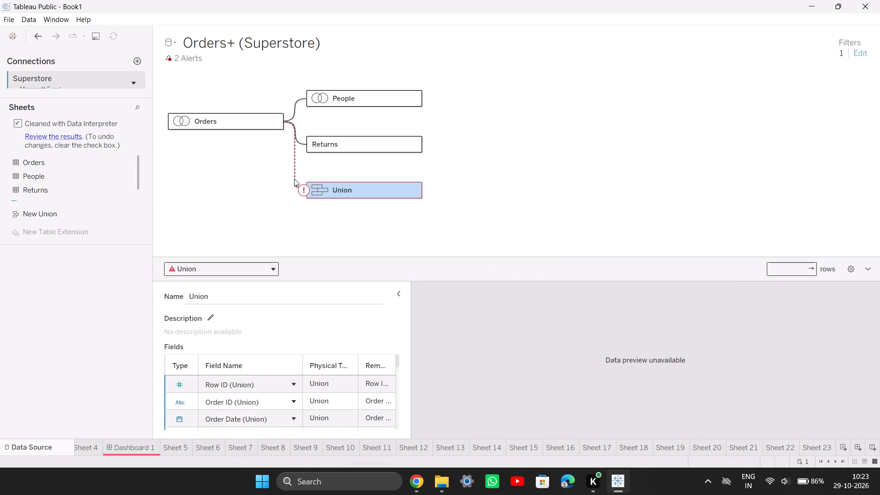
Turn off Data Interpreter for the Superstore connection on the Data Source page.
{"action": "left_click", "coordinate": [18, 125]}
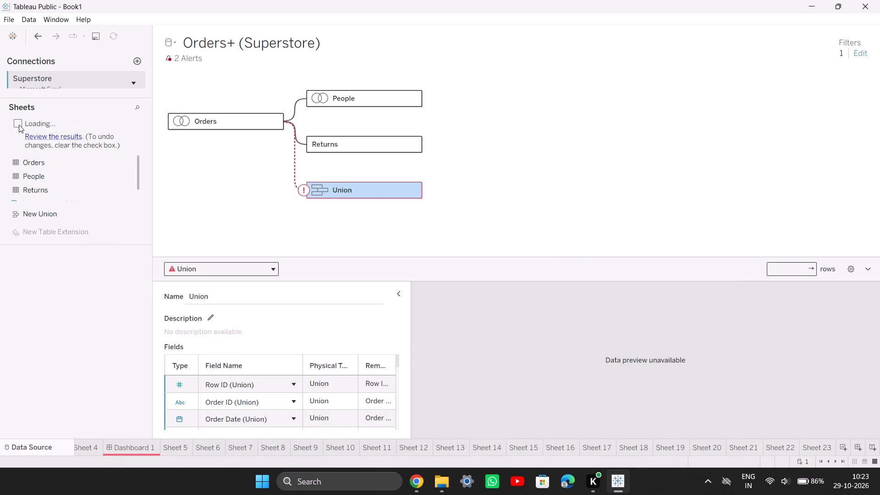
{"action": "scroll", "coordinate": [327, 167], "scroll_direction": "down", "scroll_amount": 6}
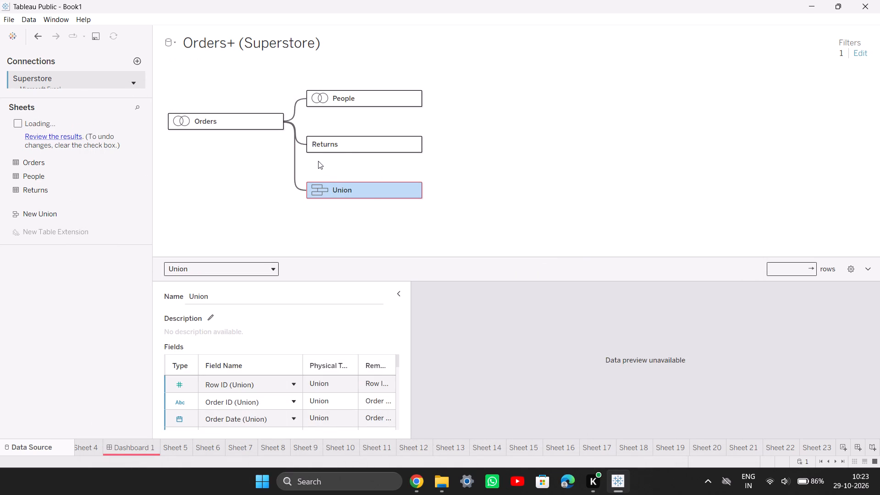
{"action": "scroll", "coordinate": [318, 169], "scroll_direction": "down", "scroll_amount": 9}
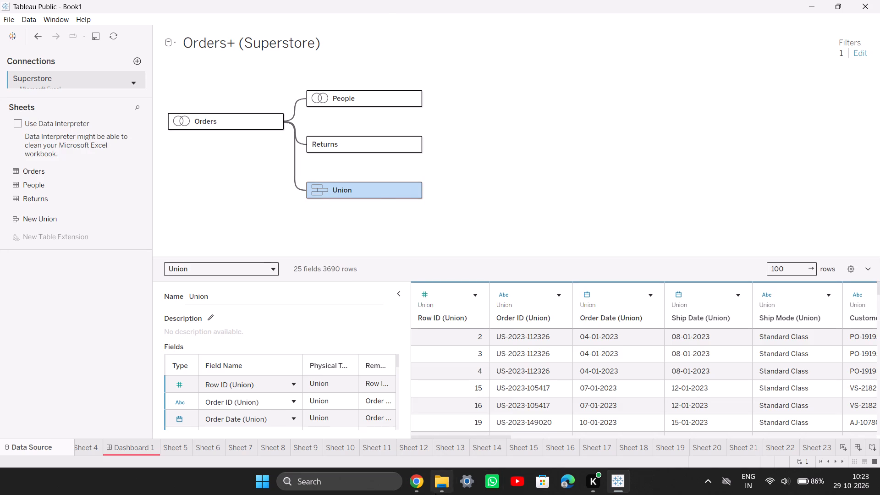
Switch to Tableau Practical.pdf in Chrome and look ahead through the Practical 10 exercises and the regional sheets that follow.
{"action": "left_click", "coordinate": [416, 489]}
{"action": "scroll", "coordinate": [294, 282], "scroll_direction": "down", "scroll_amount": 3}
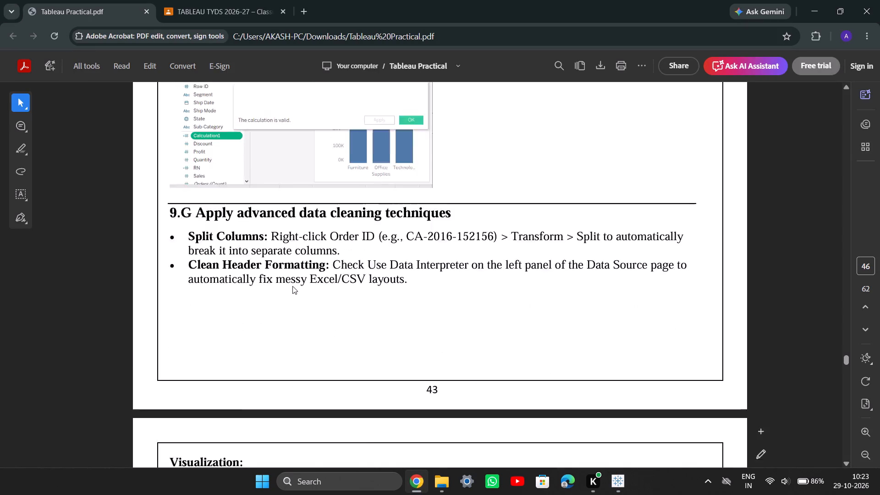
{"action": "scroll", "coordinate": [292, 286], "scroll_direction": "down", "scroll_amount": 10}
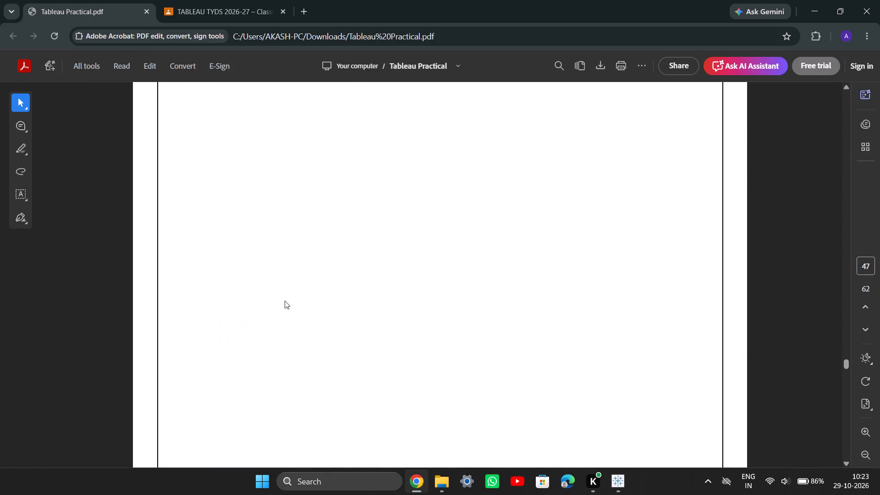
{"action": "scroll", "coordinate": [284, 303], "scroll_direction": "down", "scroll_amount": 8}
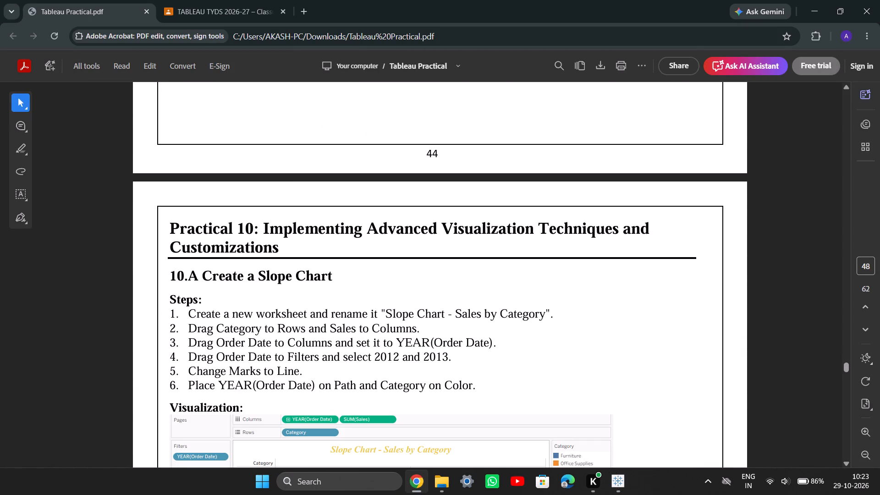
{"action": "scroll", "coordinate": [183, 242], "scroll_direction": "down", "scroll_amount": 2}
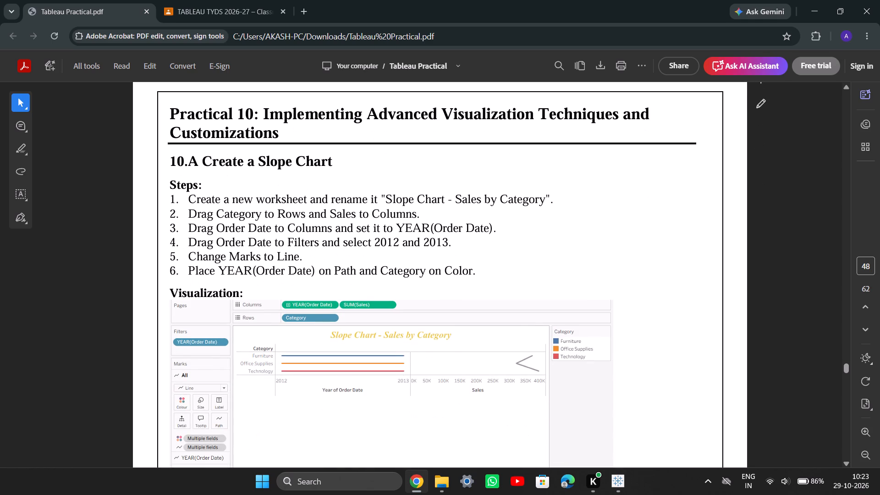
{"action": "scroll", "coordinate": [268, 259], "scroll_direction": "down", "scroll_amount": 12}
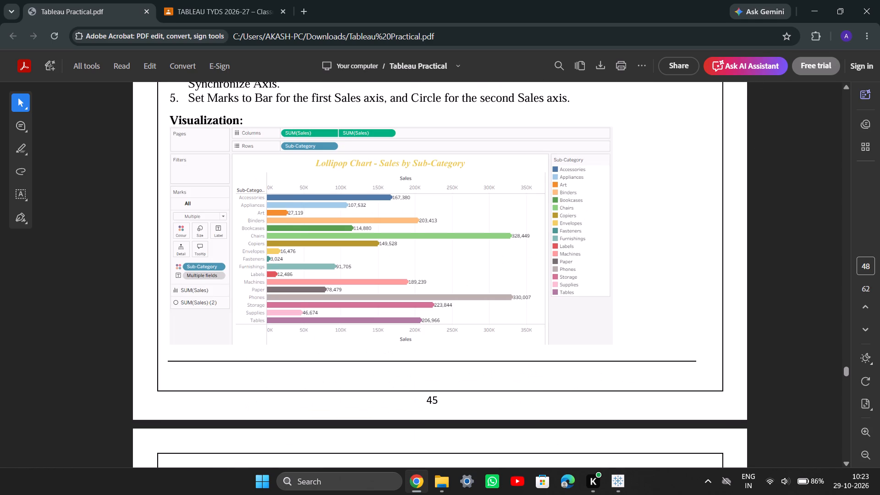
{"action": "scroll", "coordinate": [250, 278], "scroll_direction": "down", "scroll_amount": 15}
{"action": "scroll", "coordinate": [231, 293], "scroll_direction": "down", "scroll_amount": 6}
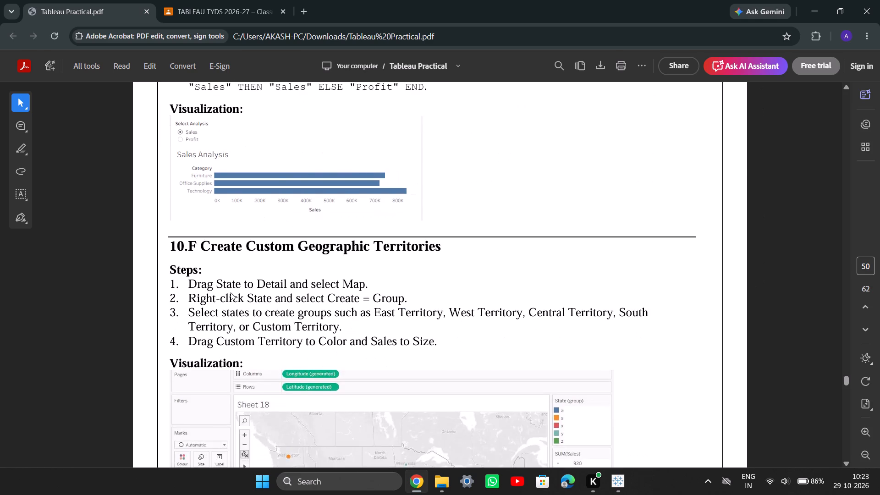
{"action": "scroll", "coordinate": [231, 291], "scroll_direction": "down", "scroll_amount": 17}
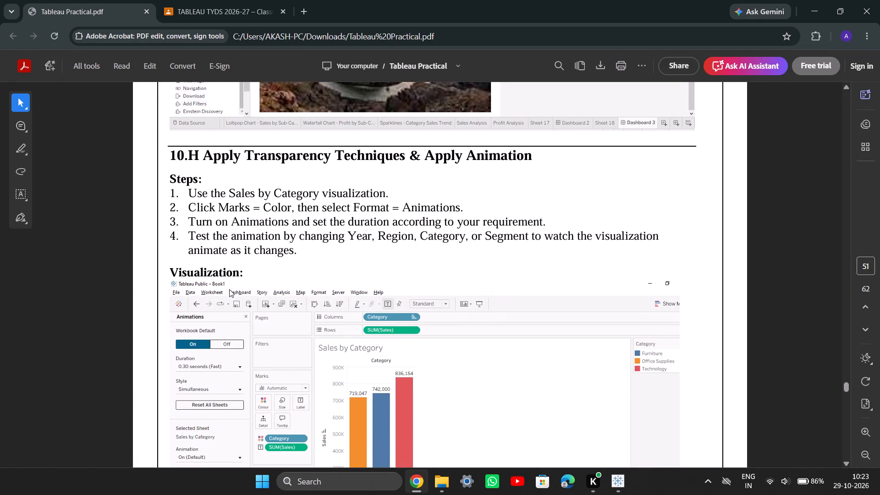
{"action": "scroll", "coordinate": [229, 289], "scroll_direction": "down", "scroll_amount": 16}
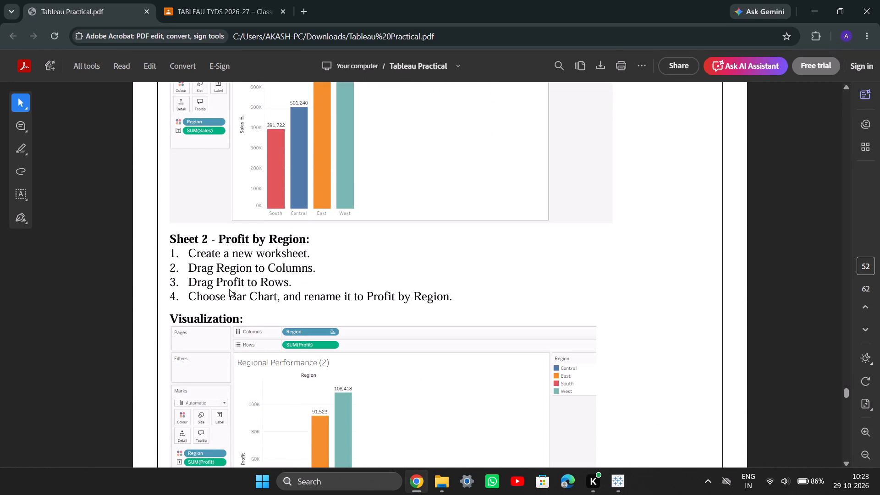
Go back to section 10.A in the PDF and read the steps for creating a slope chart.
{"action": "scroll", "coordinate": [229, 289], "scroll_direction": "up", "scroll_amount": 13}
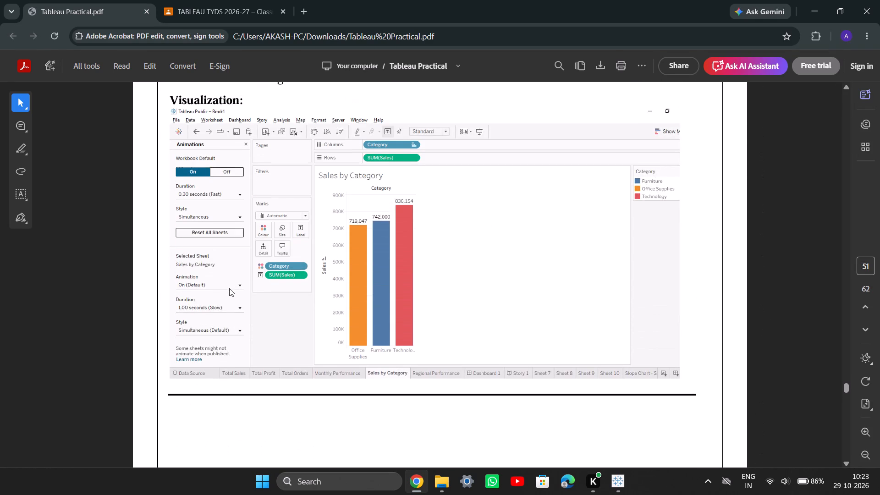
{"action": "scroll", "coordinate": [229, 288], "scroll_direction": "up", "scroll_amount": 16}
{"action": "scroll", "coordinate": [229, 288], "scroll_direction": "up", "scroll_amount": 13}
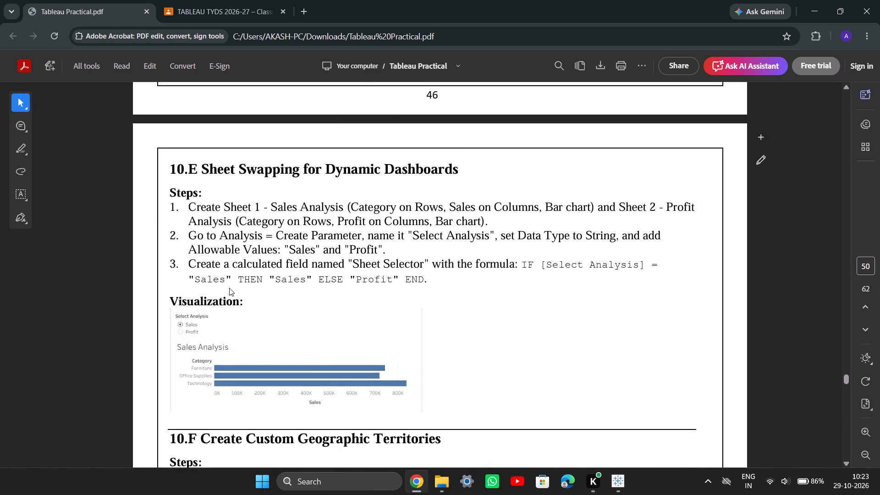
{"action": "scroll", "coordinate": [229, 288], "scroll_direction": "up", "scroll_amount": 16}
{"action": "scroll", "coordinate": [226, 286], "scroll_direction": "up", "scroll_amount": 7}
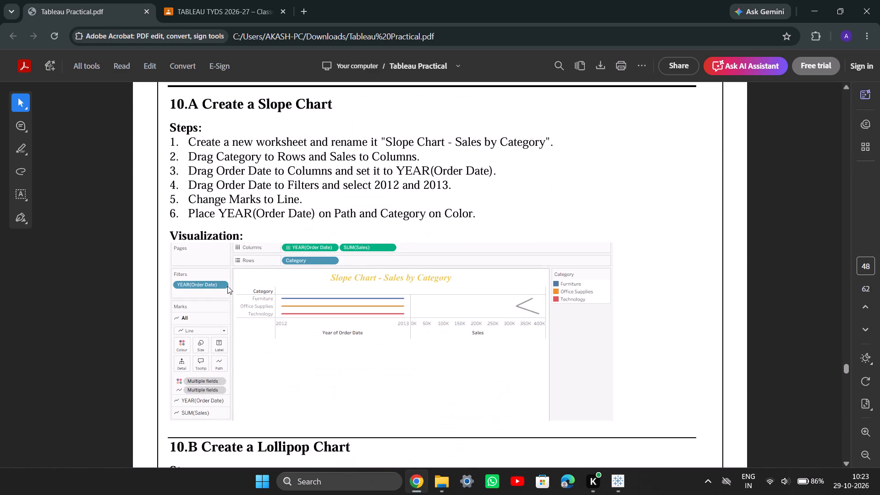
{"action": "scroll", "coordinate": [227, 286], "scroll_direction": "up", "scroll_amount": 20}
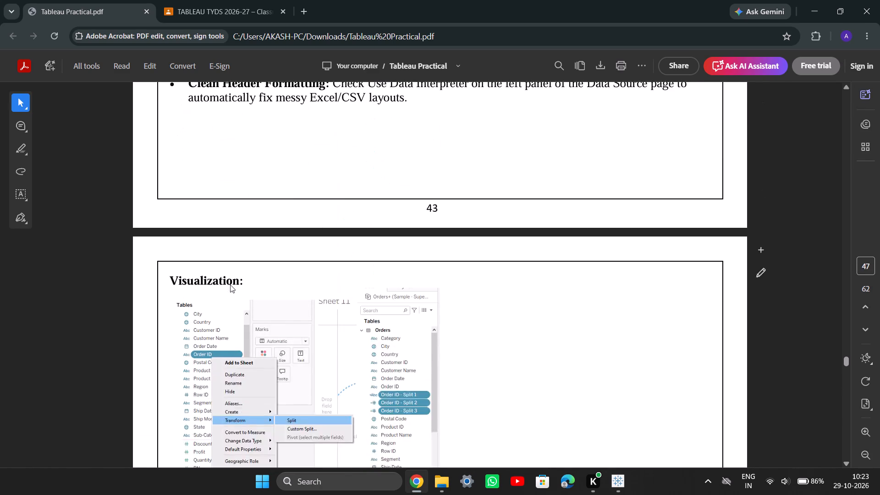
{"action": "scroll", "coordinate": [230, 285], "scroll_direction": "up", "scroll_amount": 1}
{"action": "scroll", "coordinate": [240, 277], "scroll_direction": "down", "scroll_amount": 19}
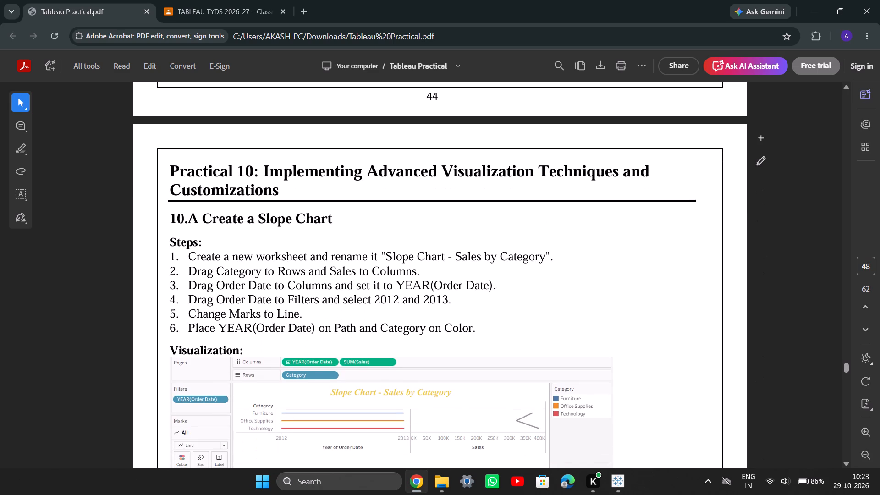
{"action": "scroll", "coordinate": [283, 285], "scroll_direction": "up", "scroll_amount": 2}
{"action": "scroll", "coordinate": [283, 285], "scroll_direction": "down", "scroll_amount": 3}
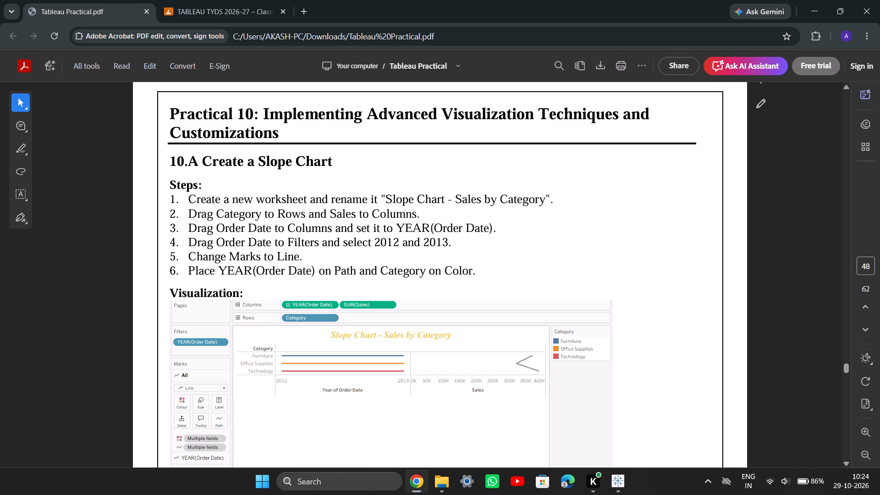
Return to Tableau and look over the existing worksheets from Sheet 20 through Sheet 23.
{"action": "left_click", "coordinate": [414, 494]}
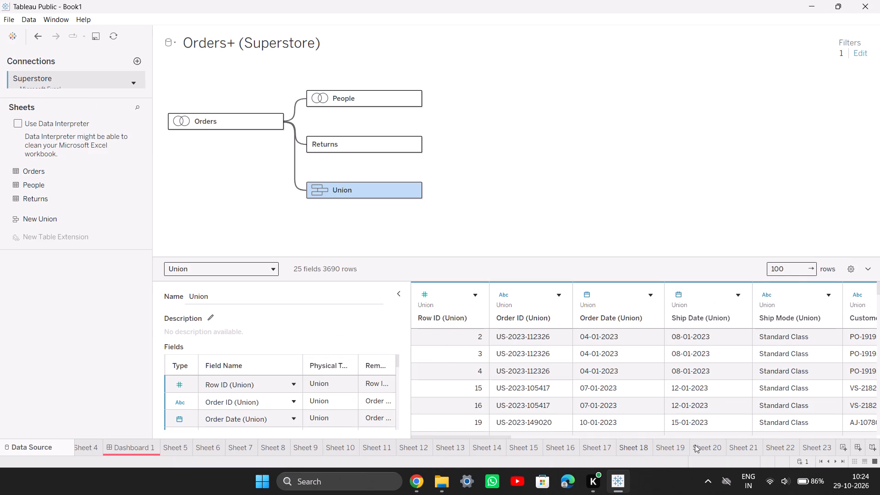
{"action": "left_click_drag", "start_coordinate": [813, 445], "coordinate": [714, 456]}
{"action": "left_click_drag", "start_coordinate": [714, 456], "coordinate": [674, 463]}
{"action": "left_click", "coordinate": [715, 444]}
{"action": "left_click", "coordinate": [733, 444]}
{"action": "left_click", "coordinate": [709, 450]}
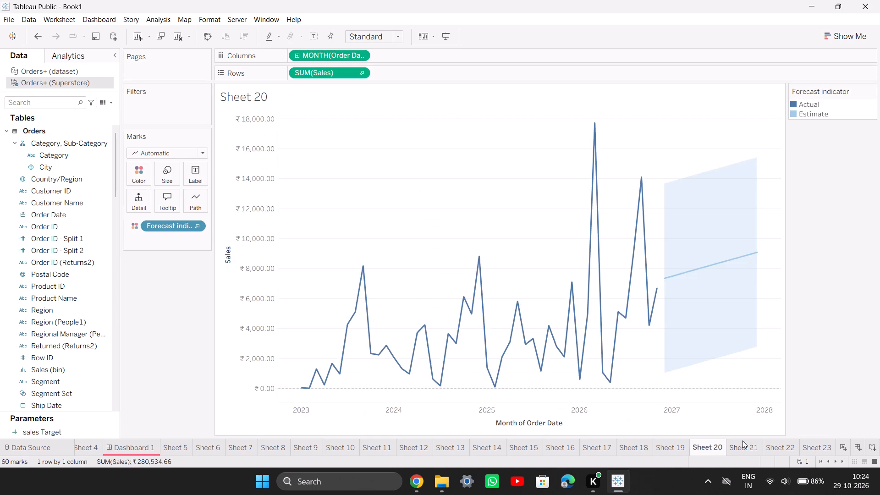
{"action": "left_click", "coordinate": [747, 444]}
{"action": "left_click", "coordinate": [783, 449]}
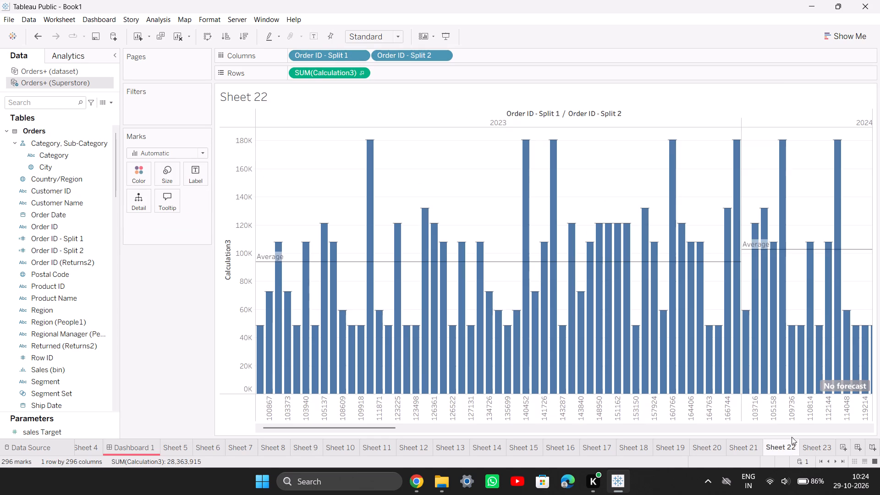
{"action": "left_click", "coordinate": [828, 454]}
Add four blank worksheets after Sheet 23 and open Sheet 23.
{"action": "triple_click", "coordinate": [846, 443]}
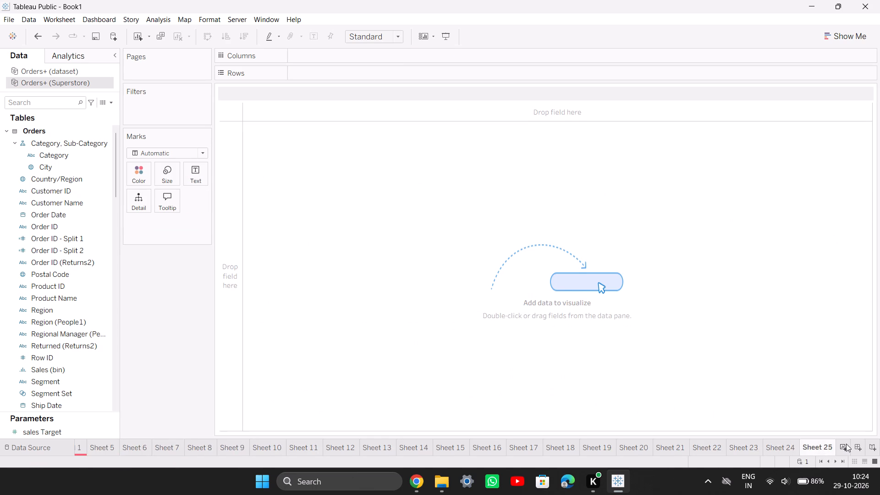
{"action": "left_click", "coordinate": [846, 444]}
{"action": "left_click", "coordinate": [669, 446]}
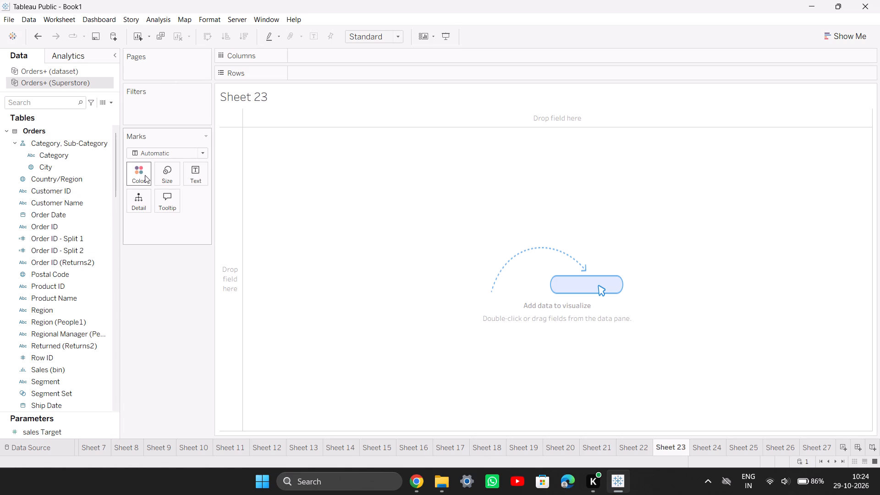
Start the slope chart on Sheet 23 by placing Category on Rows and Sales on Columns.
{"action": "scroll", "coordinate": [99, 205], "scroll_direction": "up", "scroll_amount": 4}
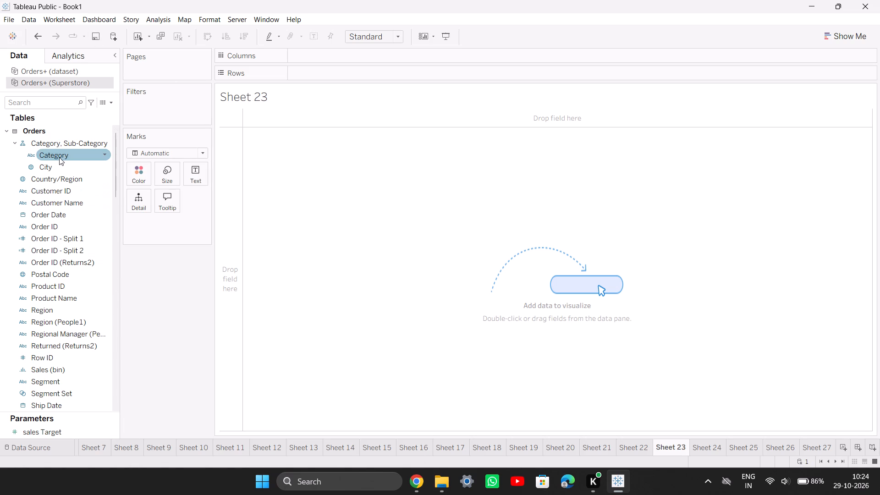
{"action": "left_click_drag", "start_coordinate": [59, 157], "coordinate": [335, 80]}
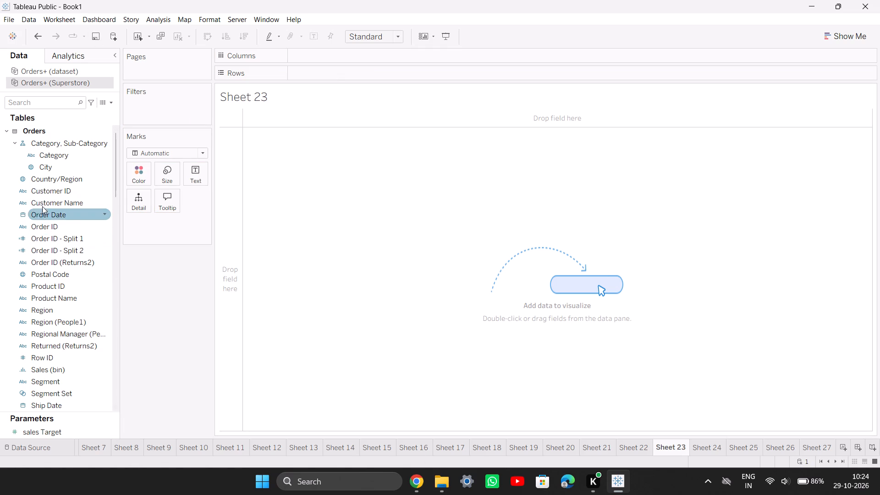
{"action": "left_click_drag", "start_coordinate": [51, 154], "coordinate": [301, 66]}
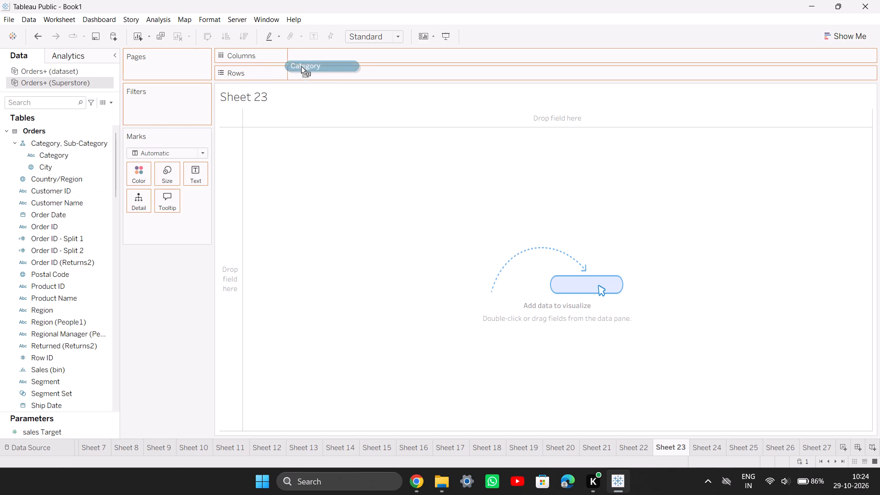
{"action": "left_click_drag", "start_coordinate": [301, 66], "coordinate": [311, 73]}
{"action": "scroll", "coordinate": [46, 296], "scroll_direction": "down", "scroll_amount": 1}
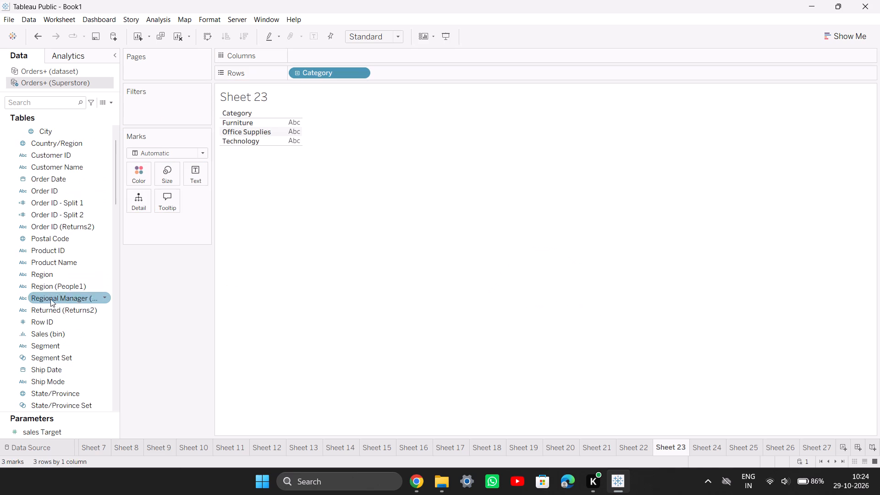
{"action": "scroll", "coordinate": [44, 245], "scroll_direction": "down", "scroll_amount": 2}
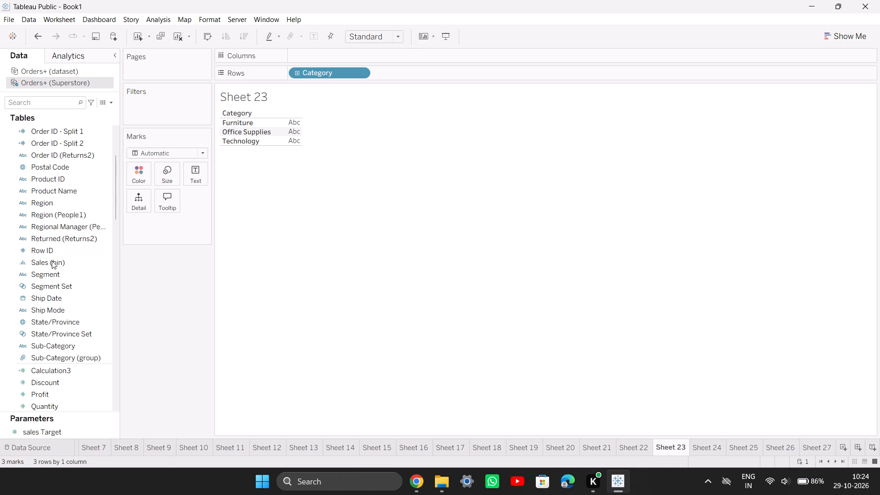
{"action": "scroll", "coordinate": [50, 241], "scroll_direction": "up", "scroll_amount": 1}
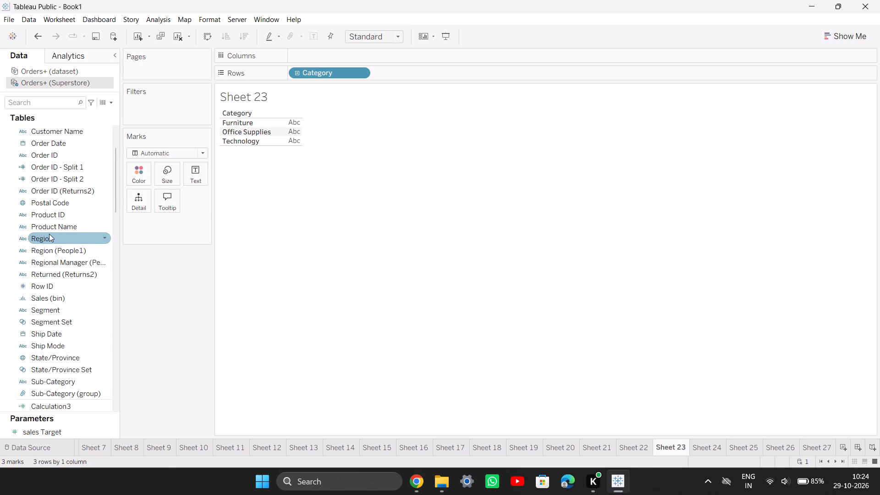
{"action": "scroll", "coordinate": [49, 234], "scroll_direction": "up", "scroll_amount": 6}
{"action": "scroll", "coordinate": [44, 245], "scroll_direction": "down", "scroll_amount": 4}
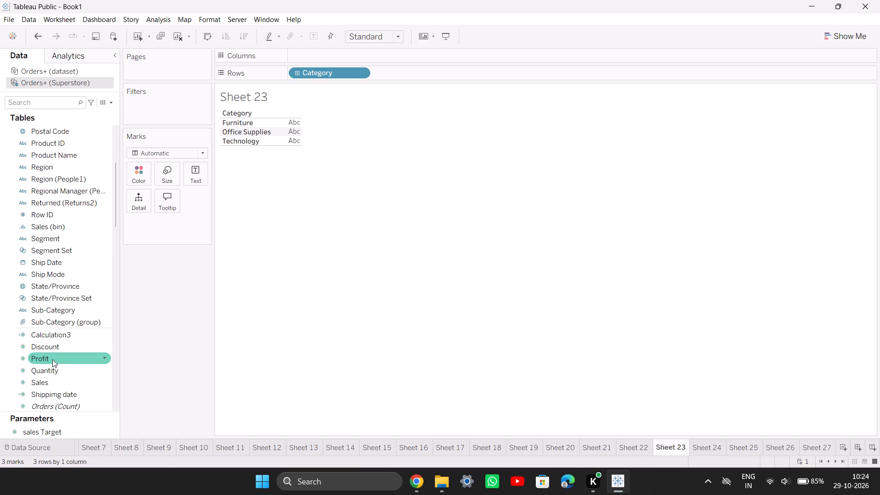
{"action": "left_click_drag", "start_coordinate": [58, 381], "coordinate": [325, 57]}
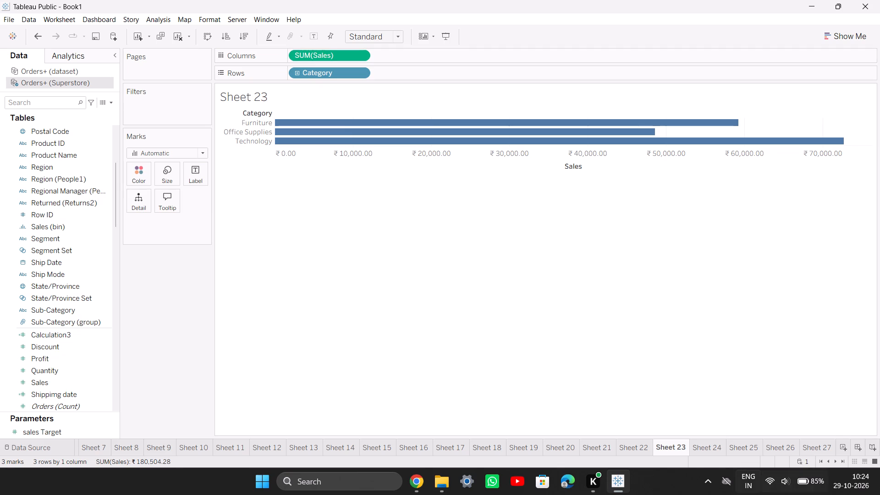
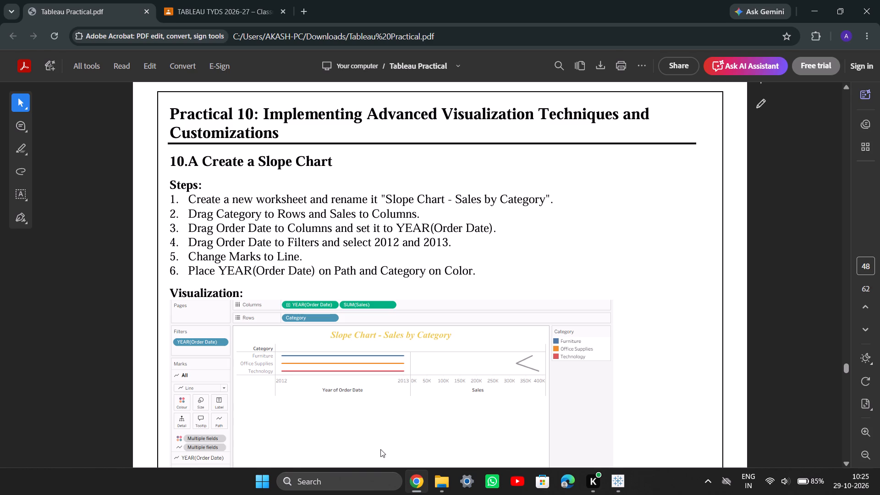
Return to Tableau and locate the Order Date field in the Orders table for the slope chart on Sheet 23.
{"action": "left_click", "coordinate": [410, 478]}
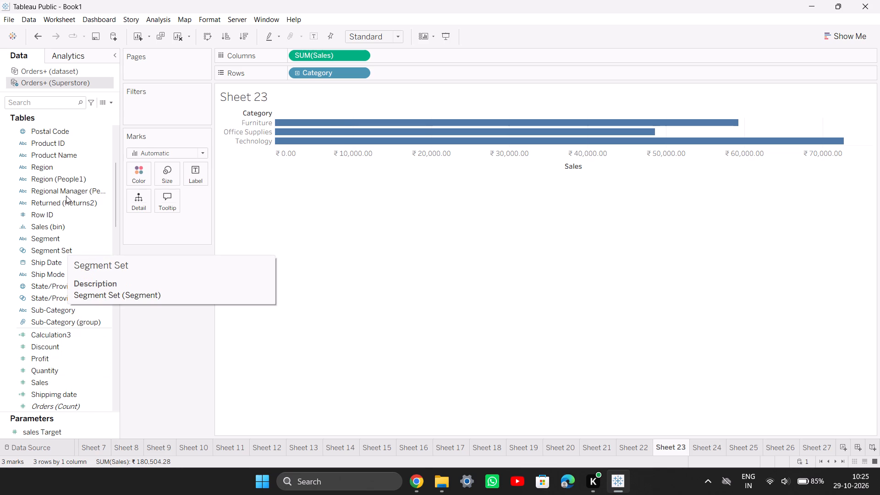
{"action": "scroll", "coordinate": [65, 212], "scroll_direction": "up", "scroll_amount": 4}
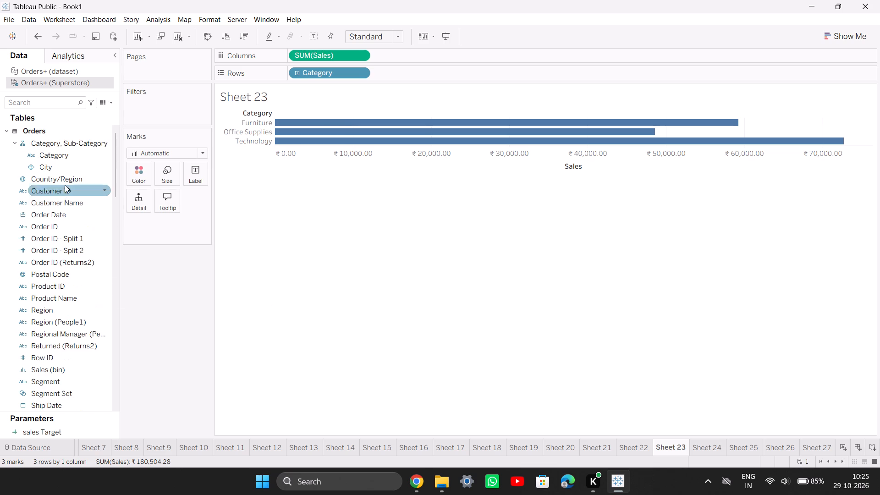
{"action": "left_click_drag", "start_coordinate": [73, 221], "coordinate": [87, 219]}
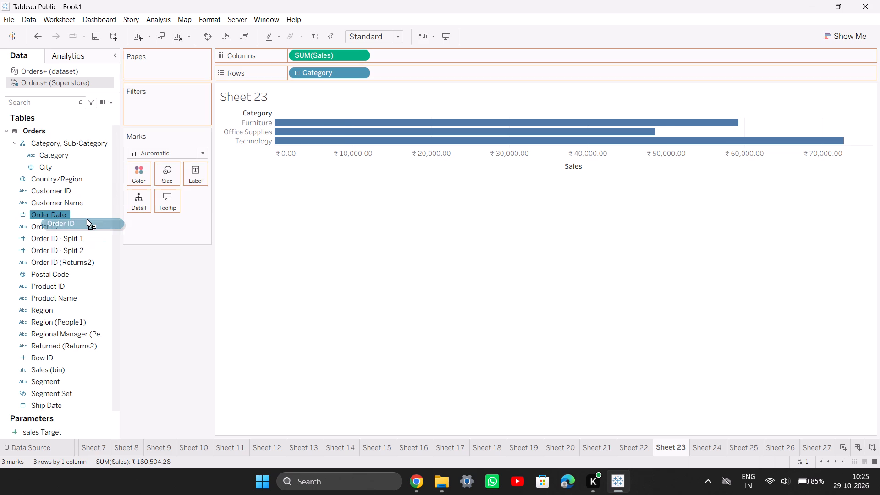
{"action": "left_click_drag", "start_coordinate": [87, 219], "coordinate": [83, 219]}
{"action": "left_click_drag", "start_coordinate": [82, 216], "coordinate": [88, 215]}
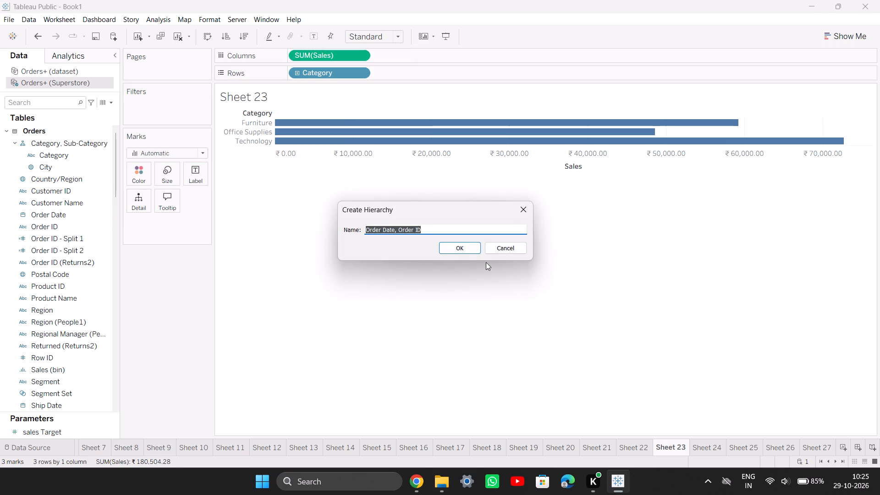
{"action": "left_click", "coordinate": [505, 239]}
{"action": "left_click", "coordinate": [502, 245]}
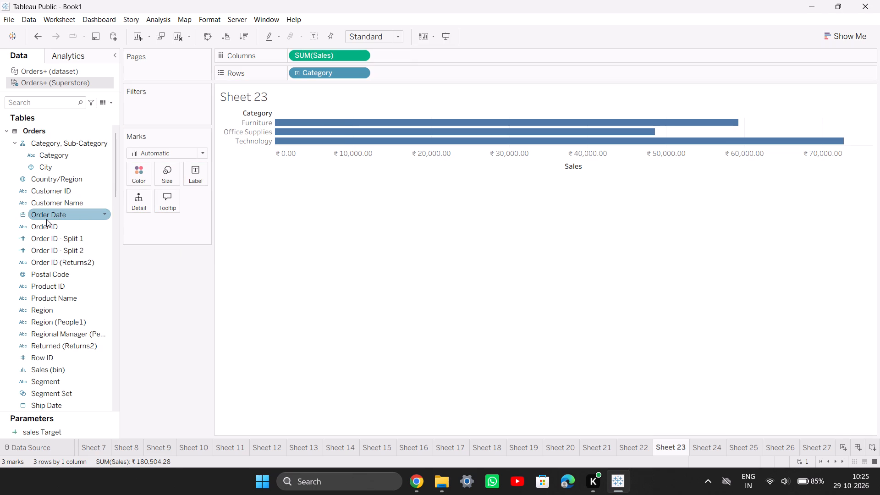
Add Order Date to Columns alongside Sales on Sheet 23.
{"action": "left_click_drag", "start_coordinate": [48, 219], "coordinate": [438, 61]}
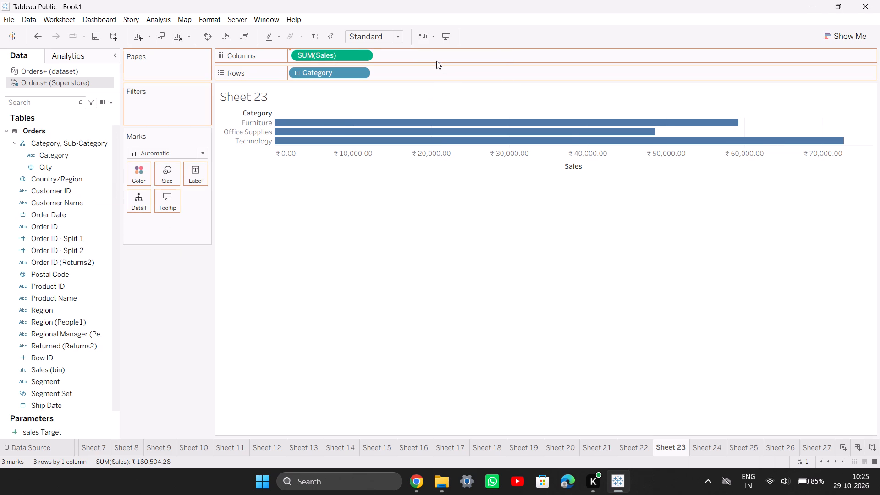
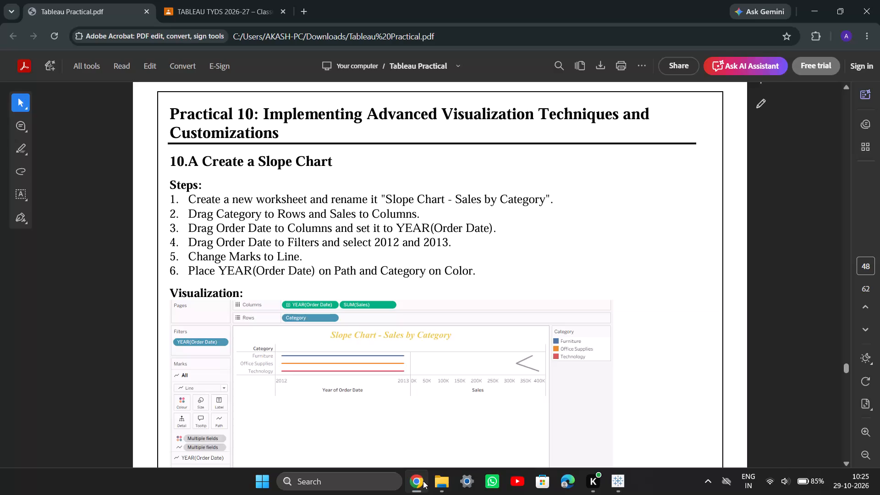
Check the slope chart instructions in Tableau Practical.pdf and make YEAR(Order Date) on Columns continuous in Tableau.
{"action": "left_click", "coordinate": [423, 481]}
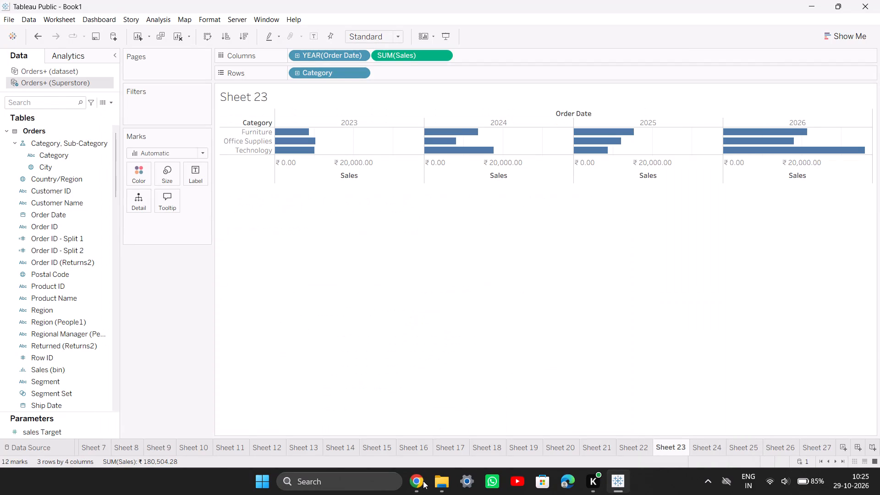
{"action": "left_click", "coordinate": [423, 481]}
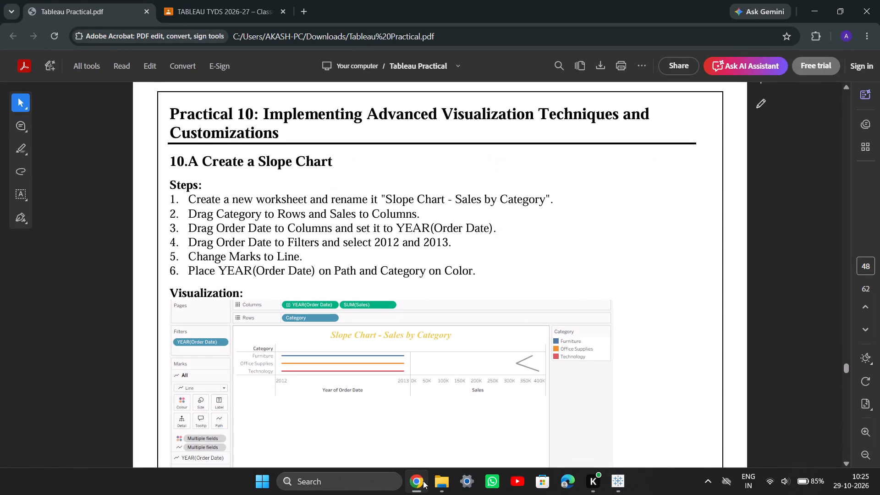
{"action": "left_click", "coordinate": [423, 481]}
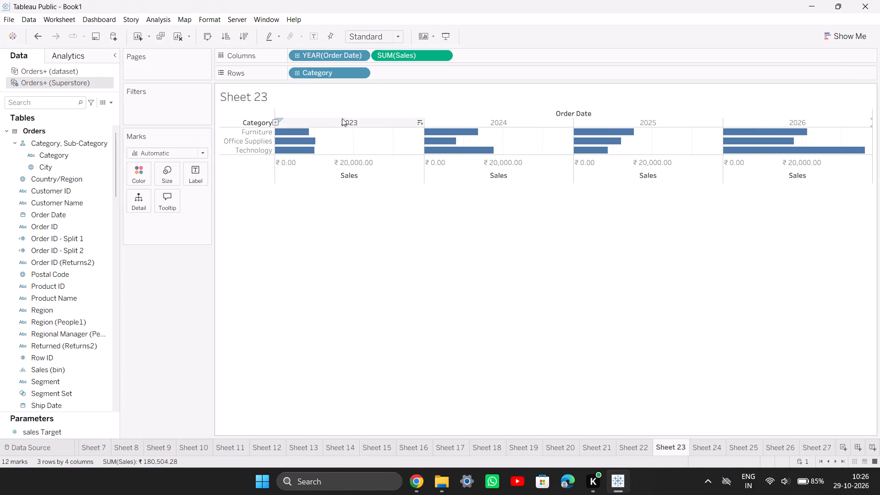
{"action": "left_click", "coordinate": [358, 52]}
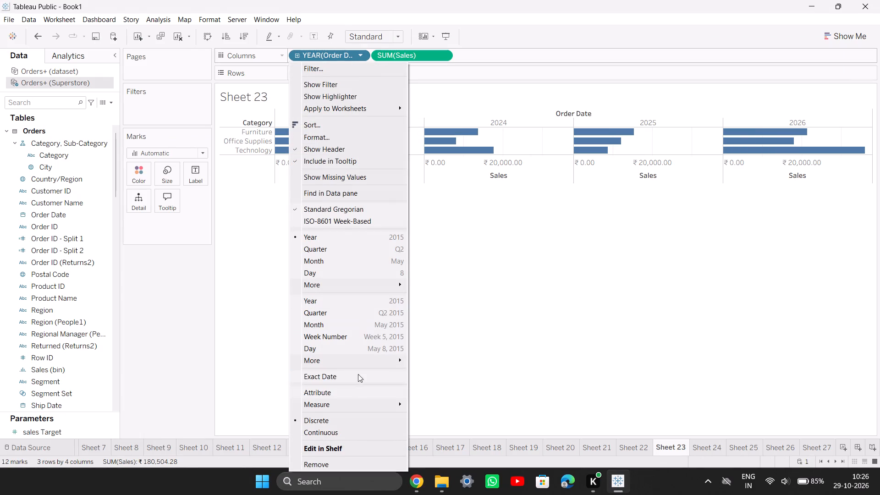
{"action": "left_click", "coordinate": [351, 433]}
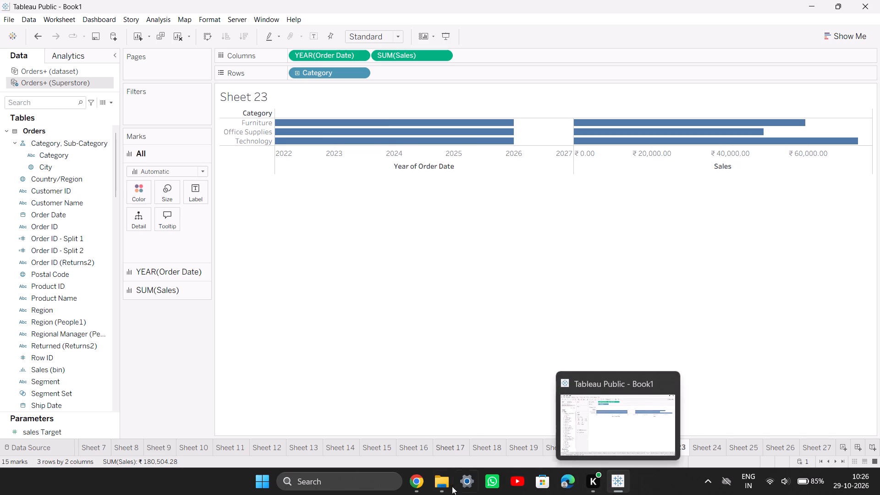
Consult the 10.A steps in the PDF and change the mark type for all marks on Sheet 23 to Line.
{"action": "left_click", "coordinate": [419, 488]}
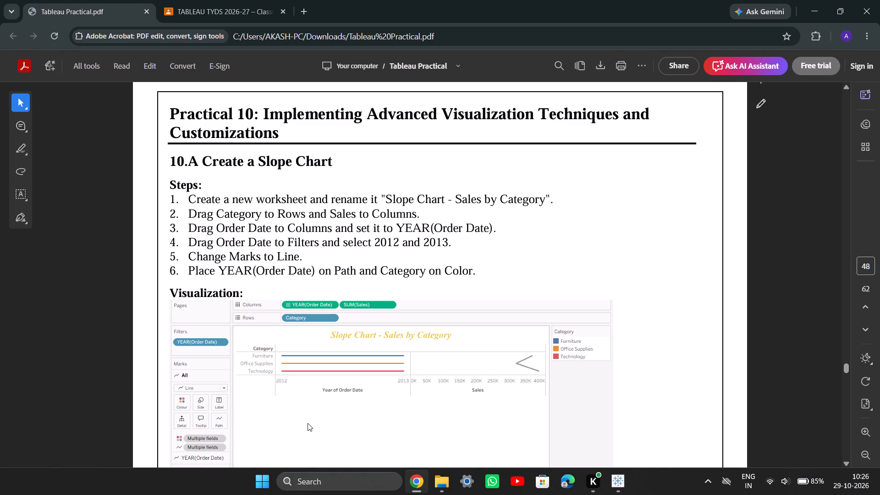
{"action": "scroll", "coordinate": [306, 424], "scroll_direction": "down", "scroll_amount": 1}
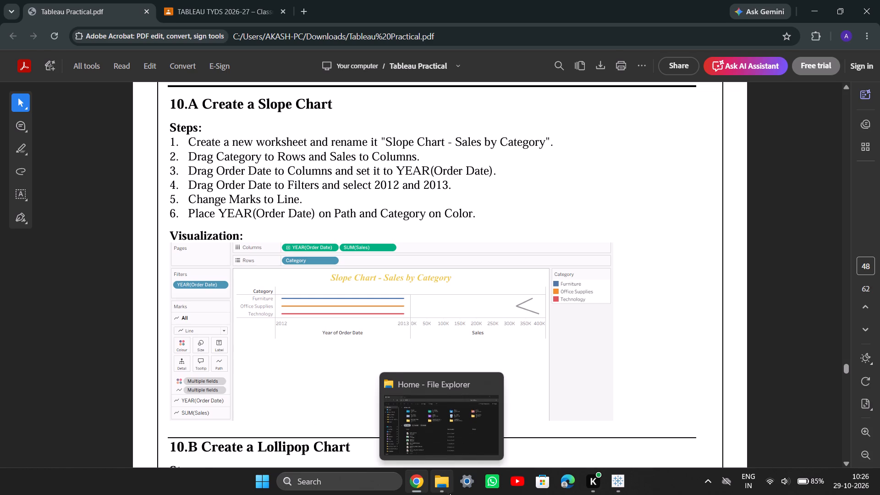
{"action": "left_click", "coordinate": [422, 477]}
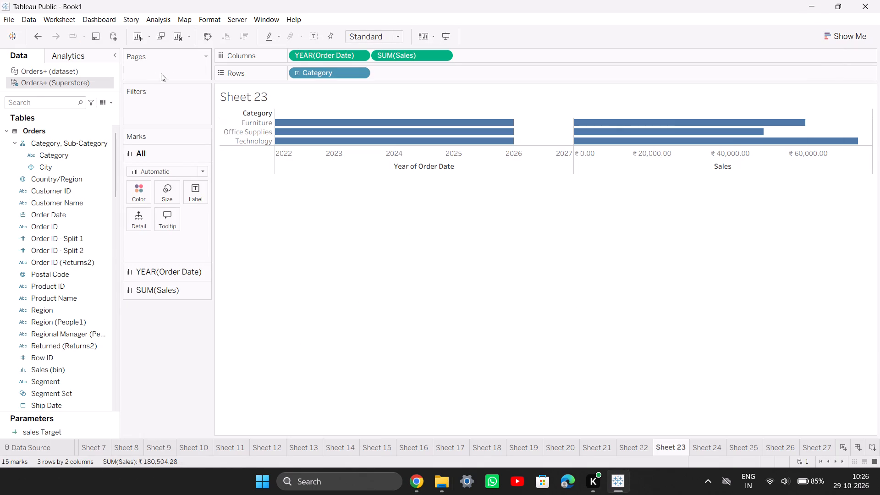
{"action": "left_click", "coordinate": [150, 135]}
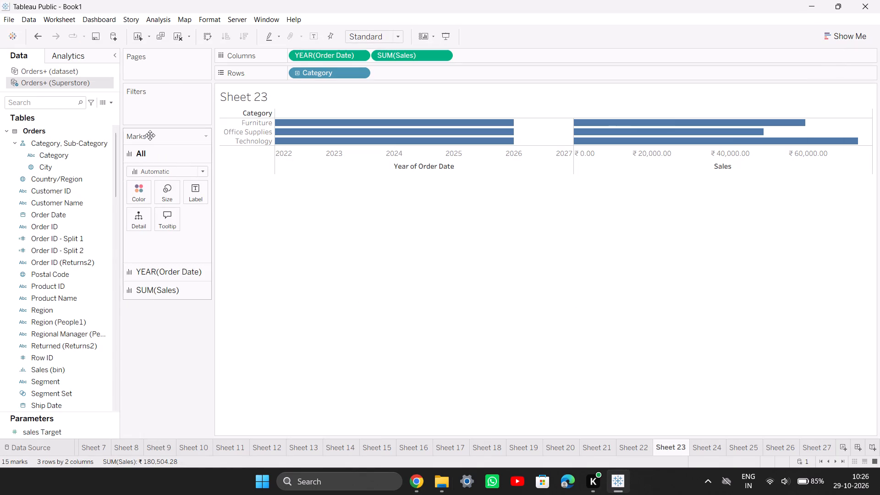
{"action": "left_click", "coordinate": [201, 140]}
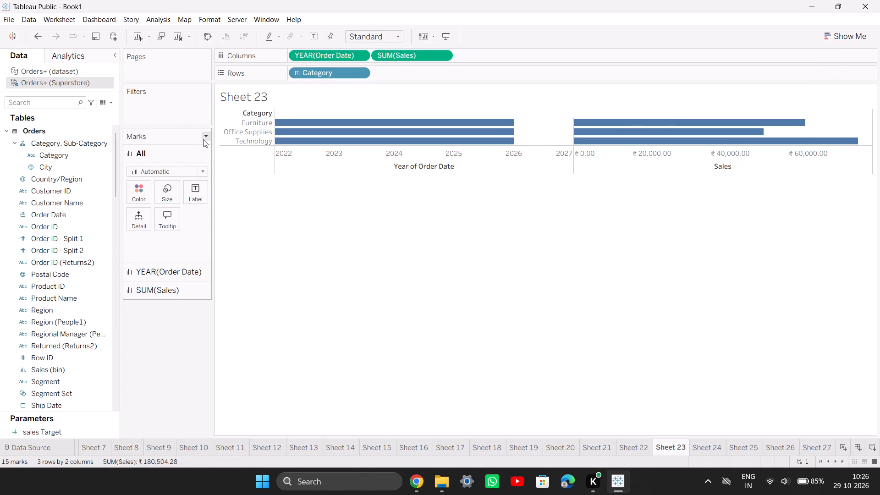
{"action": "left_click", "coordinate": [203, 139]}
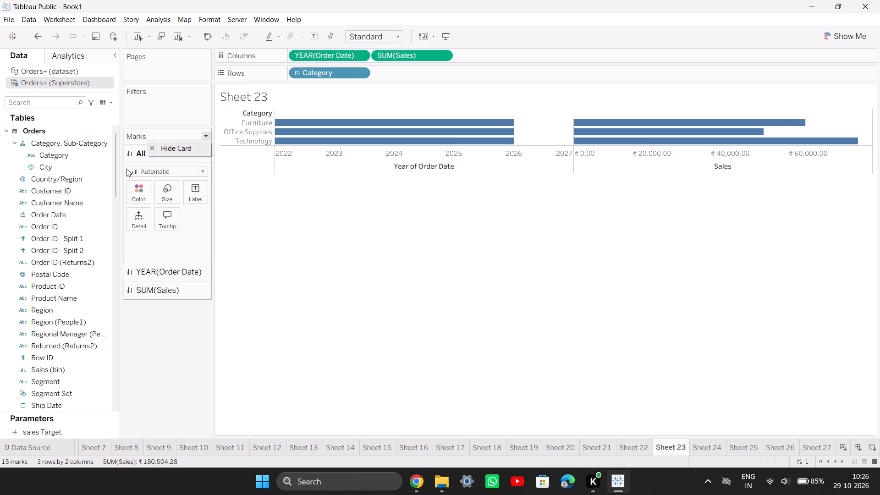
{"action": "left_click", "coordinate": [147, 173]}
{"action": "left_click", "coordinate": [145, 206]}
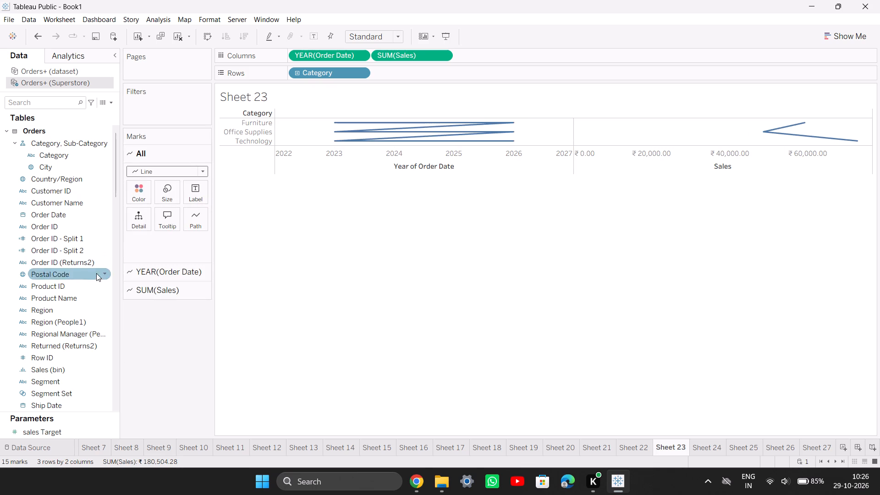
Assign Category to Color for all marks on Sheet 23.
{"action": "left_click_drag", "start_coordinate": [65, 156], "coordinate": [136, 218]}
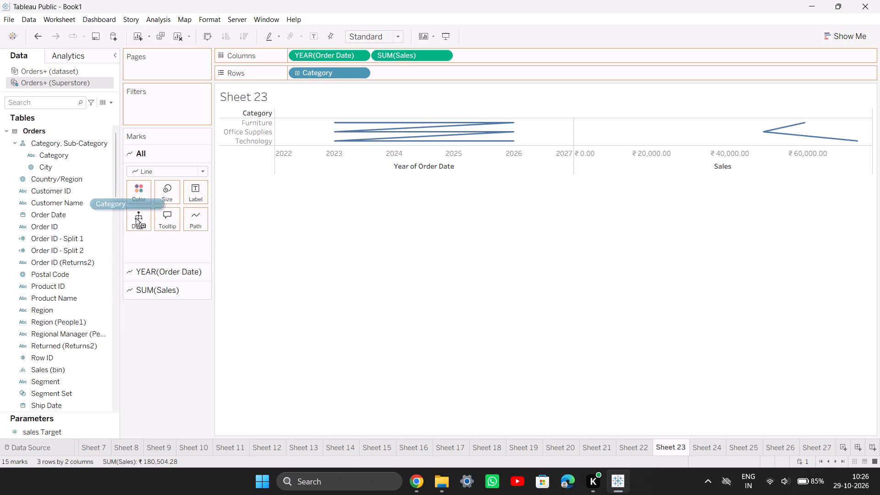
{"action": "left_click_drag", "start_coordinate": [136, 218], "coordinate": [153, 192]}
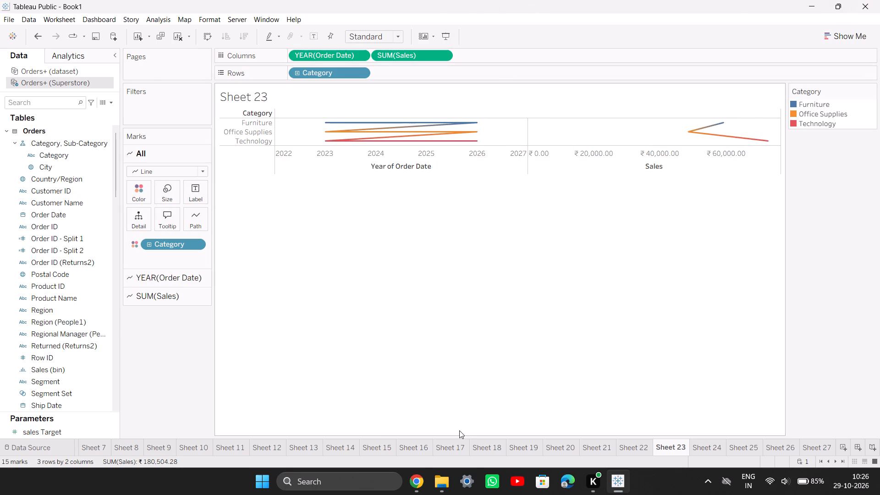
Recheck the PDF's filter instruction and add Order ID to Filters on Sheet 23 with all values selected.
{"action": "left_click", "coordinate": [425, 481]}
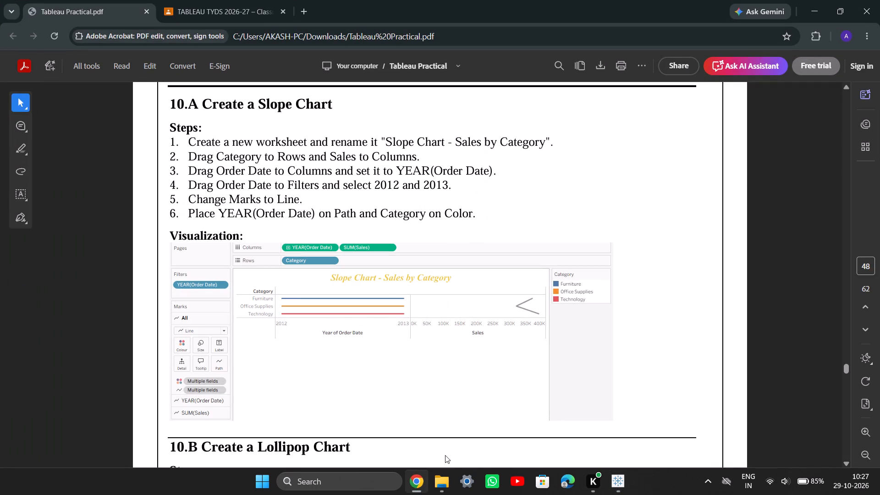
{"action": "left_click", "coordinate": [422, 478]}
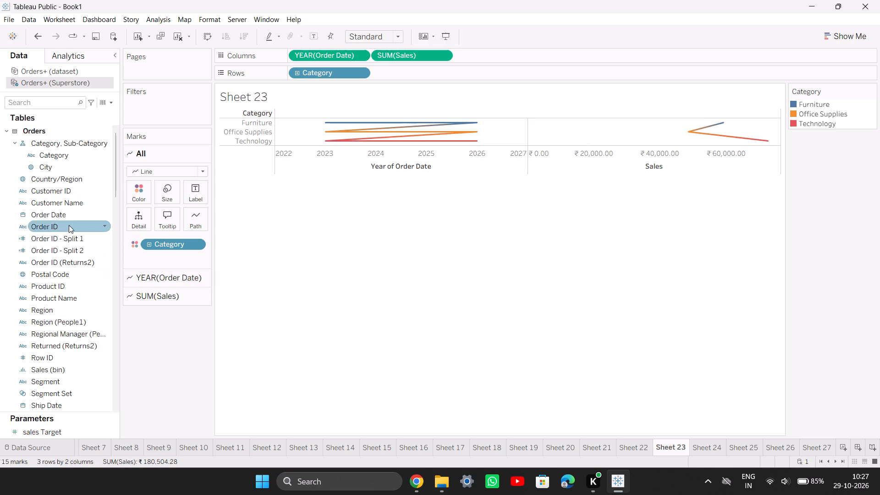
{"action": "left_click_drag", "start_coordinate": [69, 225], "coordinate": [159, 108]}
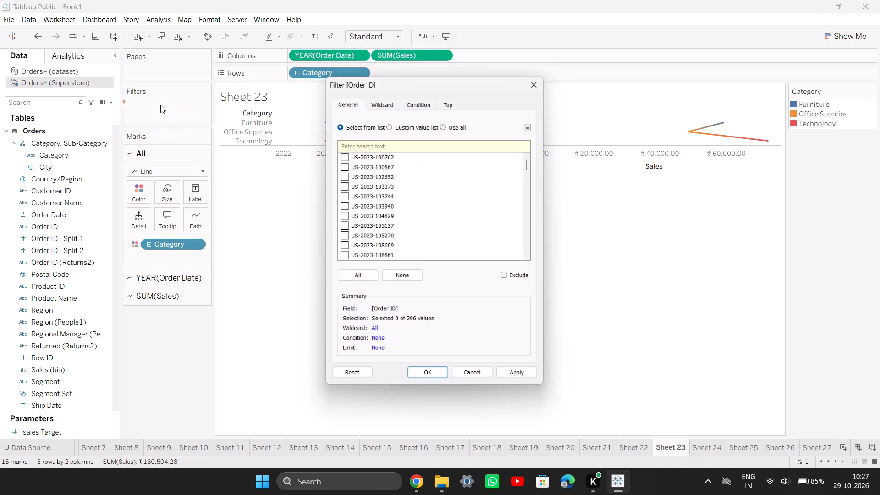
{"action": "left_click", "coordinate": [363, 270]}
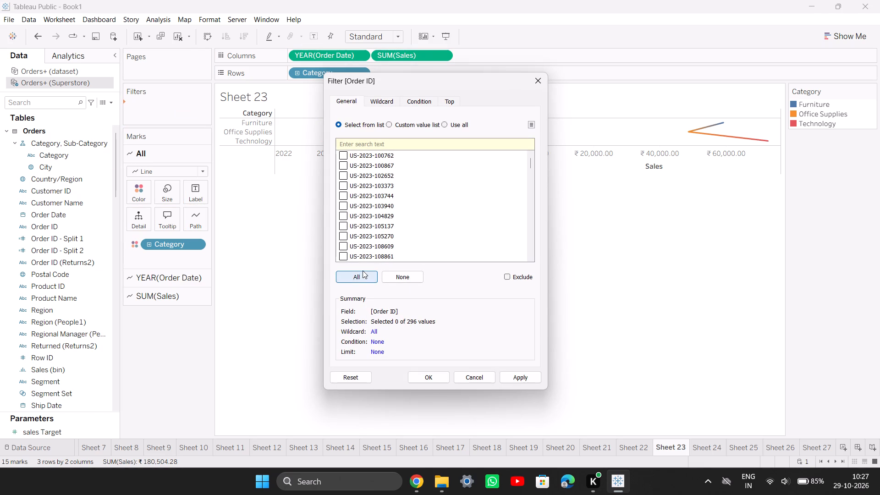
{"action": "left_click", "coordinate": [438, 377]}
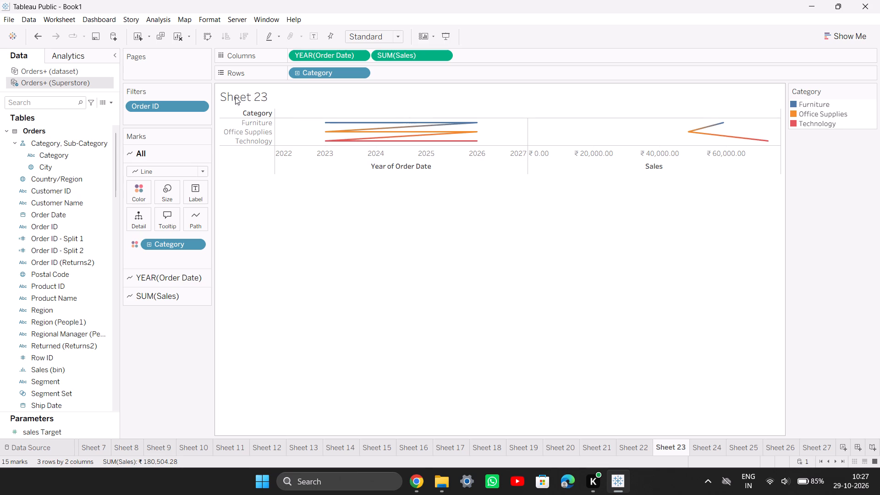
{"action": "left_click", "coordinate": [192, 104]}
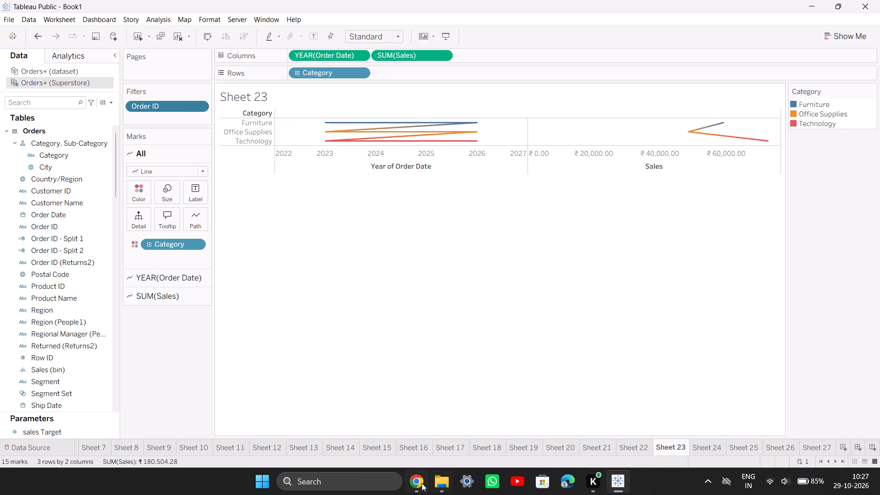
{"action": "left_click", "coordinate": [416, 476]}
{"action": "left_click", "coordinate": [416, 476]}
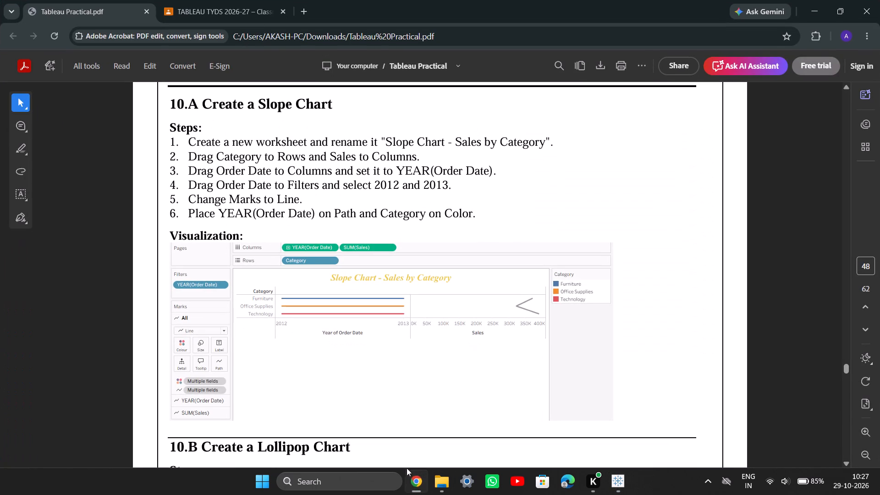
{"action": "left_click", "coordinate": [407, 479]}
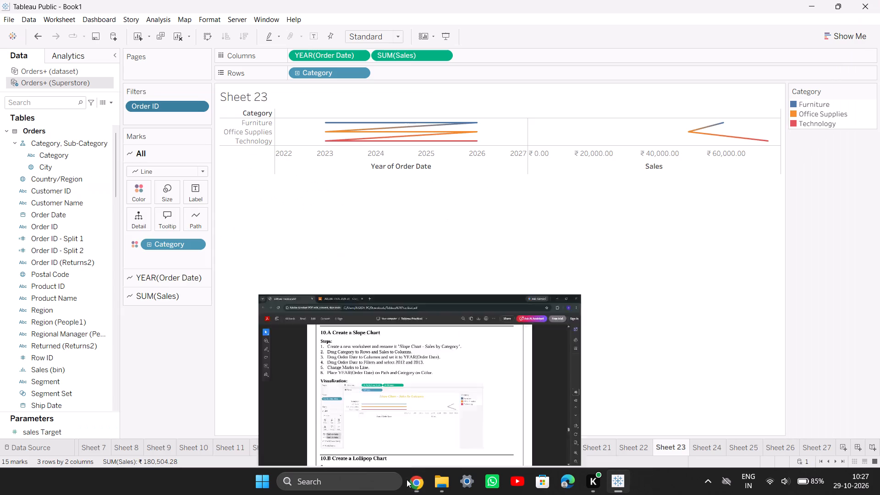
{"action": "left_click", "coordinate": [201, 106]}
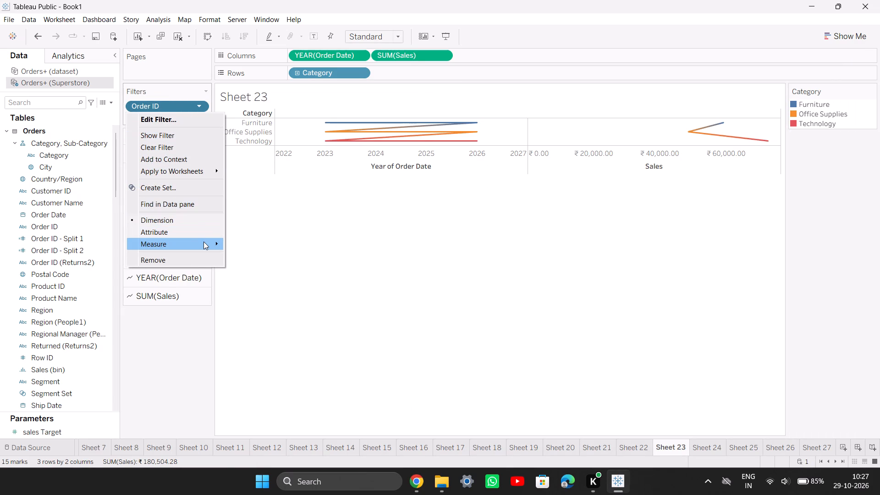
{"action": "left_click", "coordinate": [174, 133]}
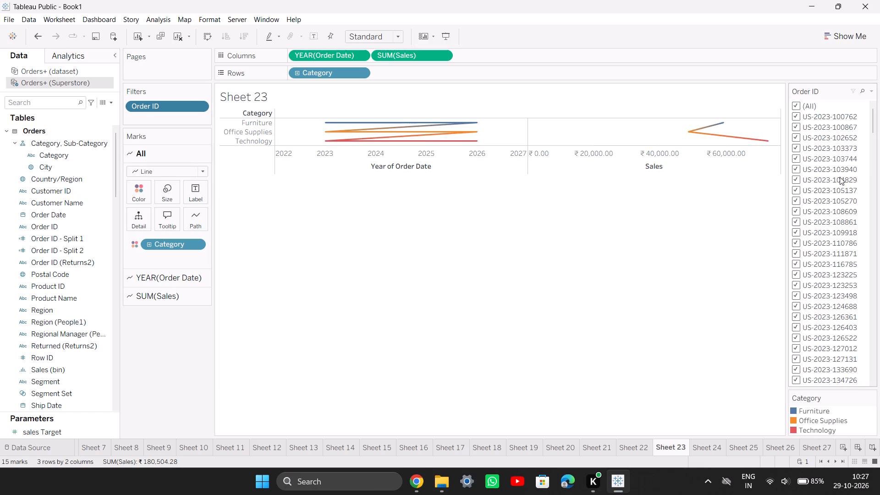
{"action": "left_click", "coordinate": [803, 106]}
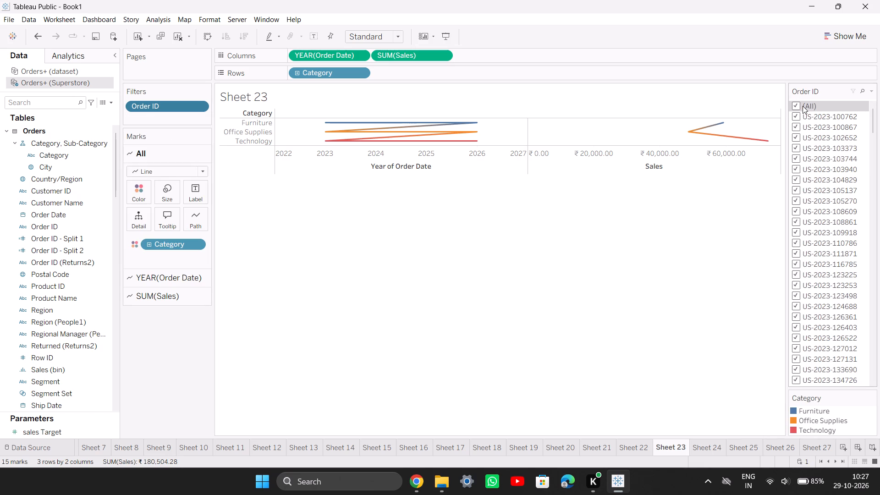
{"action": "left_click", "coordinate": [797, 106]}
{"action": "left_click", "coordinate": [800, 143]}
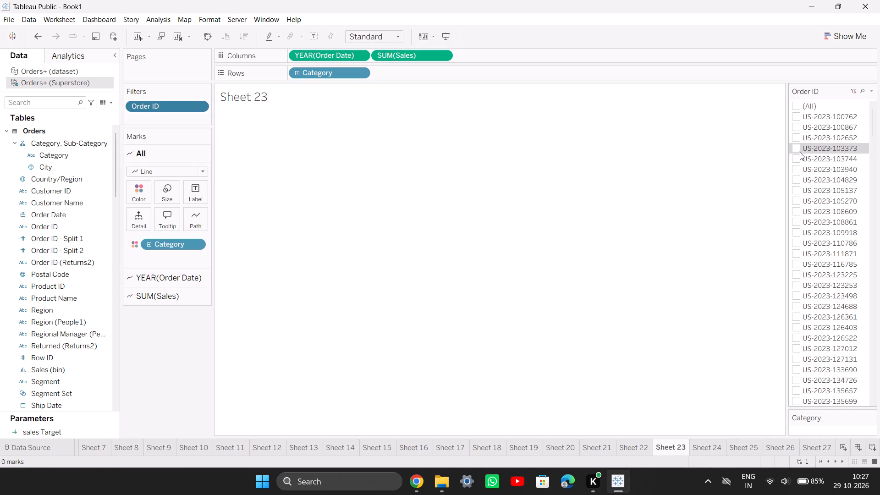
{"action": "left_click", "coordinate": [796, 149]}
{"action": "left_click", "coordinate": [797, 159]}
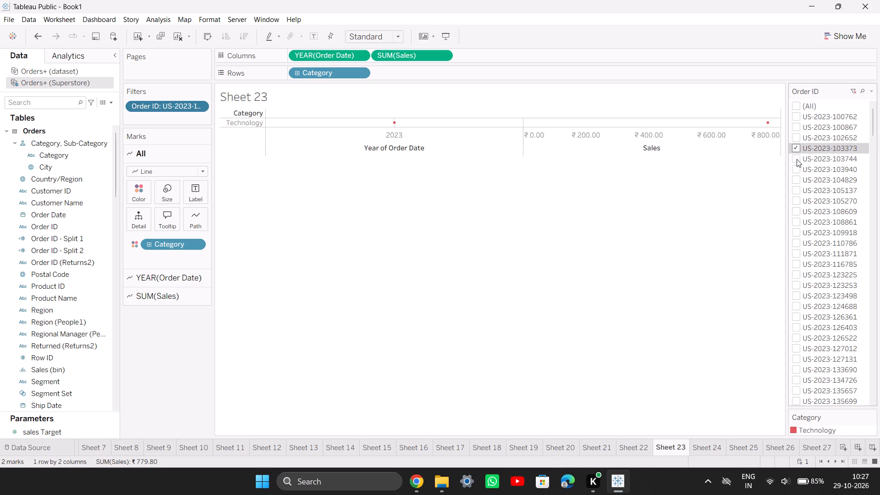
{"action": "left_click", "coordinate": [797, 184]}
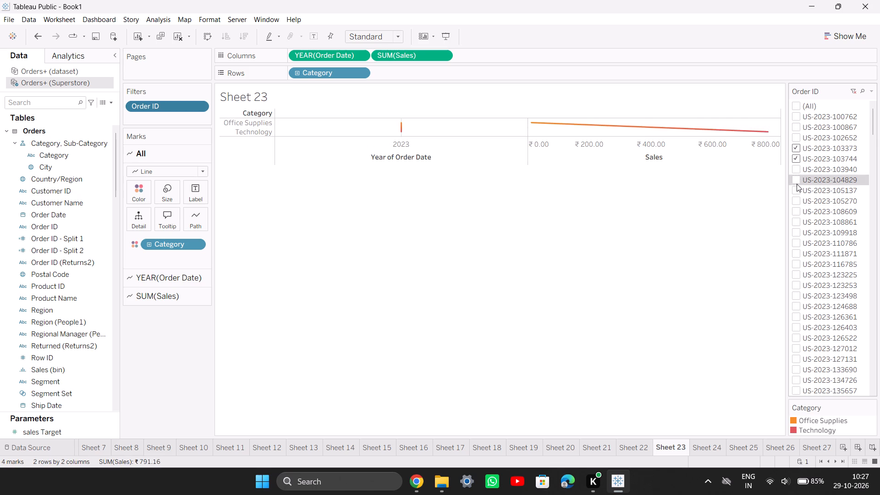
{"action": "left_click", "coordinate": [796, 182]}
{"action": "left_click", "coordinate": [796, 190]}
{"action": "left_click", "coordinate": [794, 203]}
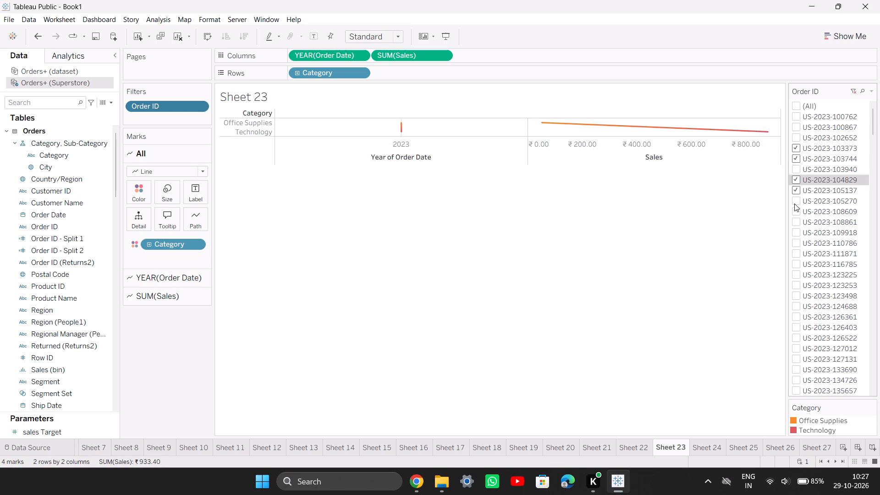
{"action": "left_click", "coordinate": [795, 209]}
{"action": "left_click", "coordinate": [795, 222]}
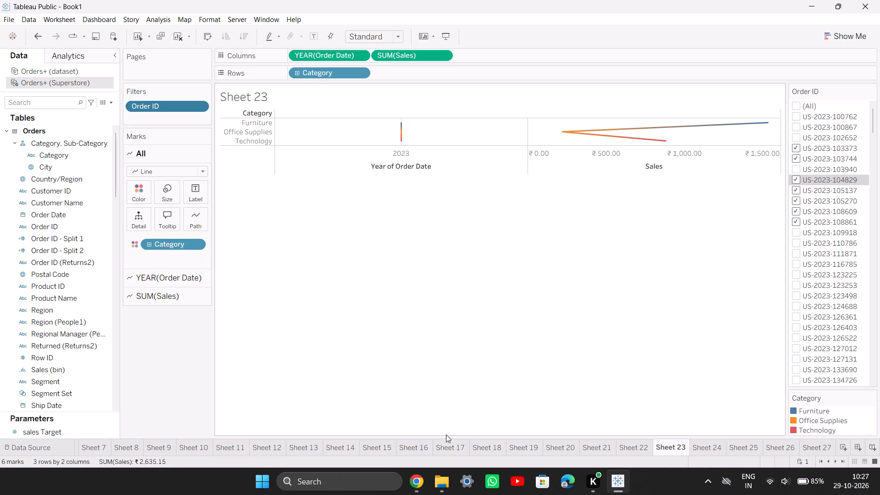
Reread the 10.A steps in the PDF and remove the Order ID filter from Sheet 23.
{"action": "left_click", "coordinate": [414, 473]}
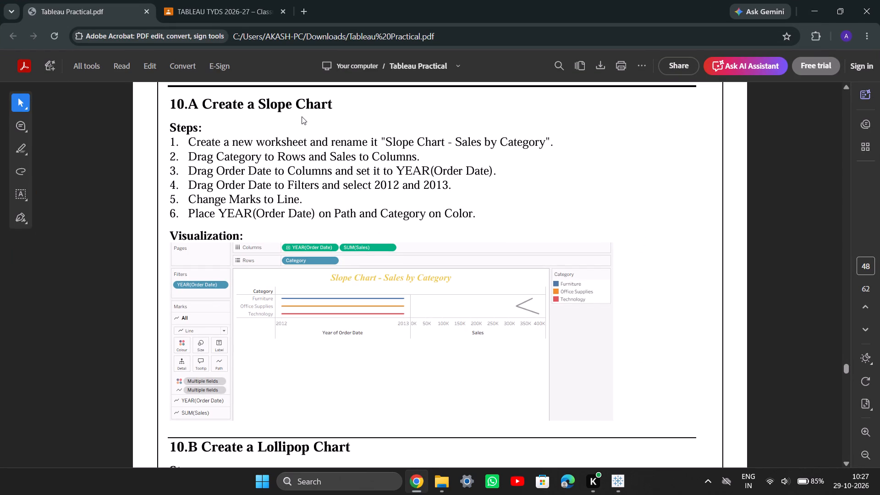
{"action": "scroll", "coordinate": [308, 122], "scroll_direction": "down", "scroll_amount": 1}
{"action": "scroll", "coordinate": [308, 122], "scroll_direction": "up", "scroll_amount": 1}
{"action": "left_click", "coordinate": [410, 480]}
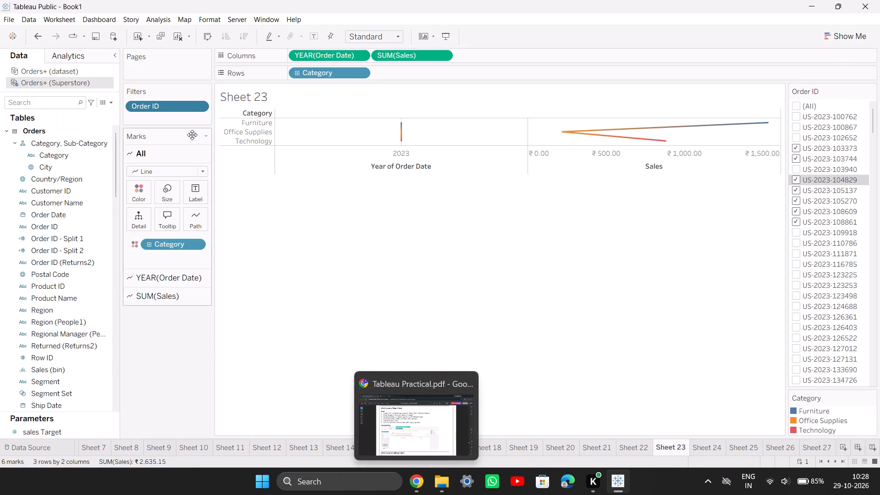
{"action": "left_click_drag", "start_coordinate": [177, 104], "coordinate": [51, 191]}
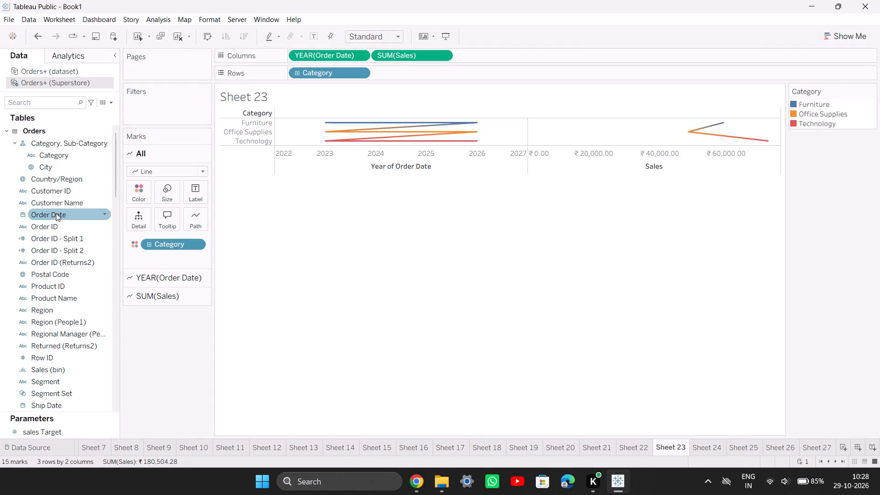
Filter Sheet 23 by years of Order Date, keeping only 2023 and 2024.
{"action": "left_click_drag", "start_coordinate": [56, 212], "coordinate": [170, 108]}
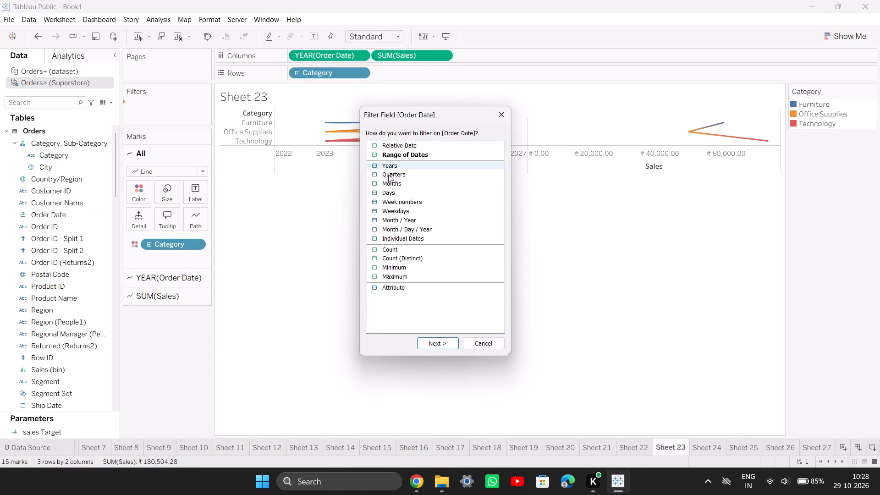
{"action": "left_click", "coordinate": [411, 167]}
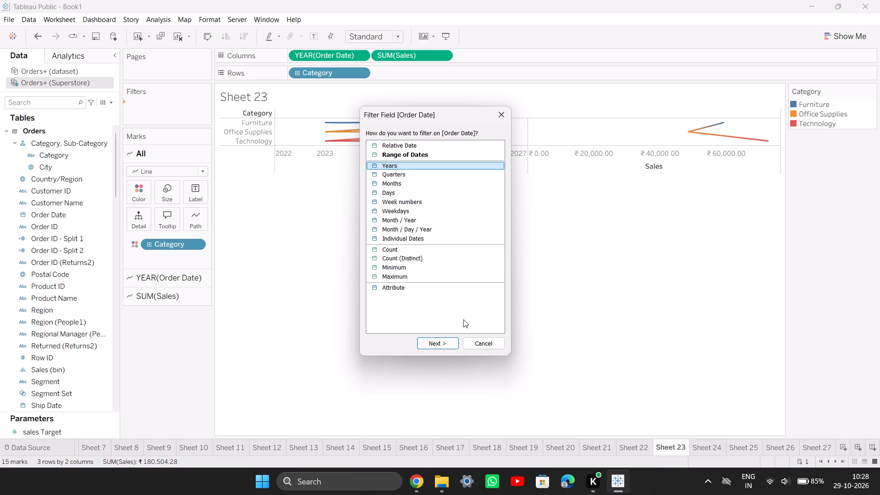
{"action": "left_click", "coordinate": [447, 343]}
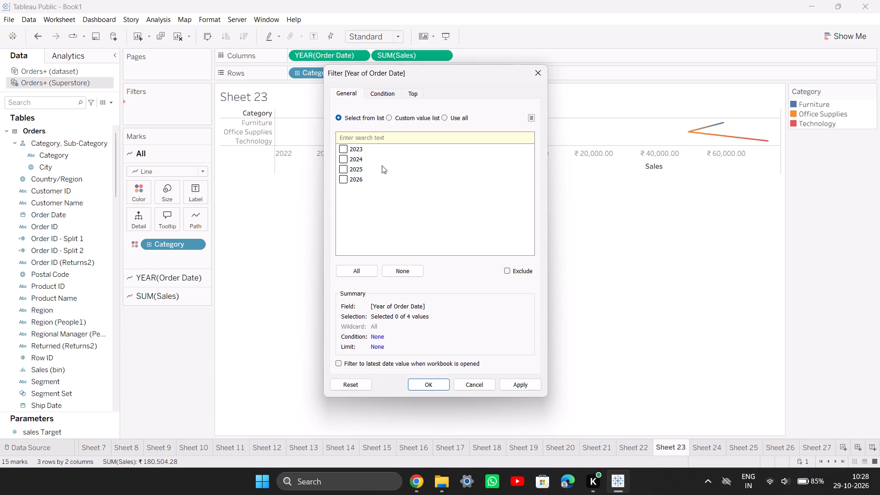
{"action": "left_click", "coordinate": [344, 143]}
{"action": "left_click", "coordinate": [344, 146]}
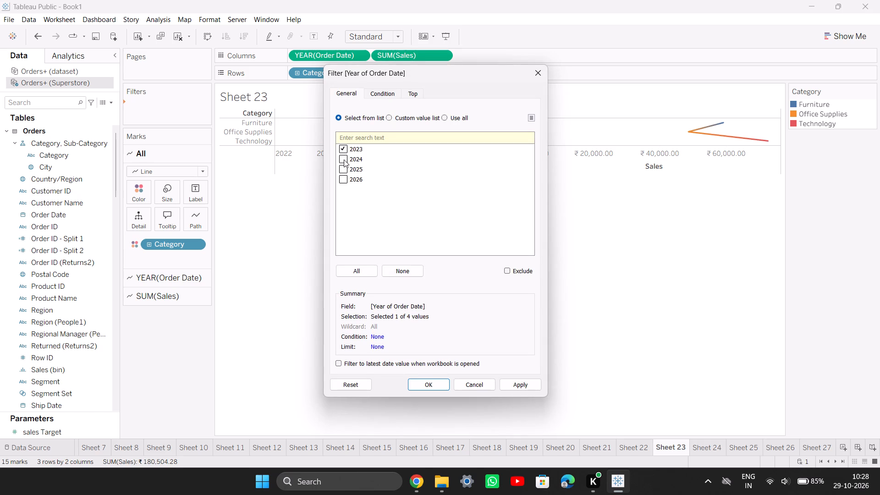
{"action": "left_click", "coordinate": [344, 161]}
{"action": "left_click", "coordinate": [437, 385]}
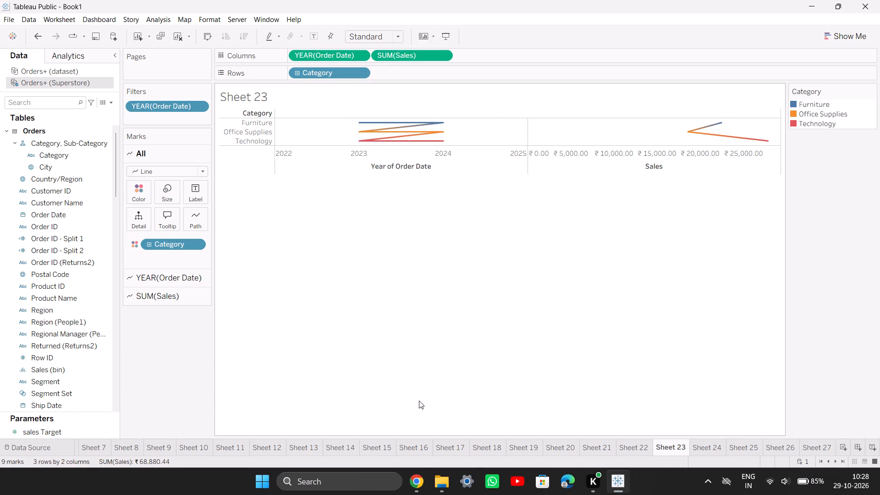
Recheck the 10.A steps in the PDF and add Order Date as a year to Path for all marks on Sheet 23.
{"action": "left_click", "coordinate": [417, 479]}
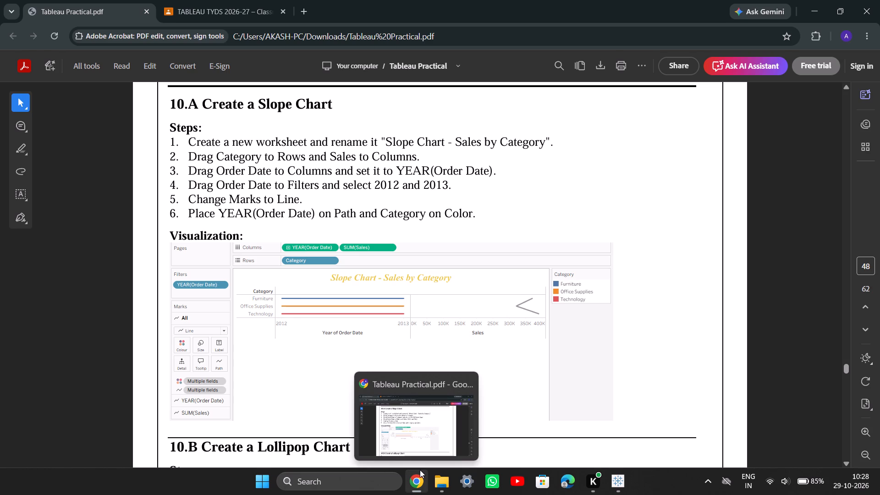
{"action": "left_click", "coordinate": [420, 471]}
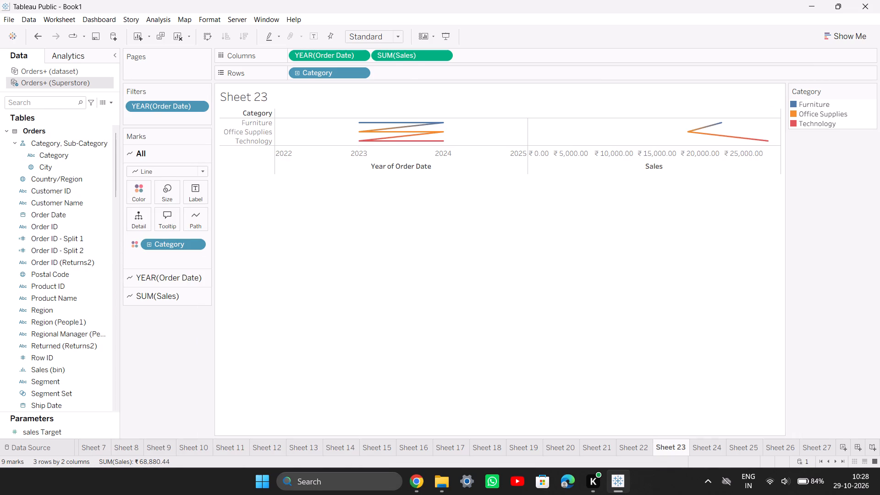
{"action": "left_click", "coordinate": [407, 488]}
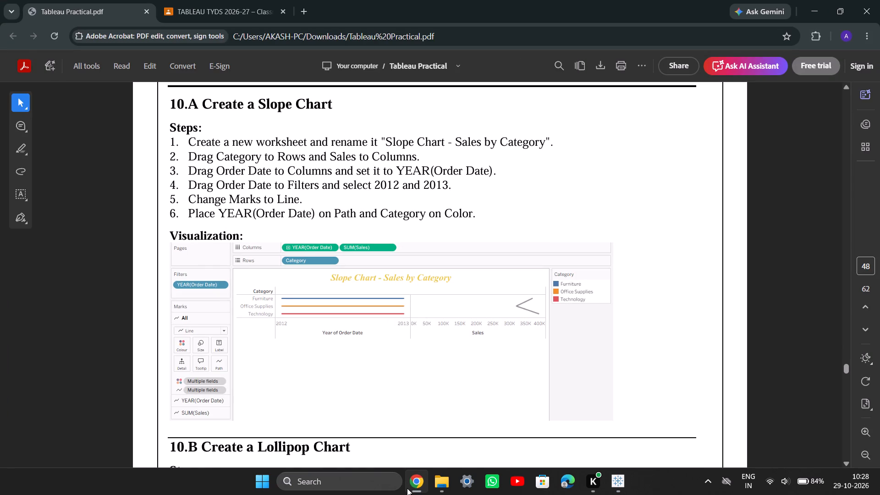
{"action": "left_click", "coordinate": [407, 488]}
{"action": "left_click_drag", "start_coordinate": [64, 213], "coordinate": [201, 251]}
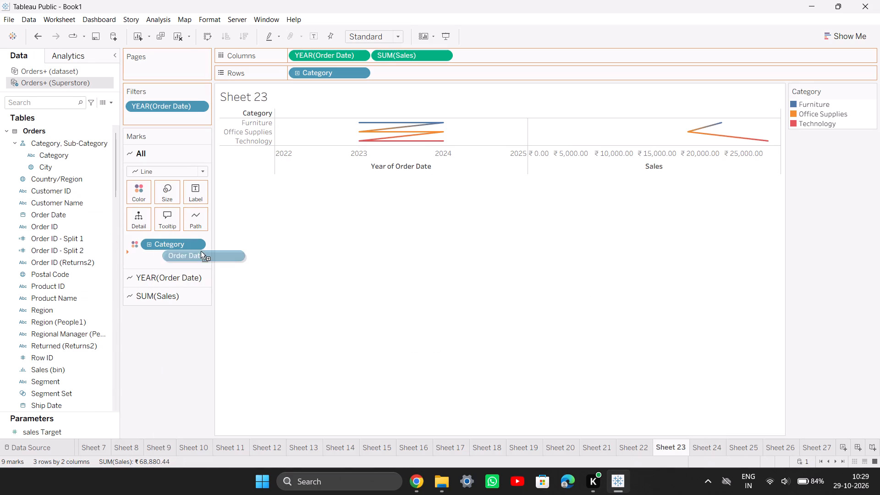
{"action": "left_click_drag", "start_coordinate": [201, 251], "coordinate": [206, 215]}
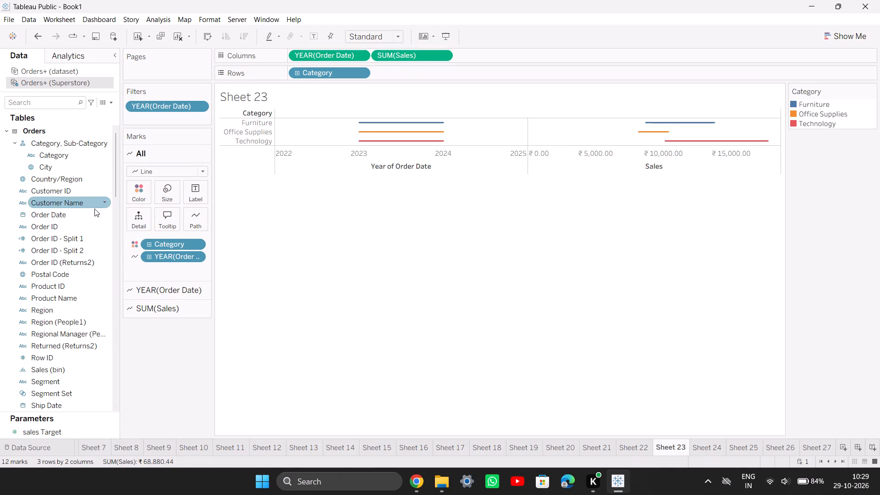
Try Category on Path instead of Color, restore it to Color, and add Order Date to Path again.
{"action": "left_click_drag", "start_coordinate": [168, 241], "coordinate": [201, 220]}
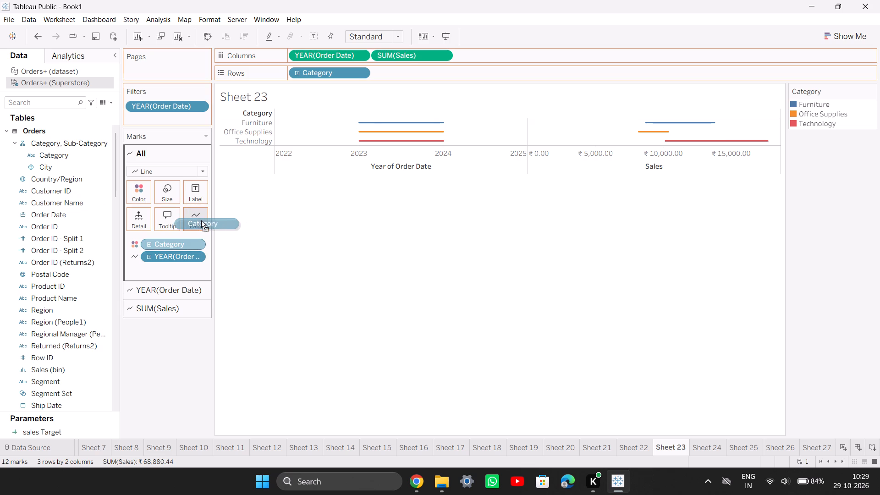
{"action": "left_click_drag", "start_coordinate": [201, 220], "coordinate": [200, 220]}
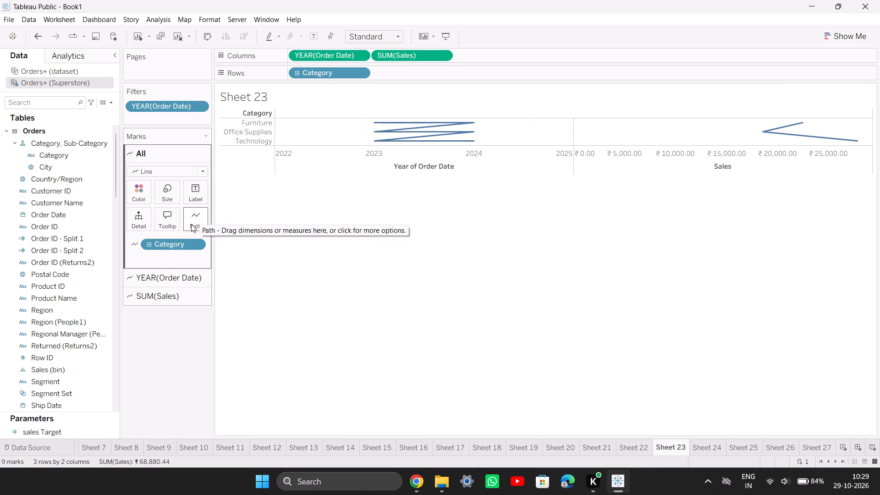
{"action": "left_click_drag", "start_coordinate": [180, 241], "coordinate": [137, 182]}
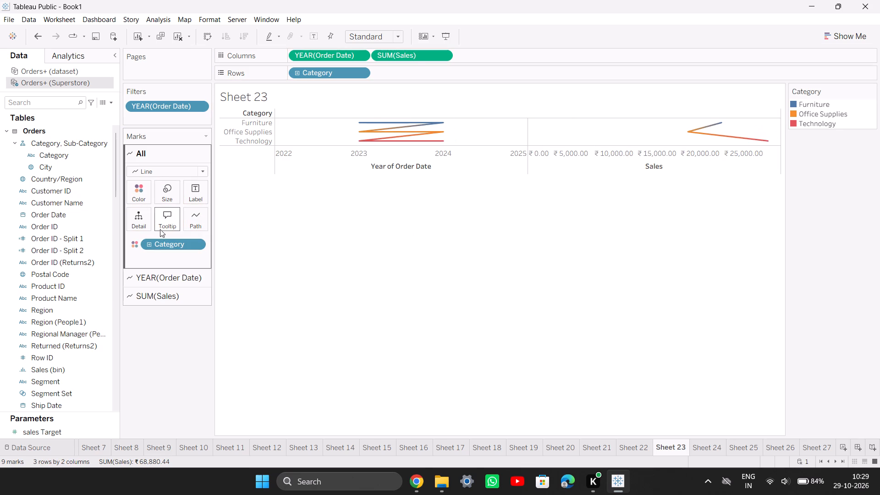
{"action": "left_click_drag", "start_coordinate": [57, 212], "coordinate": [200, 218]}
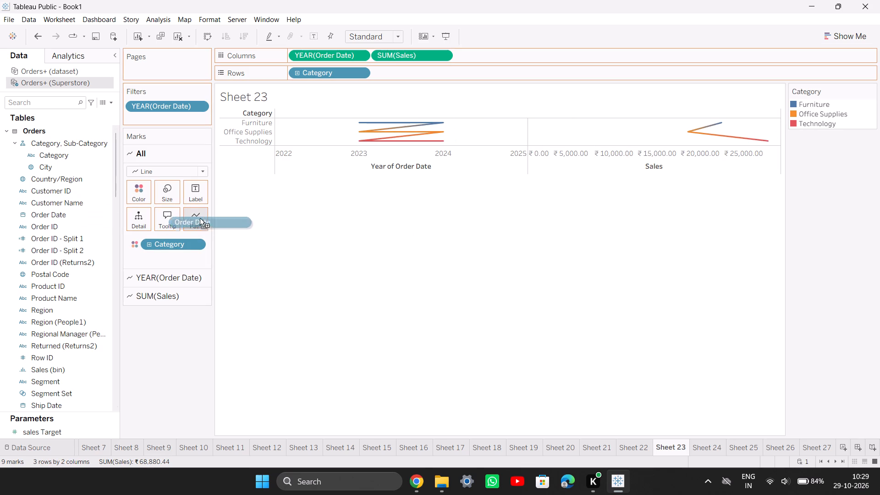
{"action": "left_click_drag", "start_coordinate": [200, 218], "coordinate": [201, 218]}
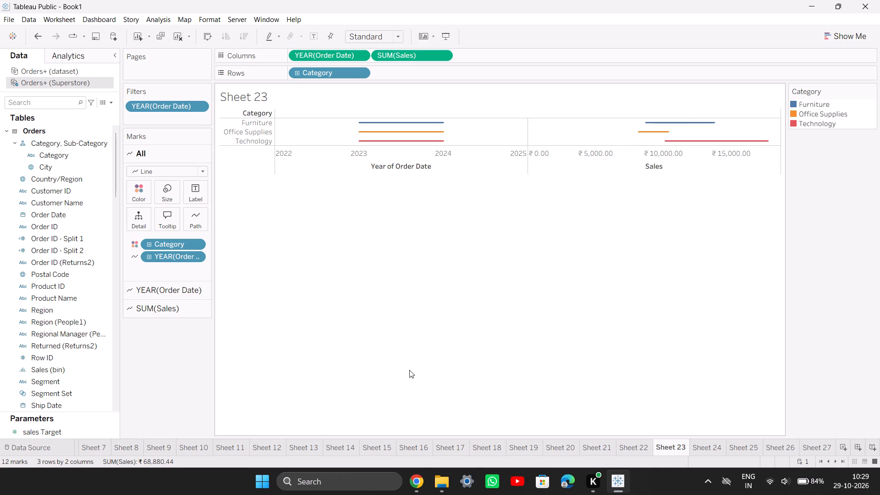
Review the PDF's 10.A slope chart visualization and read the 10.B Lollipop Chart steps.
{"action": "left_click", "coordinate": [417, 484]}
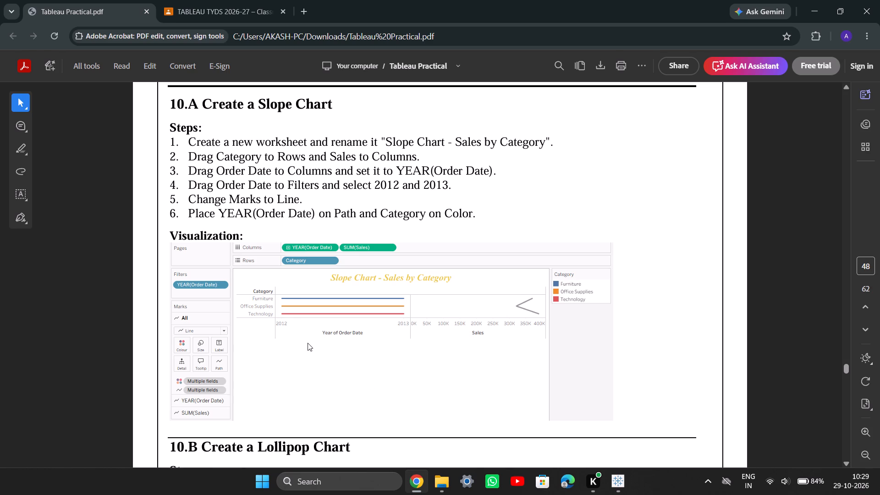
{"action": "scroll", "coordinate": [308, 339], "scroll_direction": "down", "scroll_amount": 4}
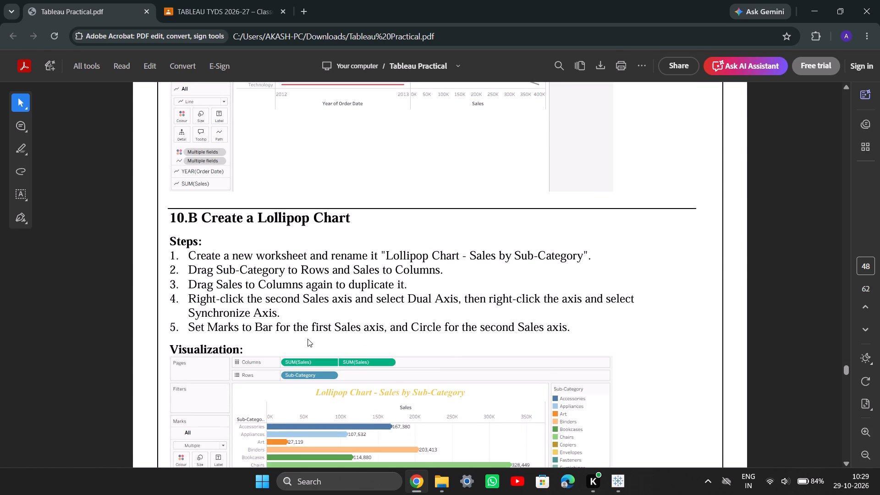
{"action": "scroll", "coordinate": [308, 337], "scroll_direction": "up", "scroll_amount": 3}
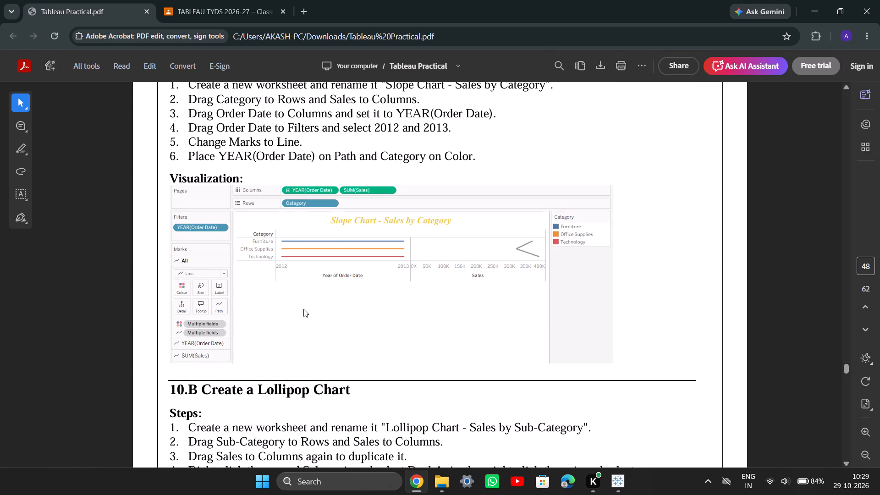
{"action": "scroll", "coordinate": [303, 309], "scroll_direction": "down", "scroll_amount": 4}
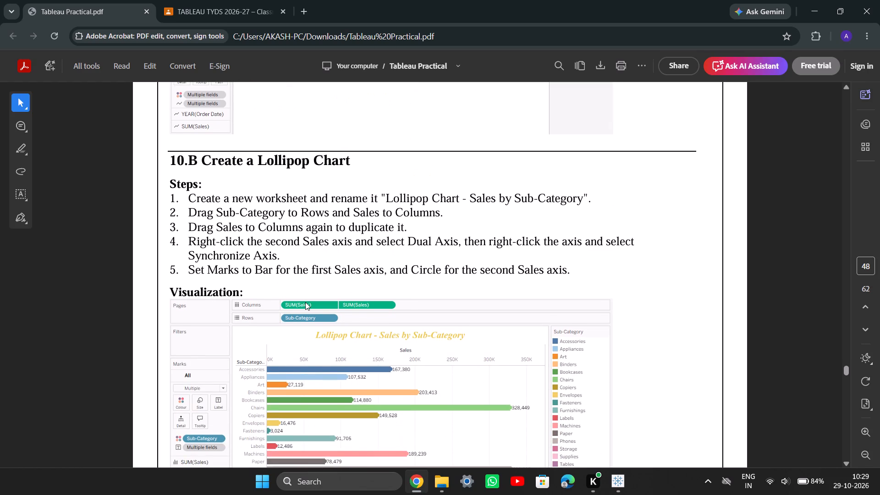
{"action": "scroll", "coordinate": [305, 302], "scroll_direction": "down", "scroll_amount": 1}
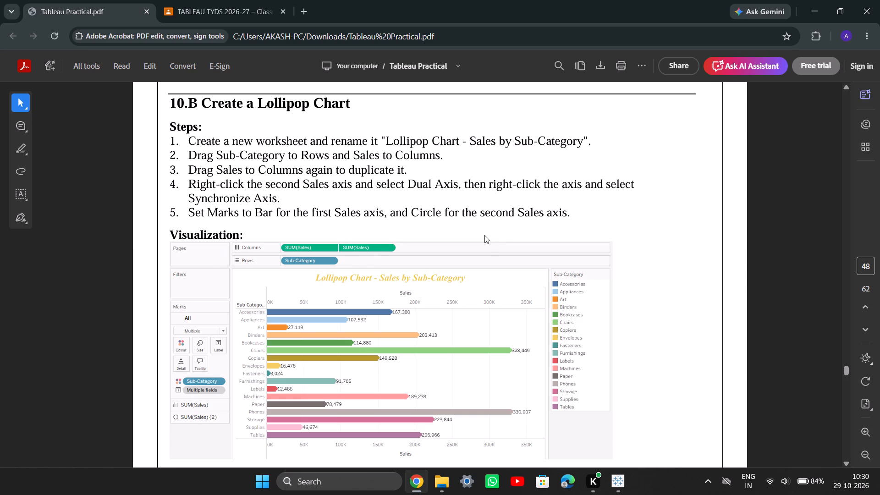
{"action": "left_click", "coordinate": [418, 489]}
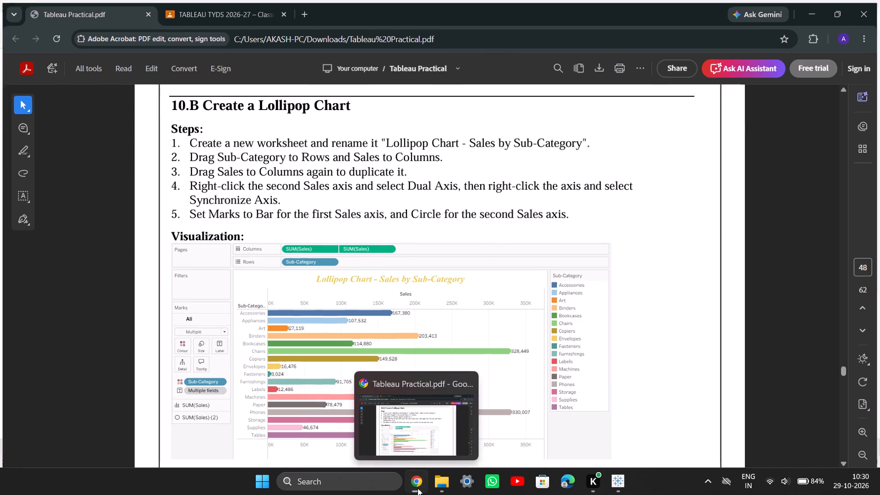
On Sheet 24, place Sub-Category on Rows and Sales on Columns.
{"action": "left_click", "coordinate": [711, 450]}
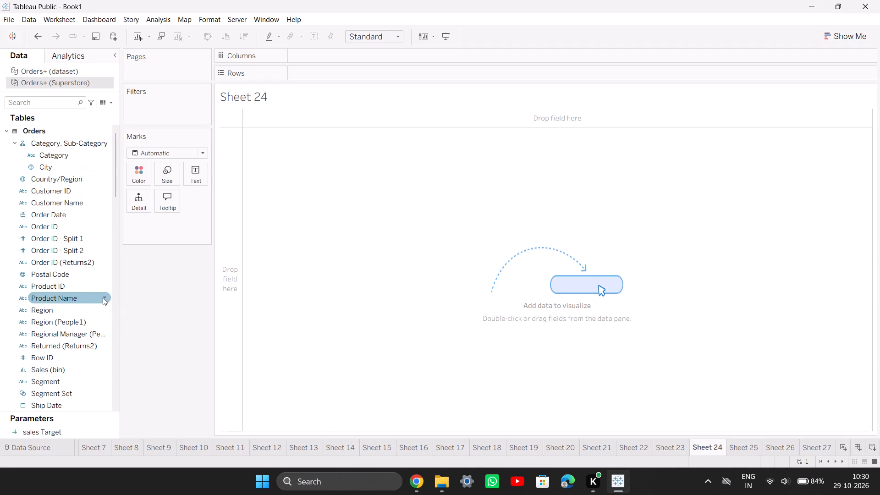
{"action": "scroll", "coordinate": [66, 370], "scroll_direction": "down", "scroll_amount": 3}
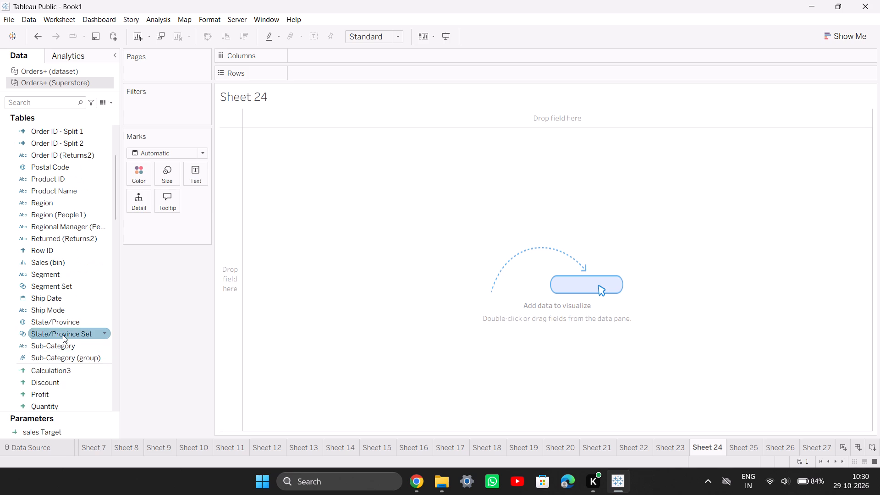
{"action": "left_click_drag", "start_coordinate": [63, 341], "coordinate": [343, 67]}
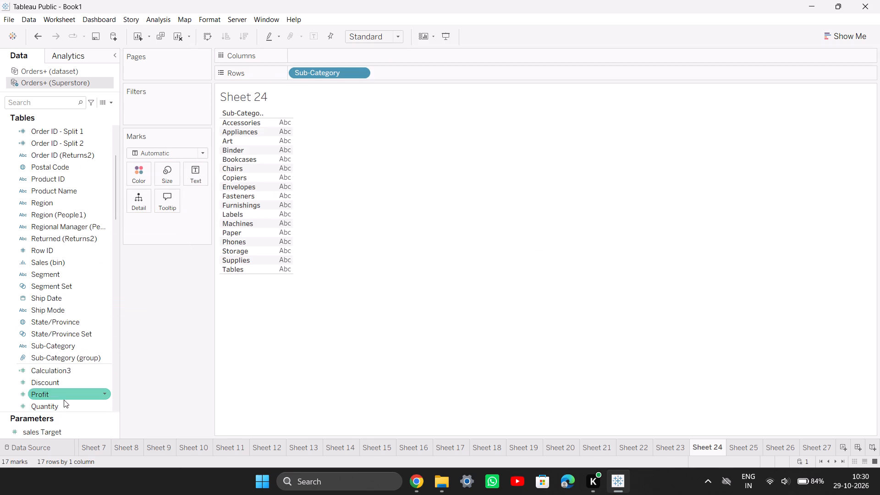
{"action": "scroll", "coordinate": [64, 400], "scroll_direction": "down", "scroll_amount": 2}
{"action": "left_click_drag", "start_coordinate": [50, 346], "coordinate": [334, 46]}
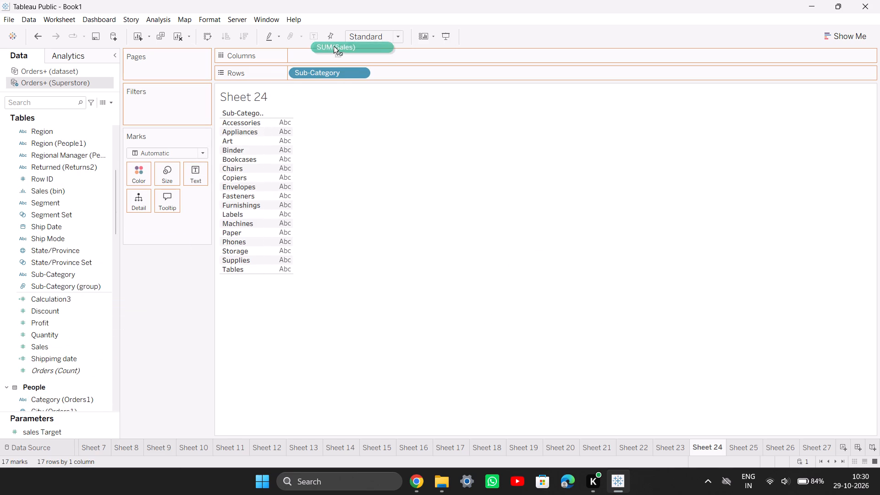
{"action": "left_click_drag", "start_coordinate": [334, 46], "coordinate": [331, 54]}
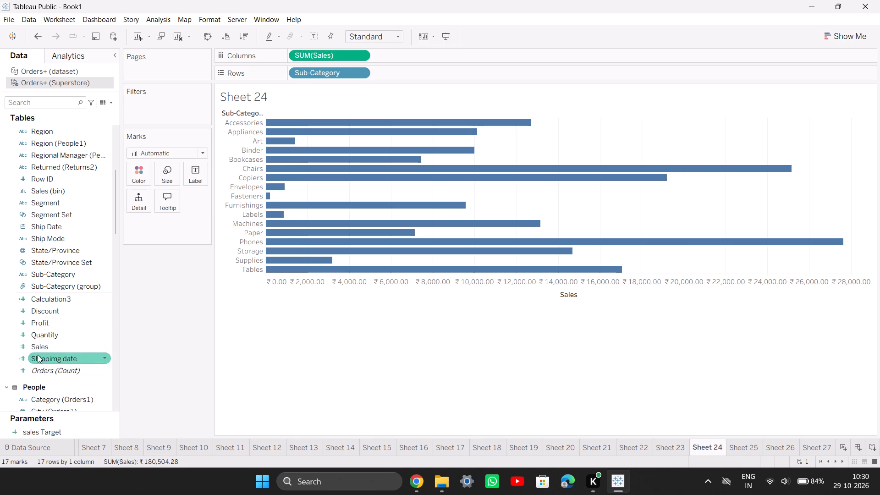
Add Sales to Columns a second time on Sheet 24 and set the second Sales measure to Dual Axis.
{"action": "left_click_drag", "start_coordinate": [42, 347], "coordinate": [380, 55]}
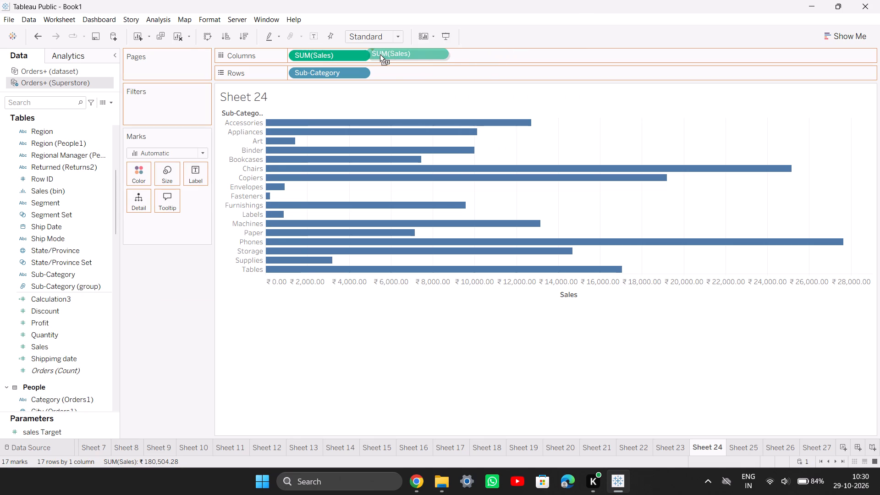
{"action": "left_click_drag", "start_coordinate": [380, 55], "coordinate": [381, 55]}
{"action": "right_click", "coordinate": [397, 53]}
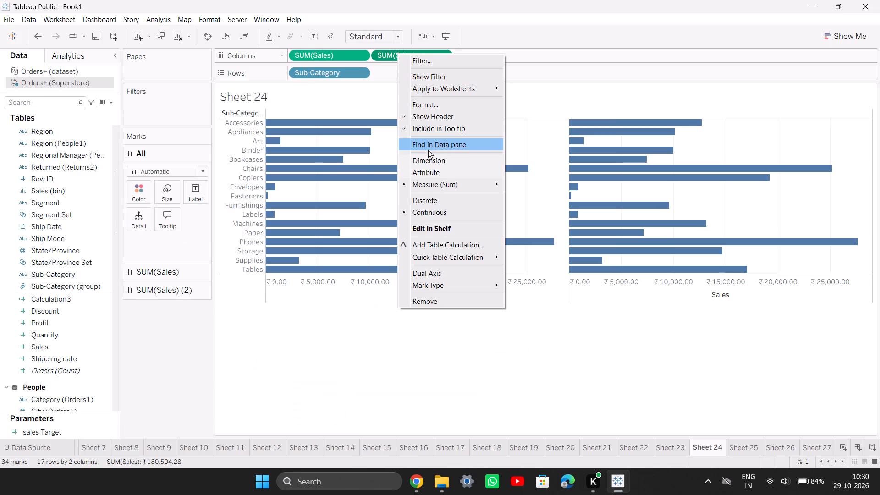
{"action": "left_click", "coordinate": [447, 271]}
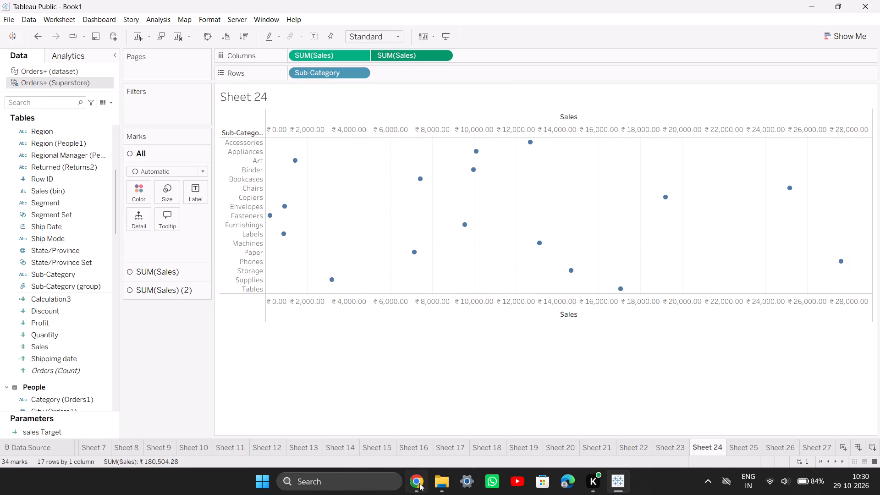
Return to the PDF in Chrome to reread the 10.B steps on synchronizing the axis and setting the marks.
{"action": "left_click", "coordinate": [419, 483]}
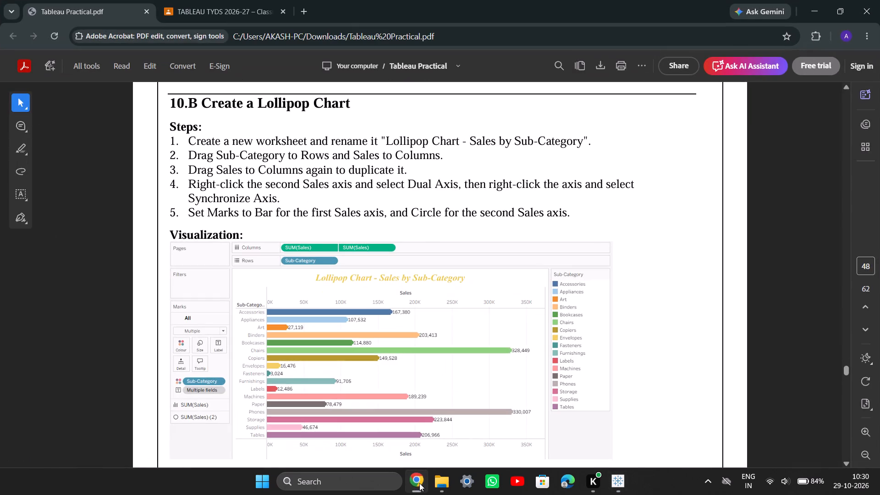
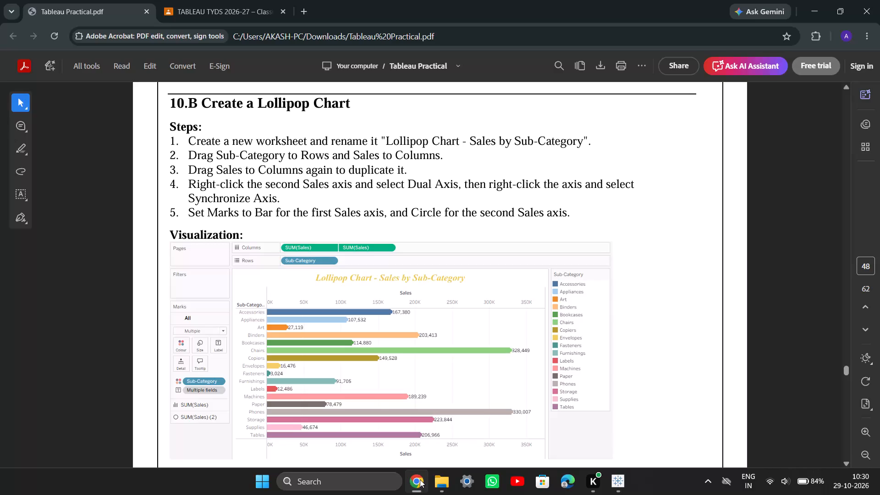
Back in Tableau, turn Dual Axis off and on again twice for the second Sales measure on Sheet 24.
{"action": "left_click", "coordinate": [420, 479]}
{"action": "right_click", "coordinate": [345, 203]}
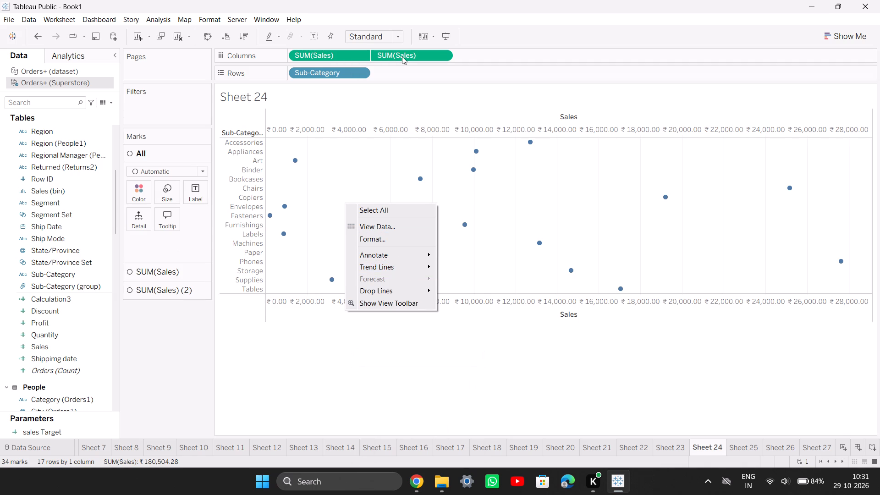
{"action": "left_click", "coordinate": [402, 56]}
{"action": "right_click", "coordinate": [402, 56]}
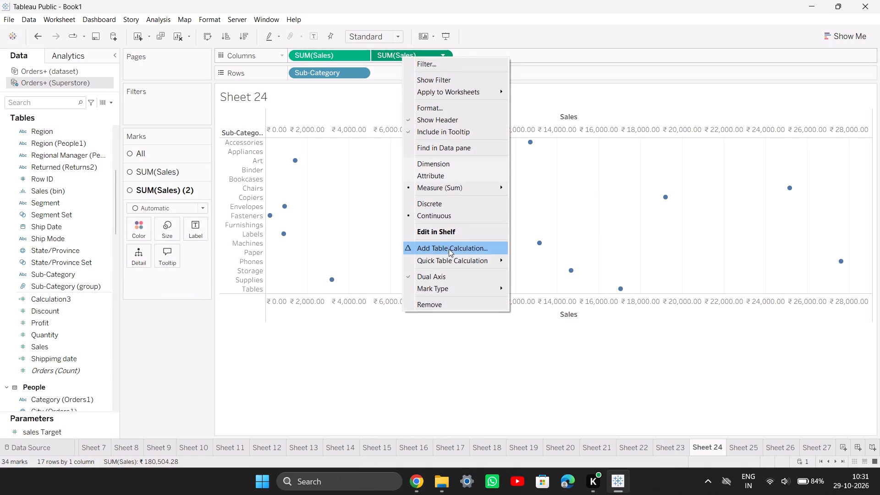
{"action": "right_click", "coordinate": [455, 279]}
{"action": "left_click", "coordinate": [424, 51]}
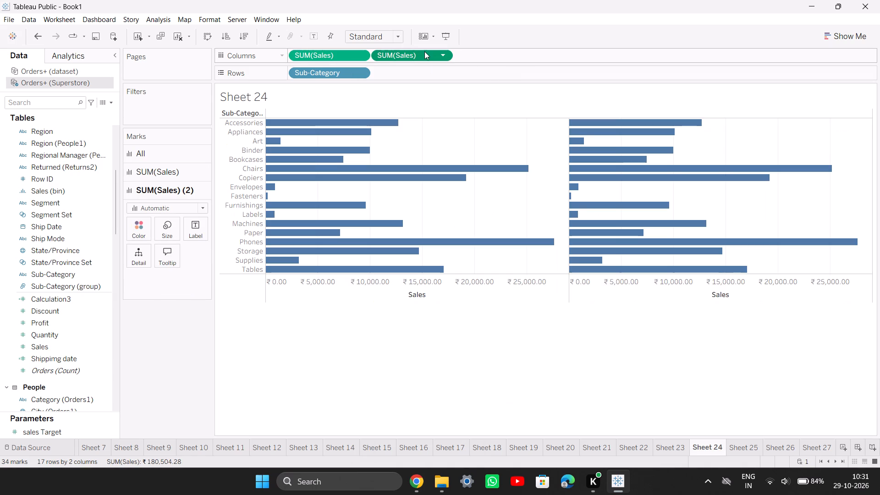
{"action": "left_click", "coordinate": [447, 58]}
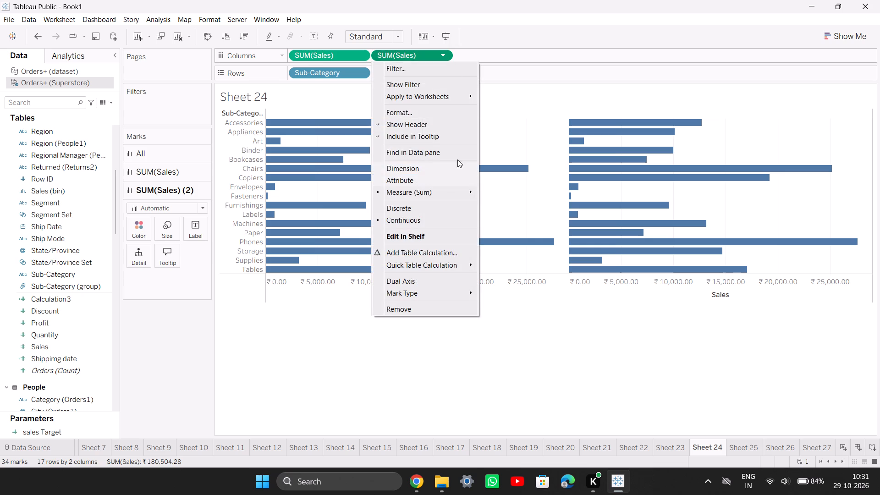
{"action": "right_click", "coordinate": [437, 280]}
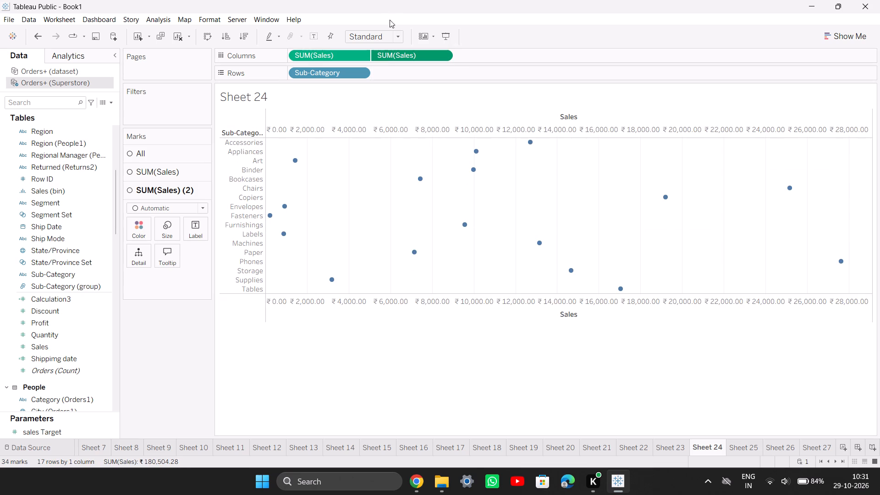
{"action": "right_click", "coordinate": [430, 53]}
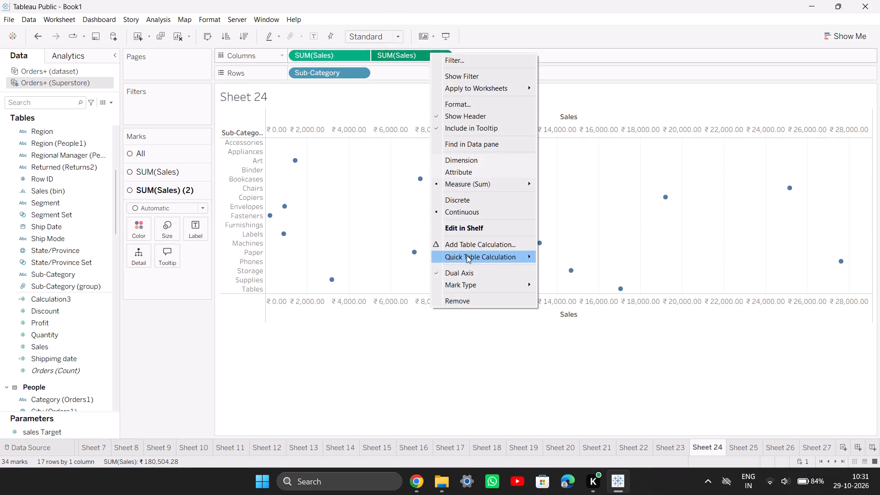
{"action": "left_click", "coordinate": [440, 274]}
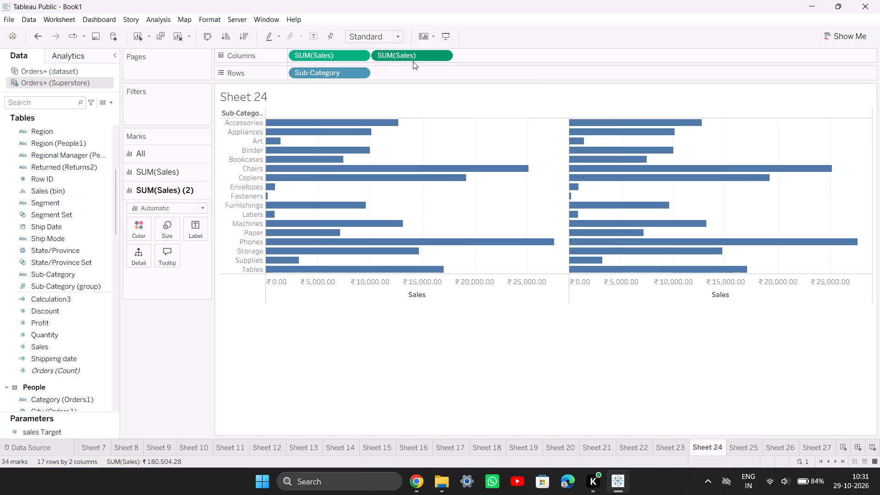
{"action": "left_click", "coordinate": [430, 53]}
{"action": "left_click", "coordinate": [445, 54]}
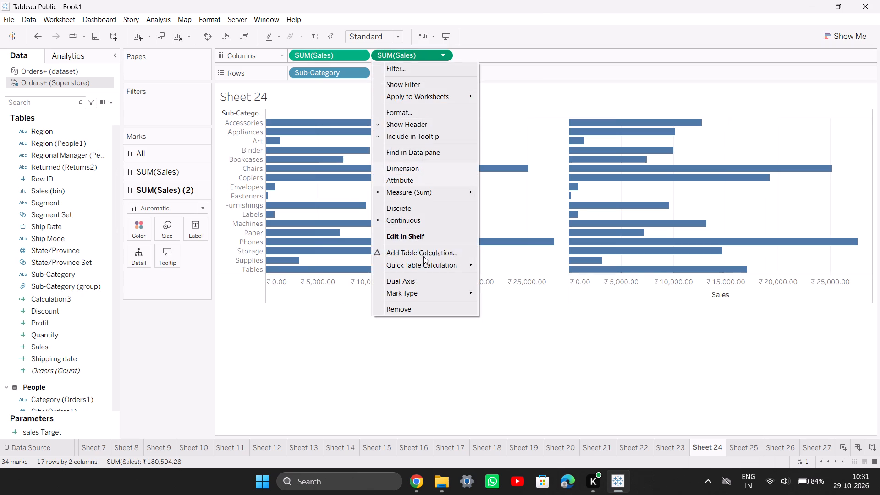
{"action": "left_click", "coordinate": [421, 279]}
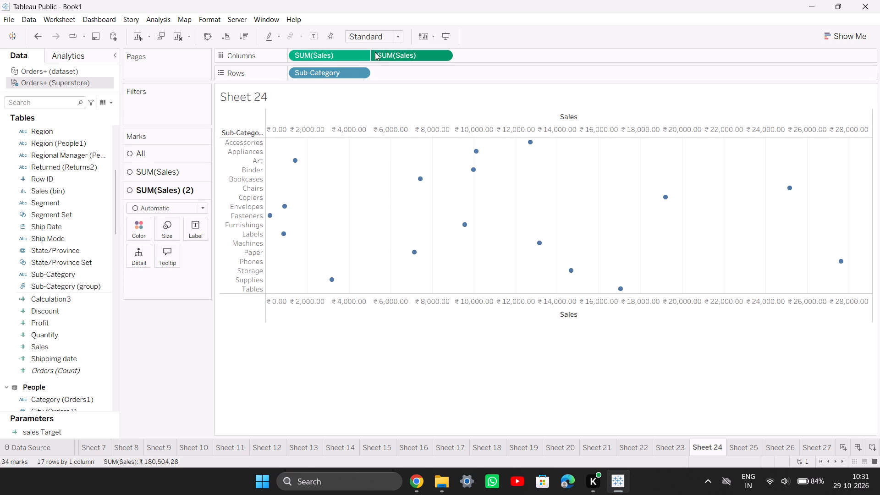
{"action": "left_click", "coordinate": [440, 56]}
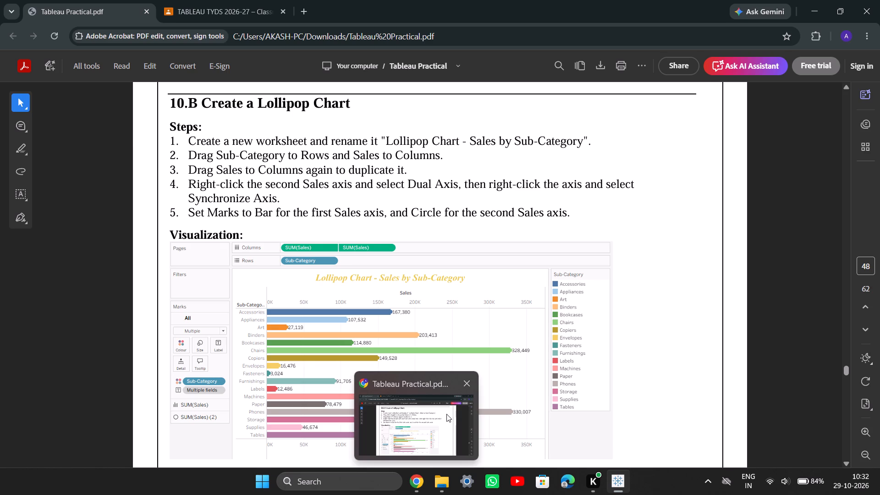
Set the mark type of the first Sales measure on Columns to Bar and check the second measure's mark type options.
{"action": "left_click", "coordinate": [328, 53]}
{"action": "left_click", "coordinate": [358, 54]}
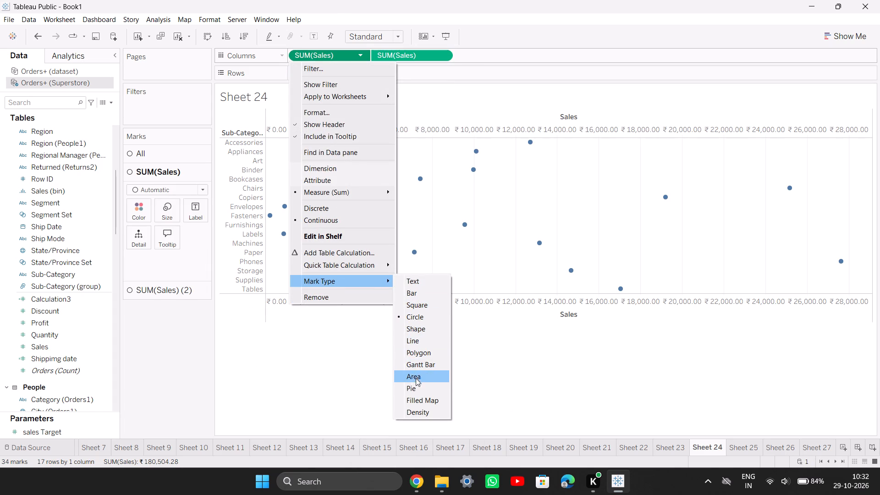
{"action": "left_click", "coordinate": [418, 292]}
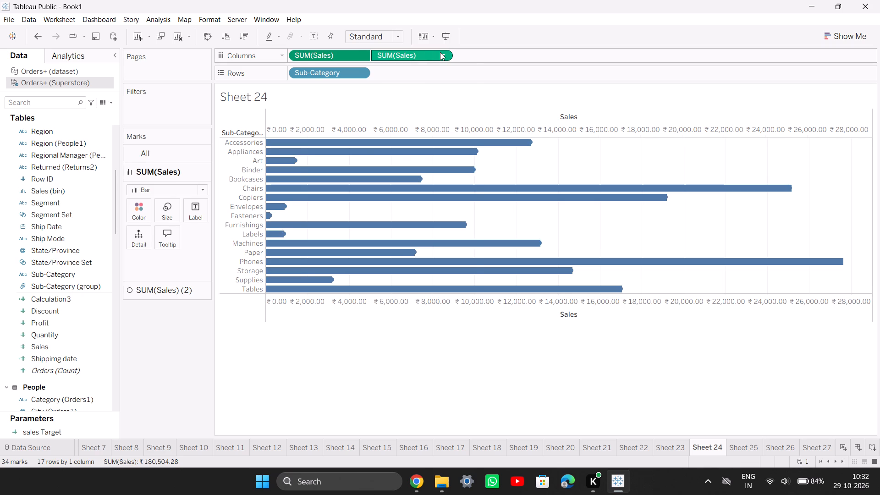
{"action": "left_click", "coordinate": [440, 52]}
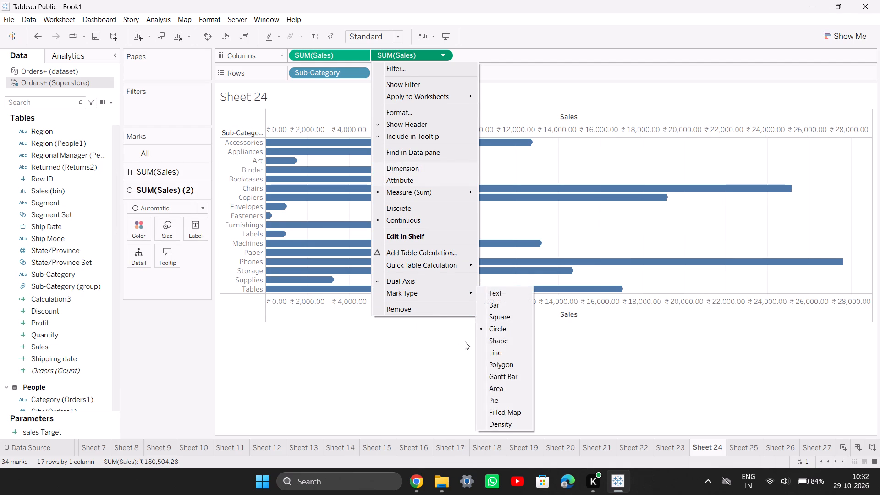
{"action": "left_click", "coordinate": [321, 378]}
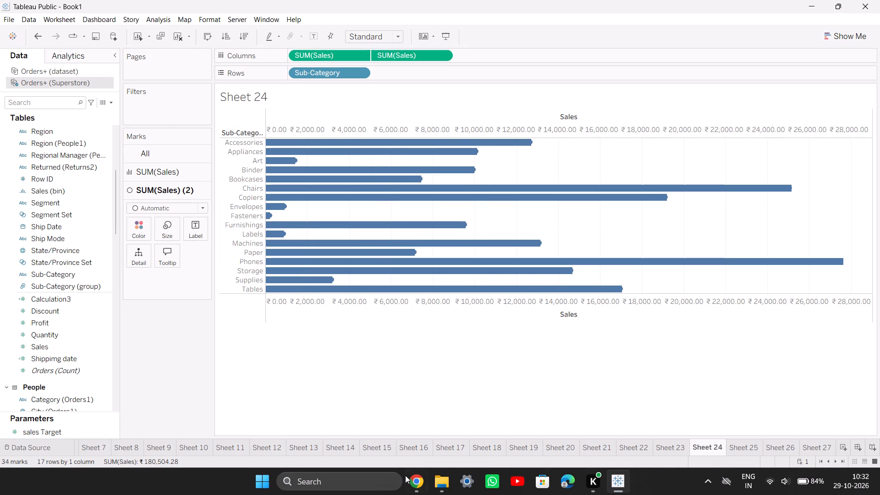
Check the lollipop visualization in the Chrome PDF, return to Tableau, and put Sub-Category on Color for the second Sales measure's marks.
{"action": "left_click", "coordinate": [411, 477]}
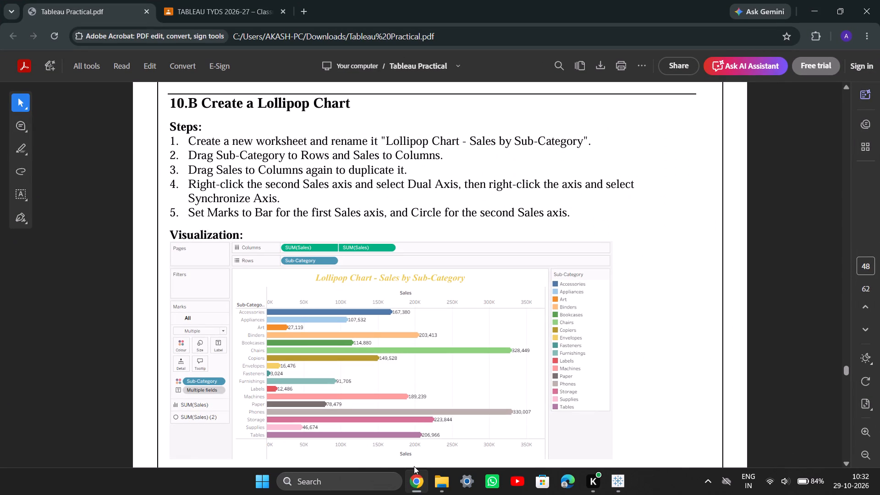
{"action": "left_click", "coordinate": [414, 466]}
{"action": "left_click", "coordinate": [419, 482]}
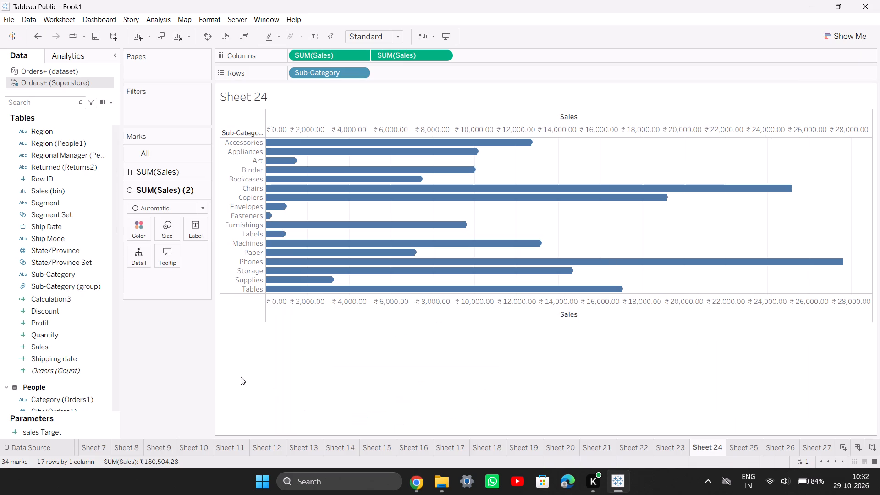
{"action": "left_click_drag", "start_coordinate": [51, 254], "coordinate": [52, 261]}
{"action": "left_click_drag", "start_coordinate": [54, 275], "coordinate": [434, 275]}
{"action": "left_click", "coordinate": [514, 246]}
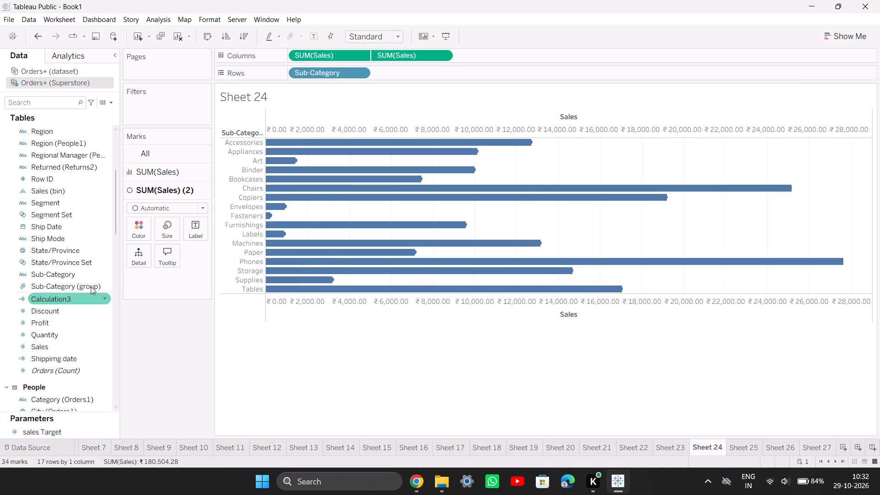
{"action": "left_click_drag", "start_coordinate": [82, 274], "coordinate": [143, 219]}
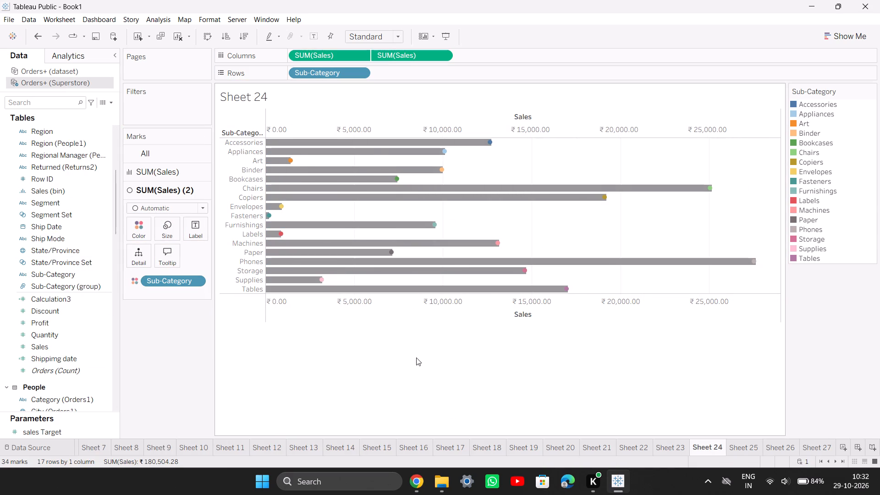
Review the PDF's 10.B lollipop visualization and steps in Chrome again, comparing them with the Sheet 24 chart in Tableau.
{"action": "left_click", "coordinate": [412, 482]}
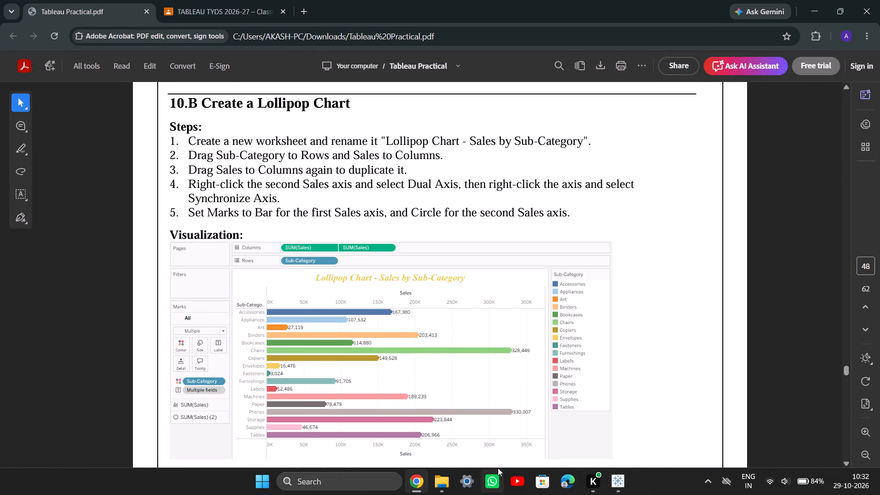
{"action": "scroll", "coordinate": [265, 351], "scroll_direction": "down", "scroll_amount": 2}
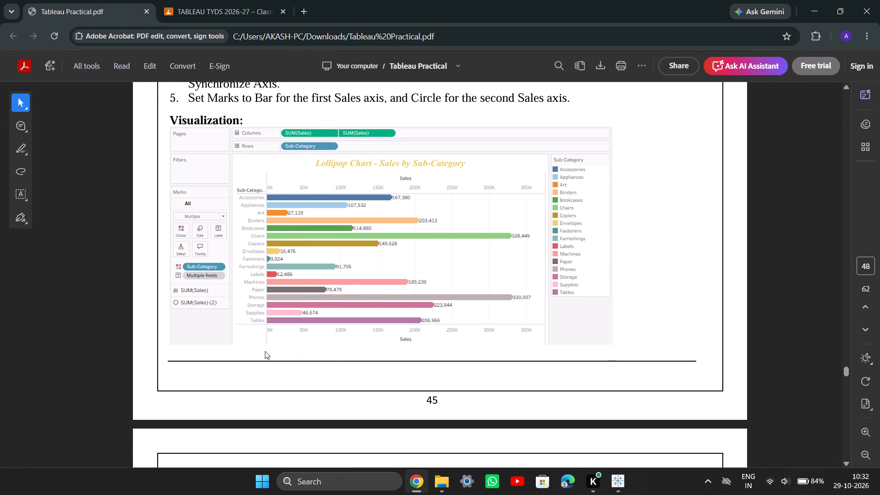
{"action": "left_click", "coordinate": [414, 486]}
{"action": "left_click", "coordinate": [413, 484]}
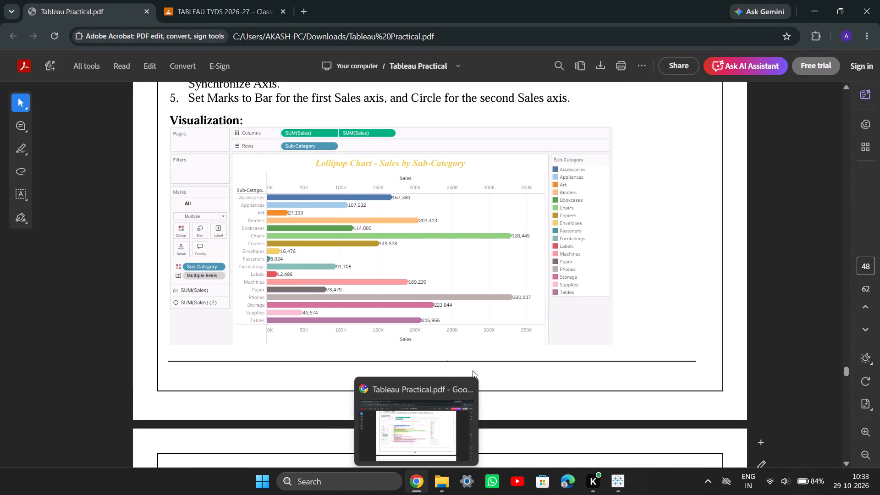
{"action": "scroll", "coordinate": [443, 359], "scroll_direction": "up", "scroll_amount": 3}
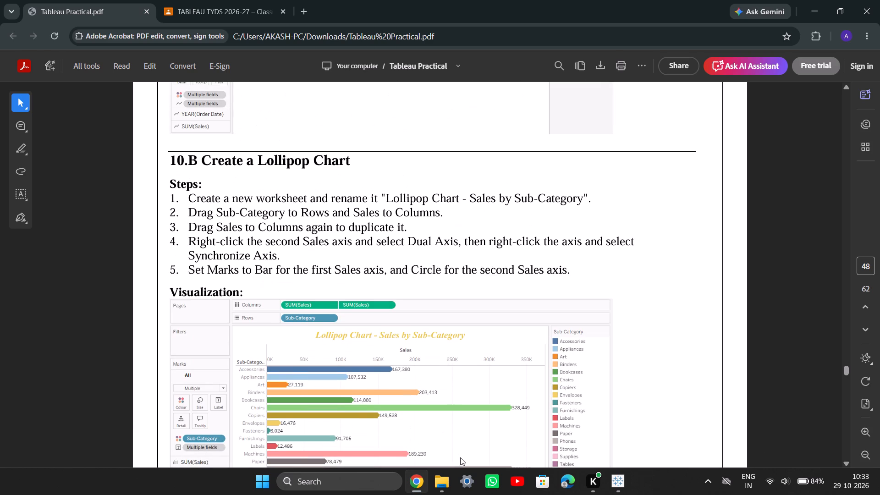
{"action": "left_click", "coordinate": [422, 477]}
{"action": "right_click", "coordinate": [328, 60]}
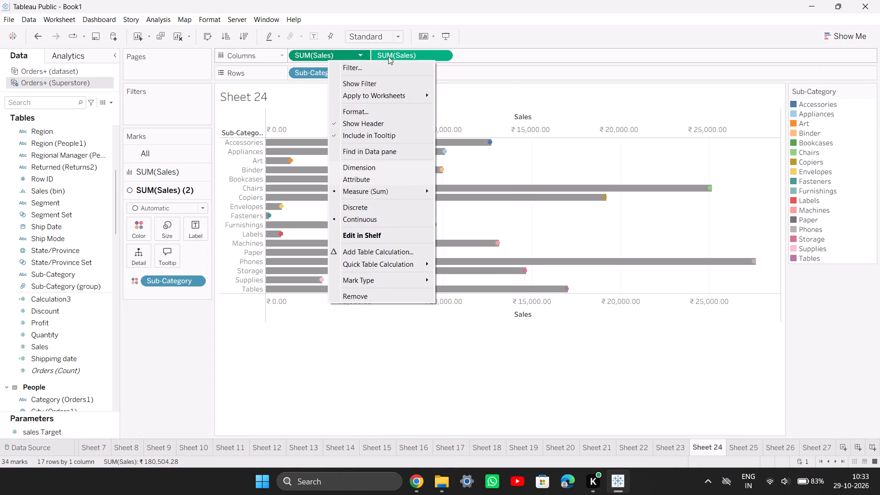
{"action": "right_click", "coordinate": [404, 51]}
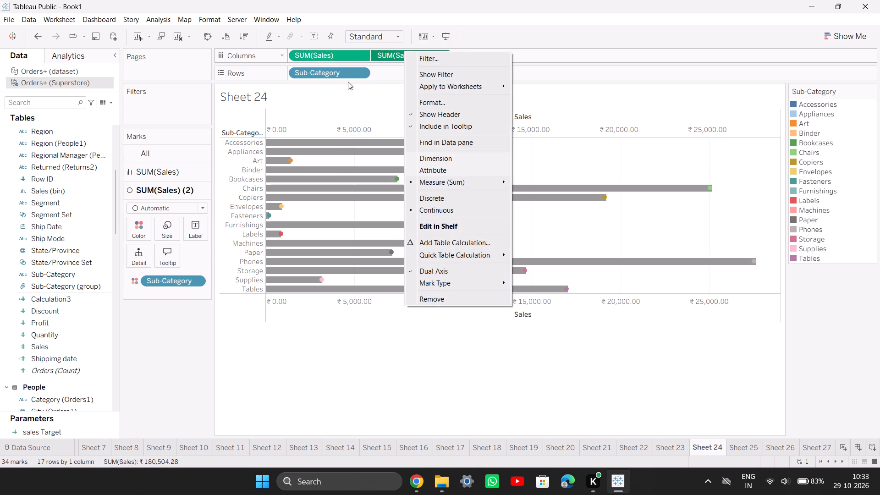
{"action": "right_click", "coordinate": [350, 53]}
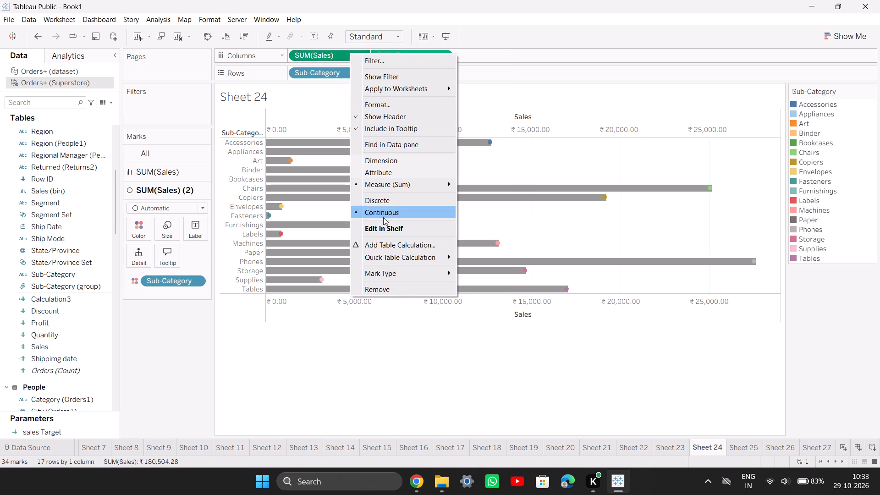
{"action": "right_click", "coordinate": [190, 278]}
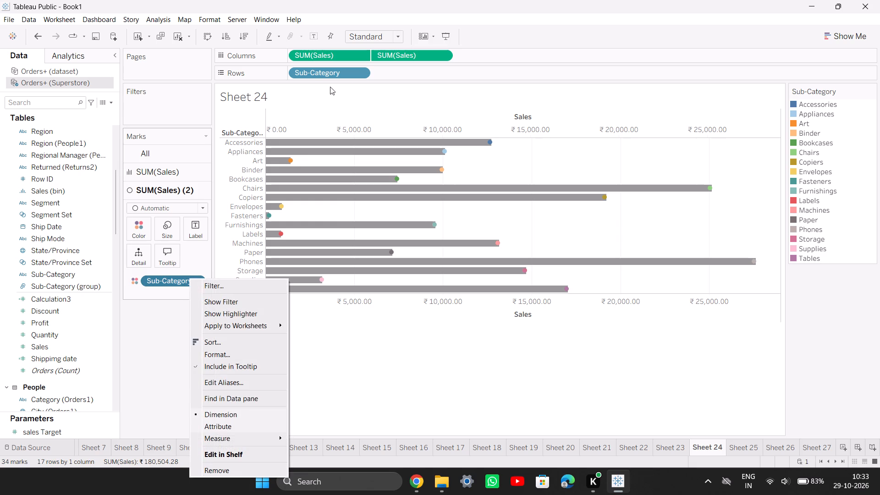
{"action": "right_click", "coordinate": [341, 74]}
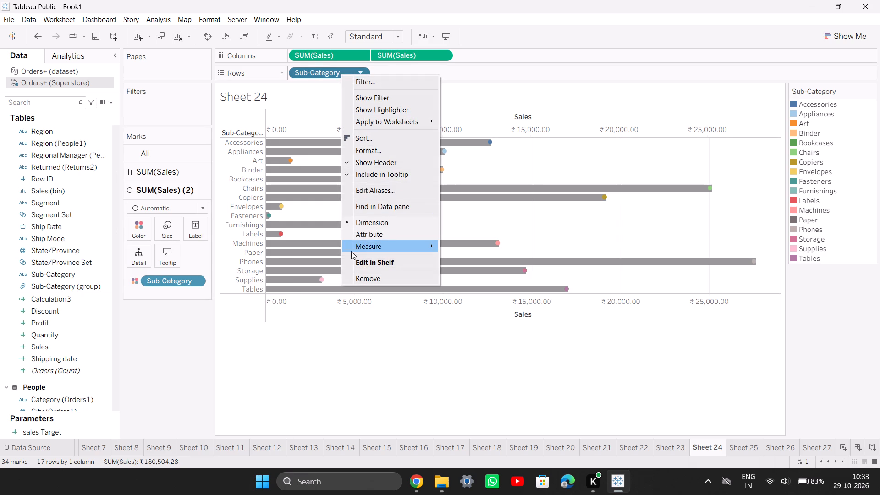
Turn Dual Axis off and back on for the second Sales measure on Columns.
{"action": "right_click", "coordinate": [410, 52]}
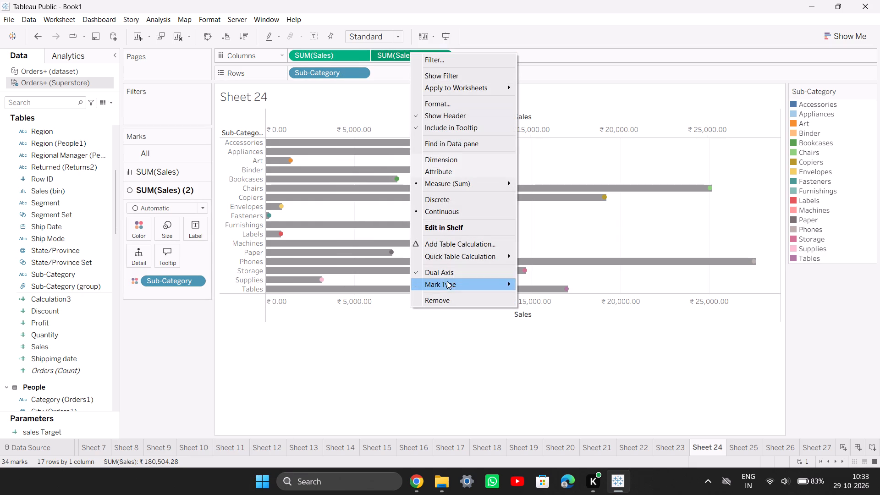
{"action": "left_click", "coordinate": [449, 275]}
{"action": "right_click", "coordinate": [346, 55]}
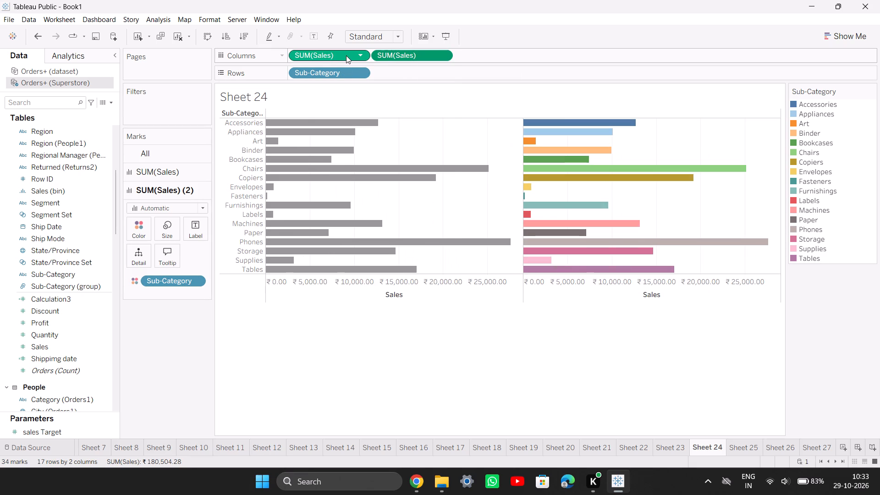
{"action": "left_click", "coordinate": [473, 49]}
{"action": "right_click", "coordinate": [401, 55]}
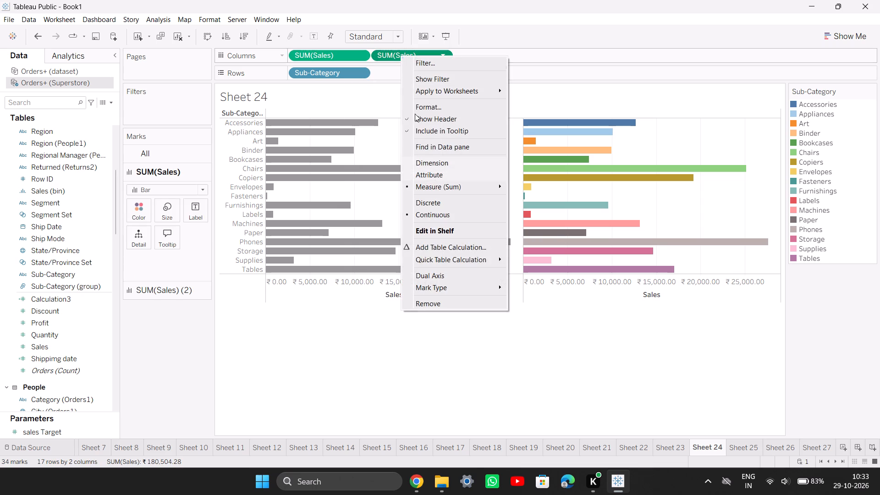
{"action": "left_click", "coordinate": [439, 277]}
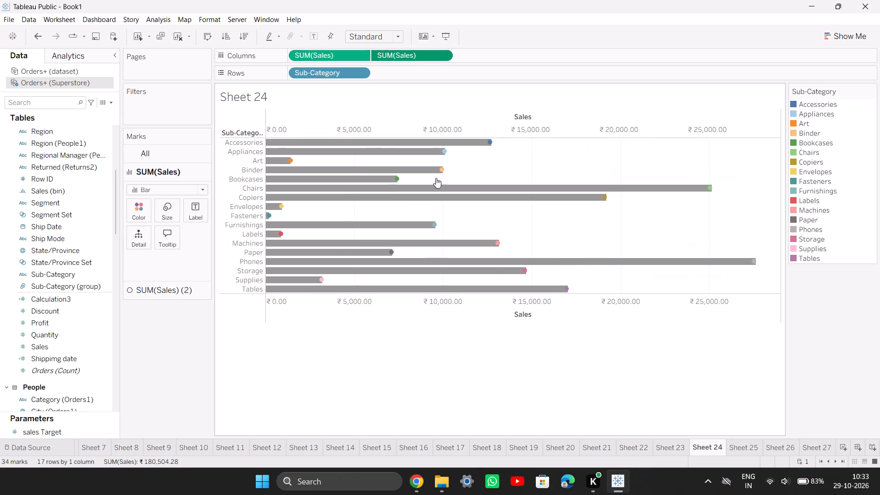
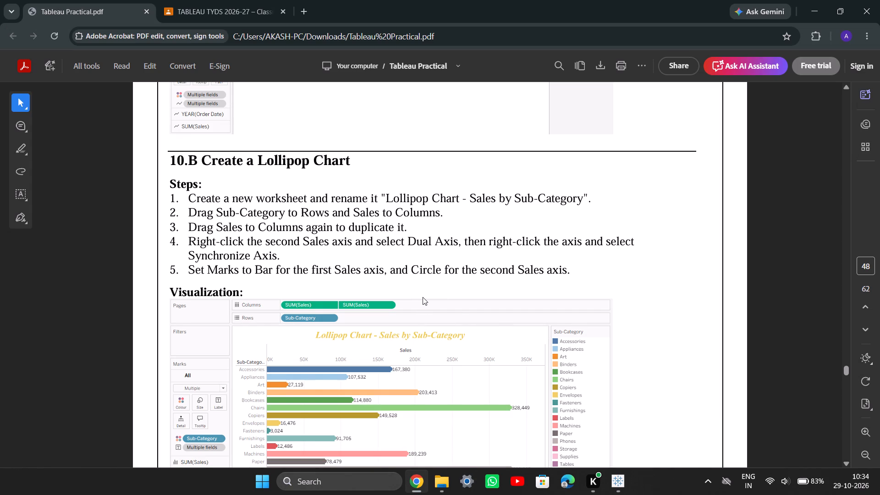
Review the PDF's 10.B lollipop chart section and read the 10.C waterfall chart steps and visualization.
{"action": "scroll", "coordinate": [424, 297], "scroll_direction": "down", "scroll_amount": 2}
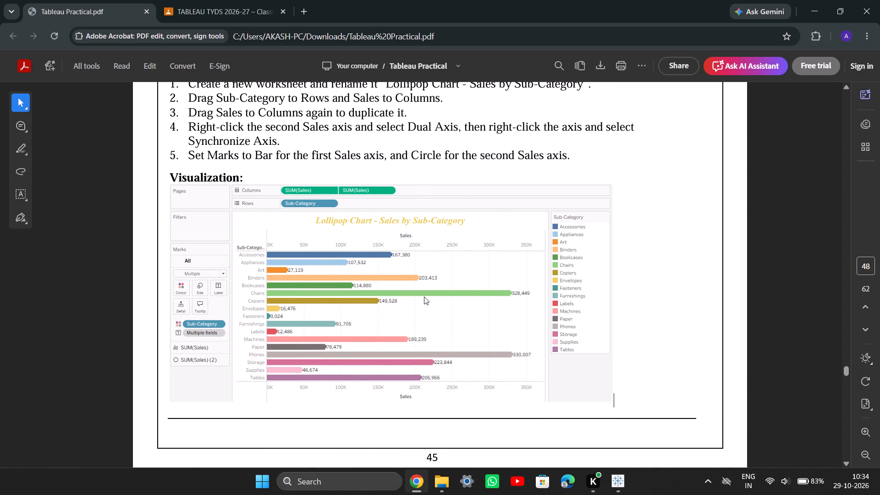
{"action": "scroll", "coordinate": [425, 297], "scroll_direction": "up", "scroll_amount": 1}
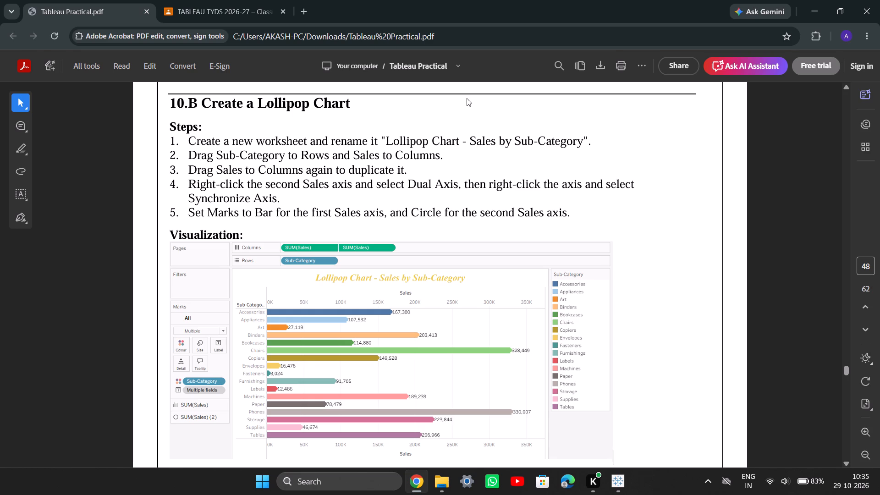
{"action": "scroll", "coordinate": [445, 284], "scroll_direction": "down", "scroll_amount": 3}
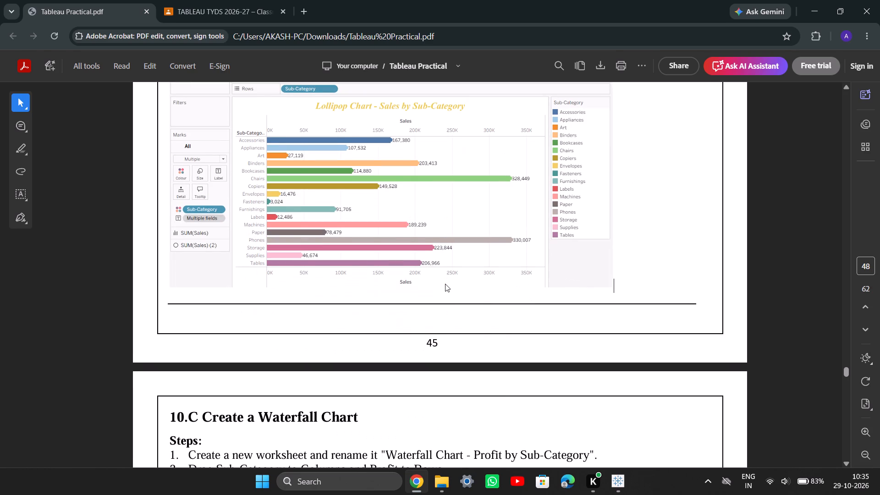
{"action": "scroll", "coordinate": [445, 284], "scroll_direction": "up", "scroll_amount": 1}
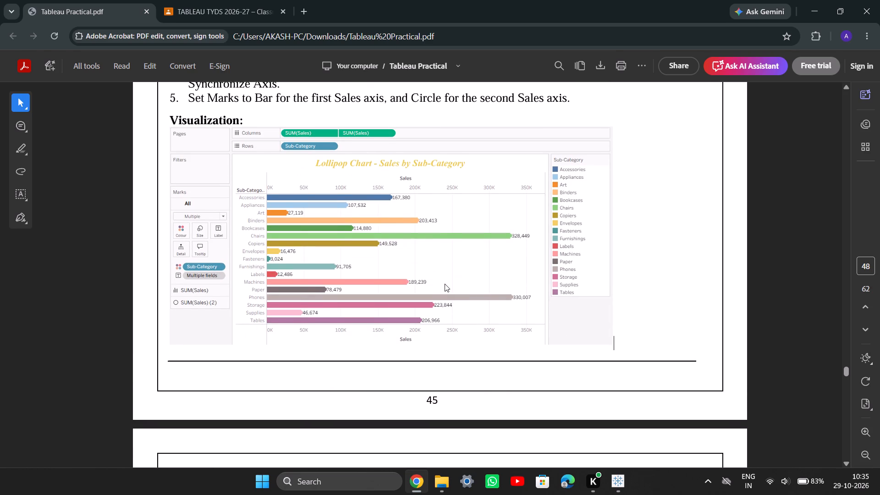
{"action": "scroll", "coordinate": [445, 284], "scroll_direction": "down", "scroll_amount": 2}
{"action": "scroll", "coordinate": [445, 284], "scroll_direction": "up", "scroll_amount": 4}
{"action": "scroll", "coordinate": [445, 281], "scroll_direction": "down", "scroll_amount": 9}
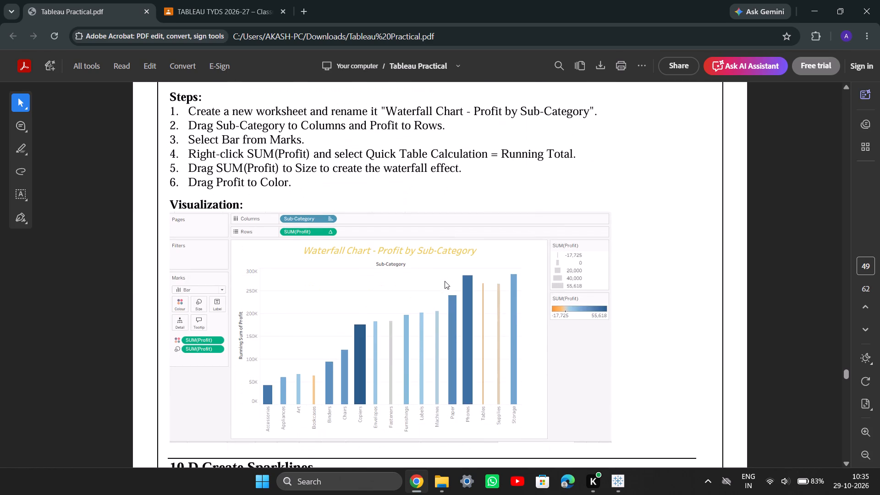
{"action": "scroll", "coordinate": [449, 280], "scroll_direction": "up", "scroll_amount": 2}
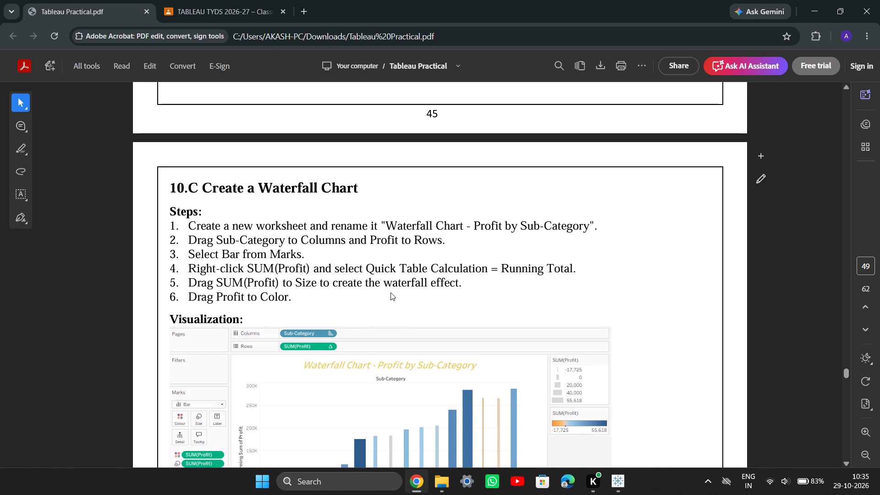
{"action": "scroll", "coordinate": [390, 294], "scroll_direction": "down", "scroll_amount": 1}
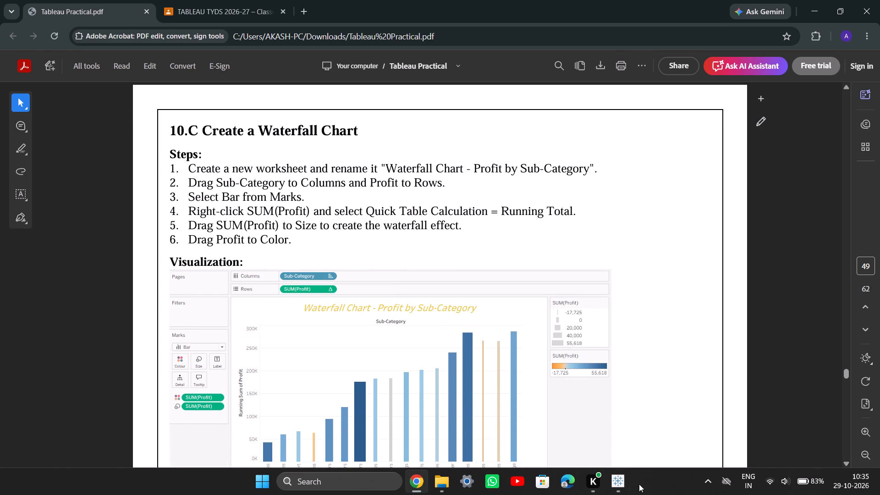
In Tableau, open Sheet 25 and place Sub-Category on Columns and Profit on Rows, following the PDF's 10.C steps.
{"action": "left_click", "coordinate": [622, 484]}
{"action": "left_click", "coordinate": [736, 447]}
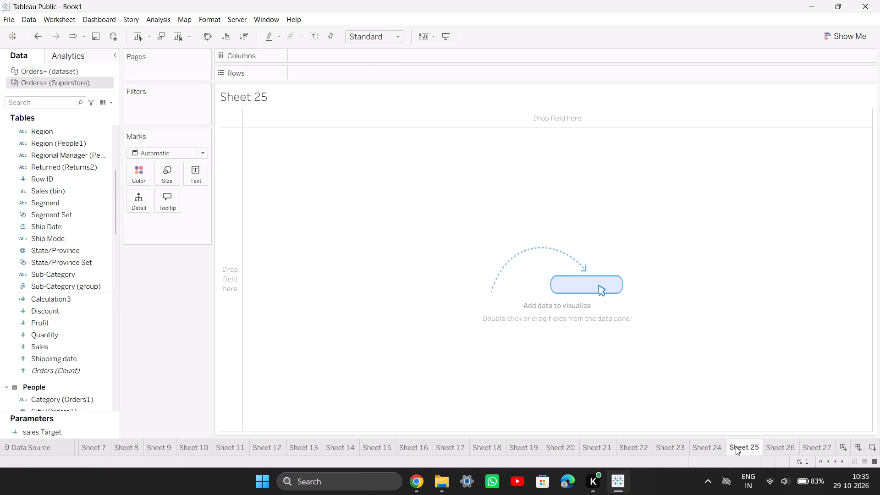
{"action": "left_click", "coordinate": [422, 488]}
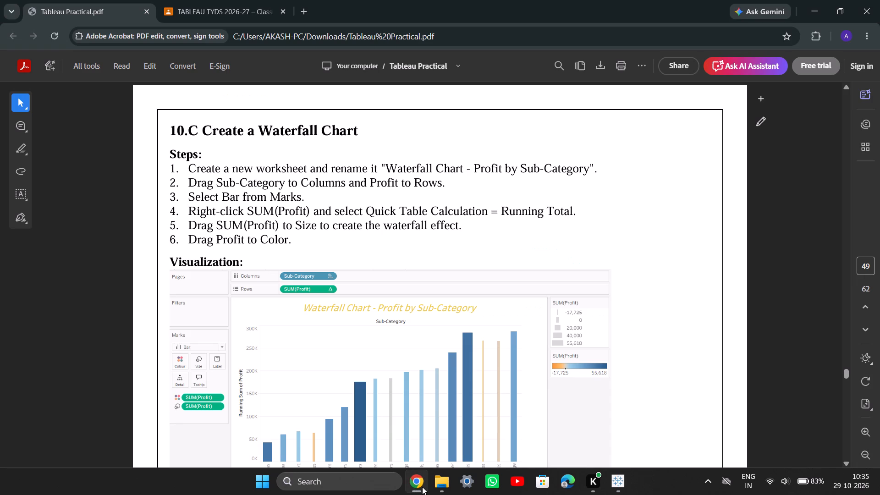
{"action": "left_click", "coordinate": [422, 487]}
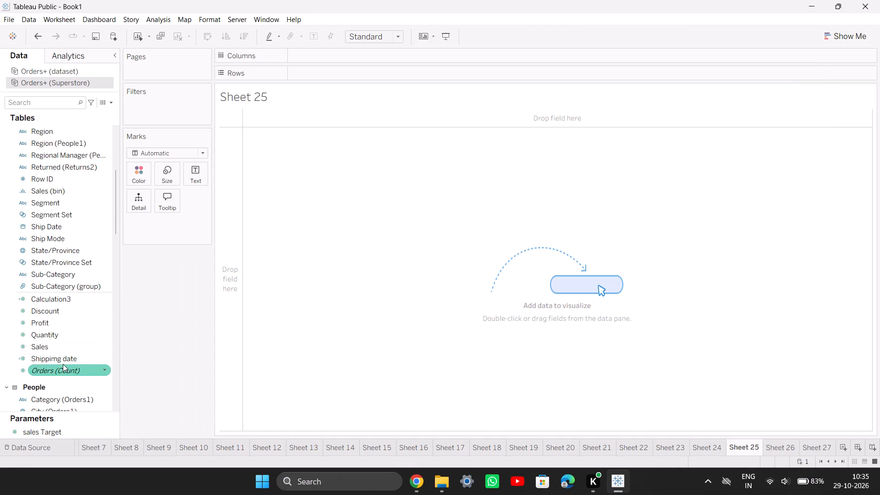
{"action": "left_click_drag", "start_coordinate": [53, 270], "coordinate": [247, 111]}
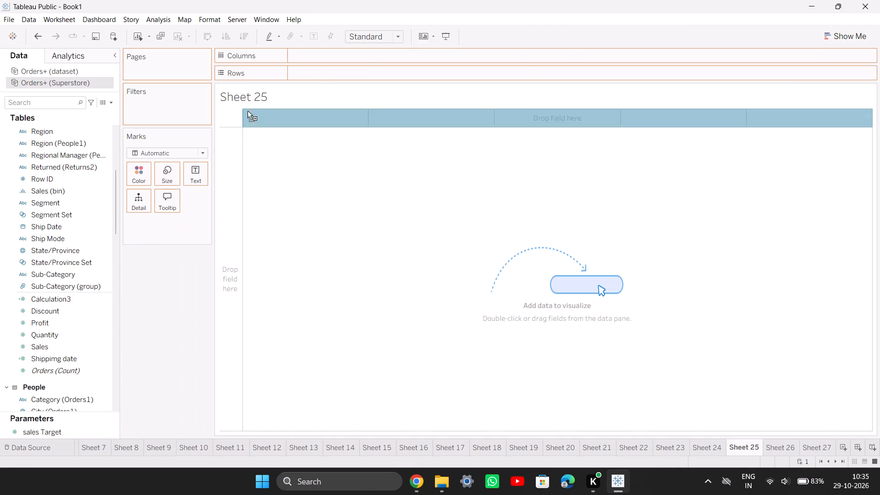
{"action": "left_click_drag", "start_coordinate": [247, 111], "coordinate": [316, 53]}
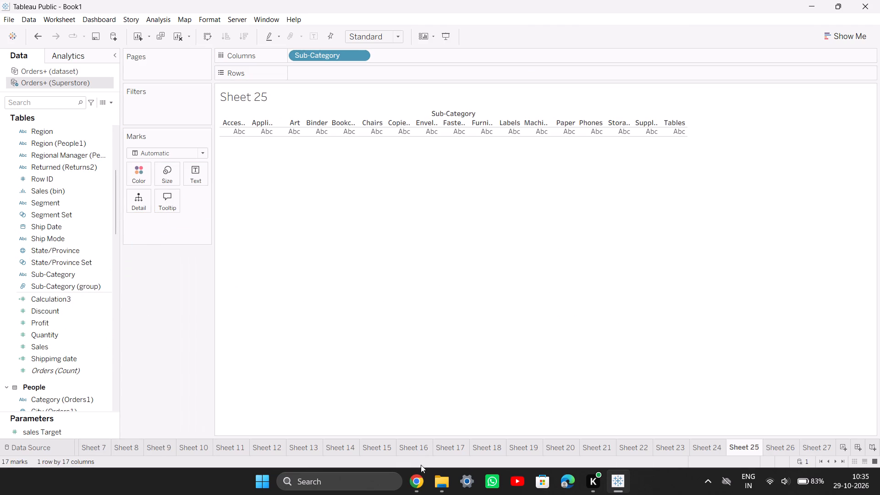
{"action": "left_click", "coordinate": [419, 473]}
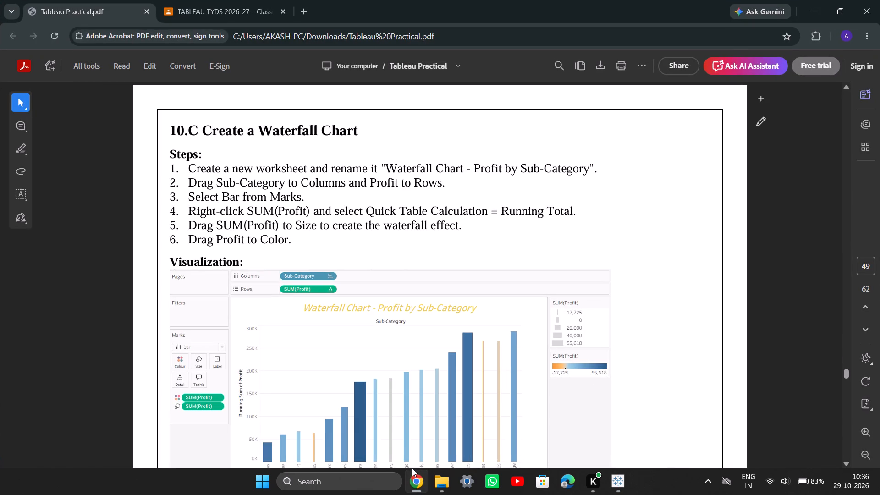
{"action": "left_click", "coordinate": [410, 468]}
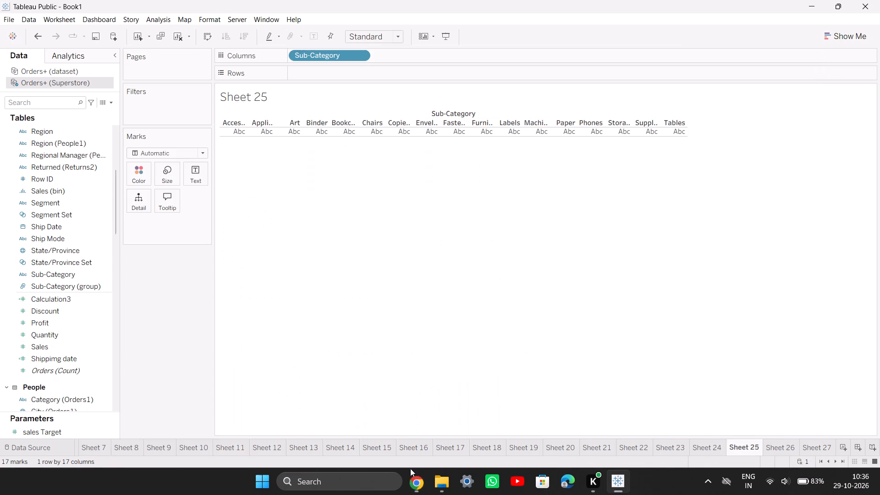
{"action": "left_click_drag", "start_coordinate": [57, 321], "coordinate": [312, 74]}
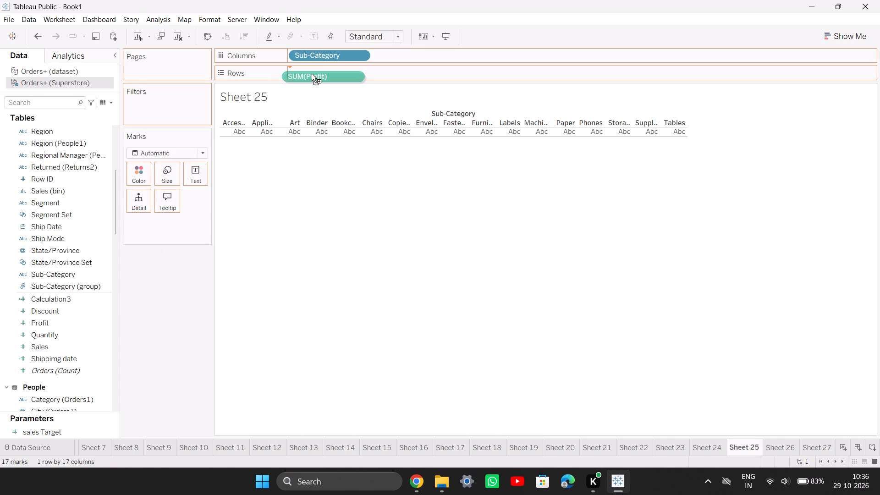
{"action": "left_click_drag", "start_coordinate": [312, 74], "coordinate": [316, 70]}
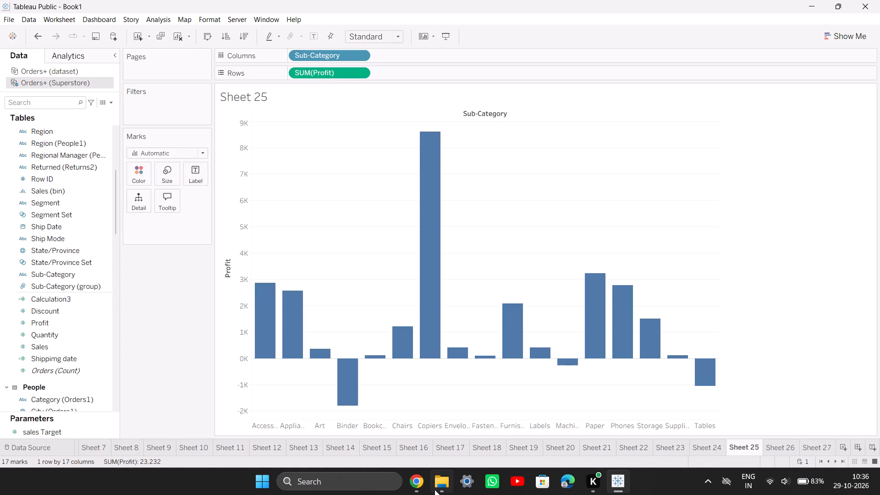
Check the 10.C steps in the Chrome PDF, return to Tableau, and set Sheet 25's mark type to Bar.
{"action": "left_click", "coordinate": [423, 490]}
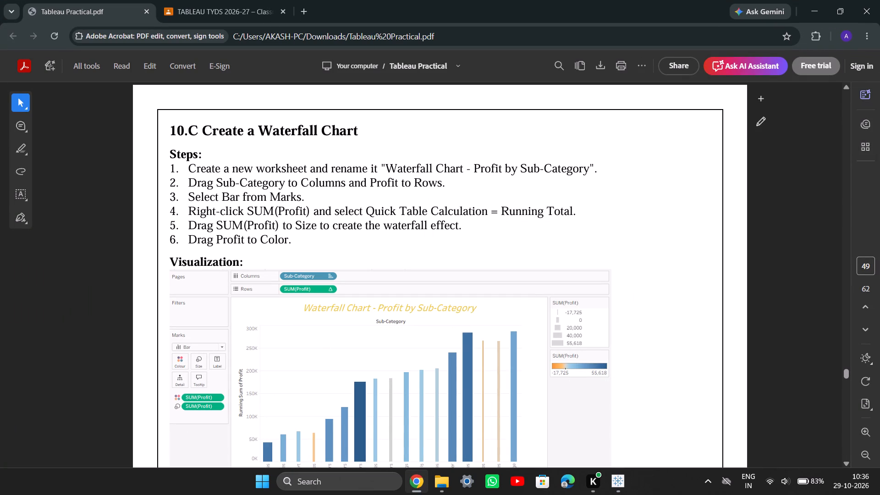
{"action": "left_click_drag", "start_coordinate": [398, 440], "coordinate": [420, 472]}
{"action": "left_click", "coordinate": [423, 484]}
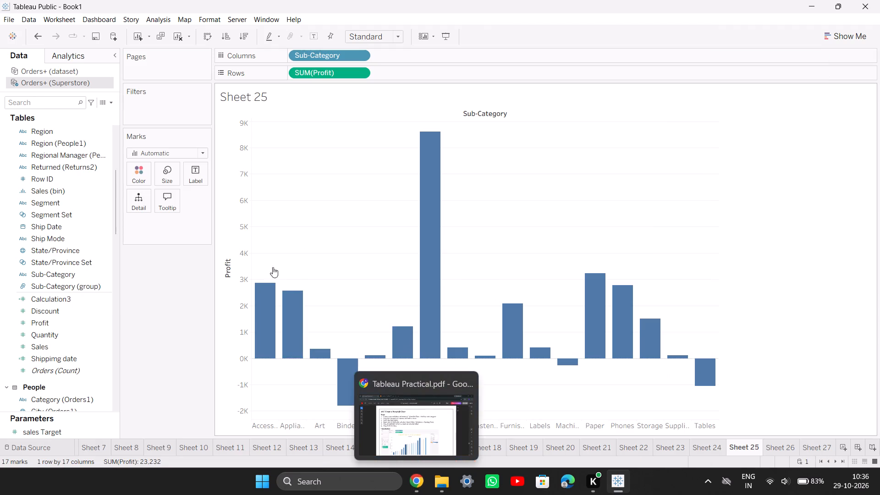
{"action": "left_click", "coordinate": [203, 149]}
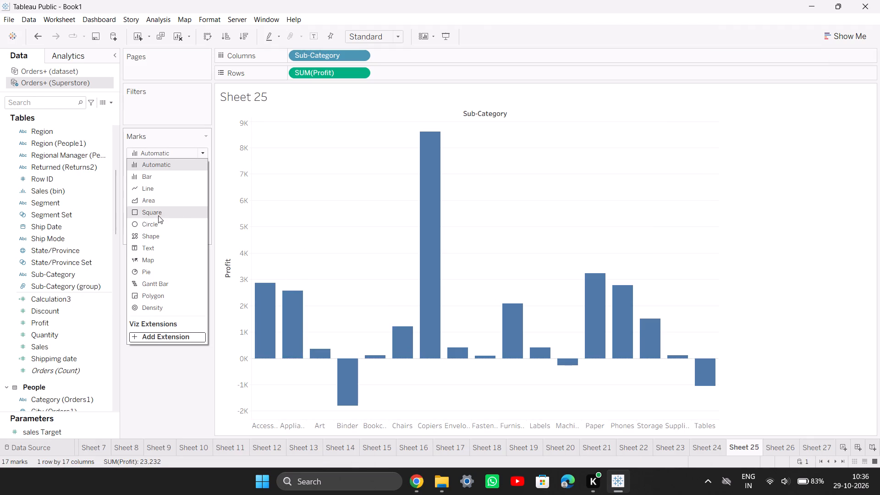
{"action": "left_click", "coordinate": [152, 175]}
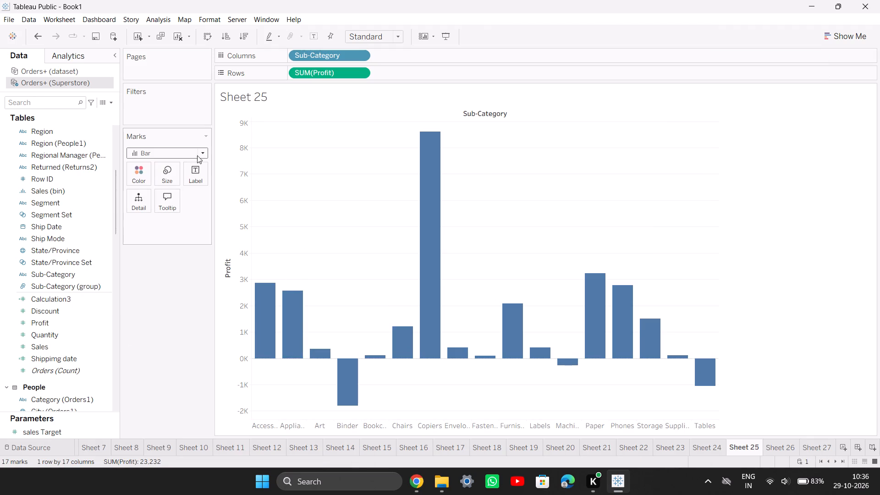
Consult the PDF's 10.C steps in Chrome, then apply the Running Total quick table calculation to SUM(Profit) on Rows in Tableau.
{"action": "left_click", "coordinate": [415, 491]}
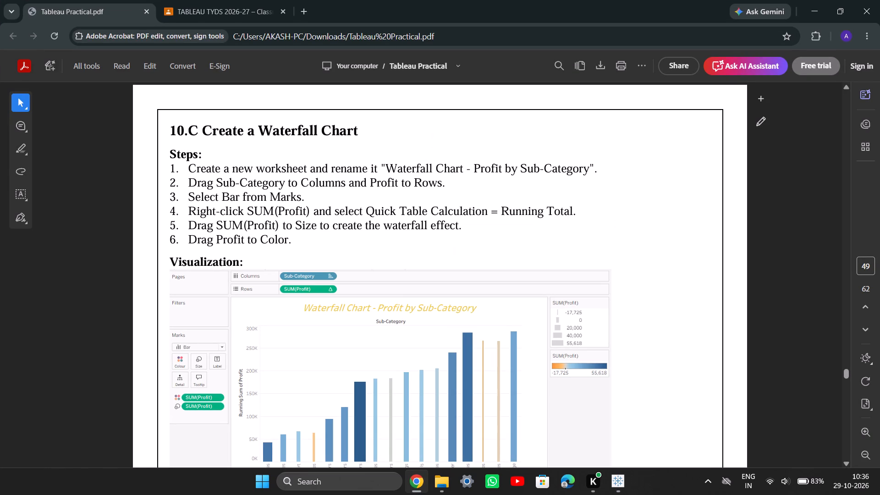
{"action": "left_click", "coordinate": [414, 484]}
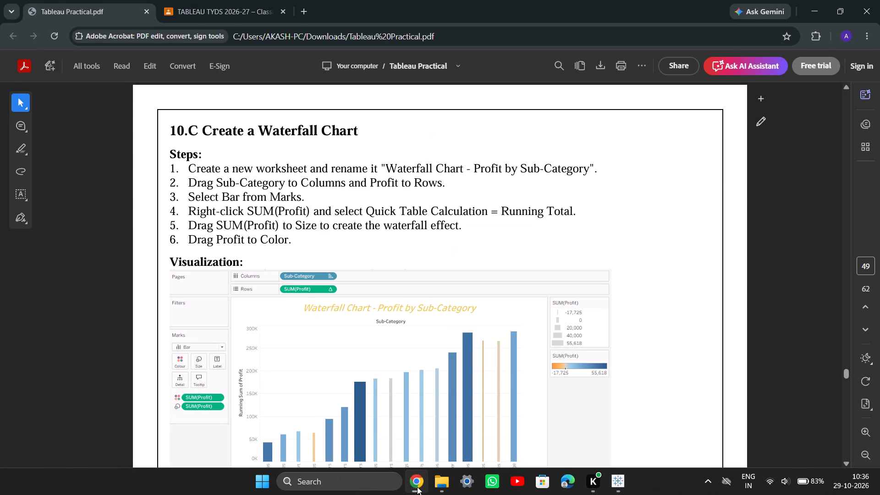
{"action": "left_click", "coordinate": [417, 487]}
{"action": "right_click", "coordinate": [335, 76]}
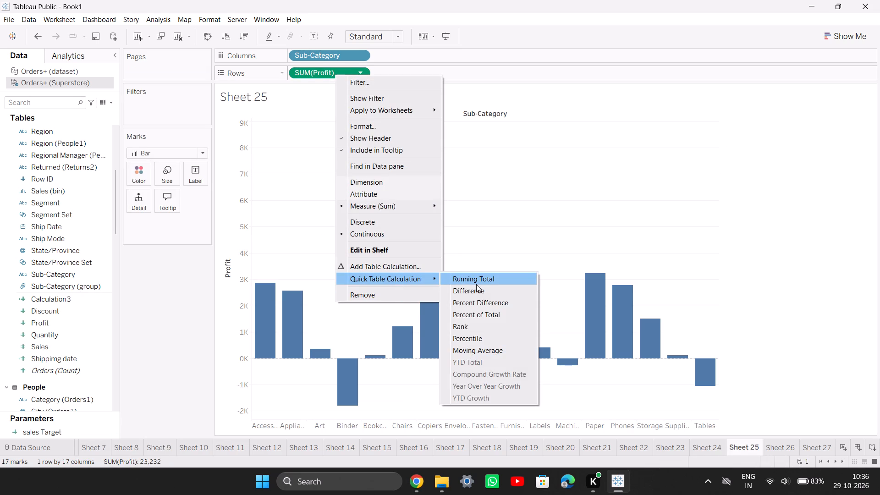
{"action": "left_click", "coordinate": [476, 284]}
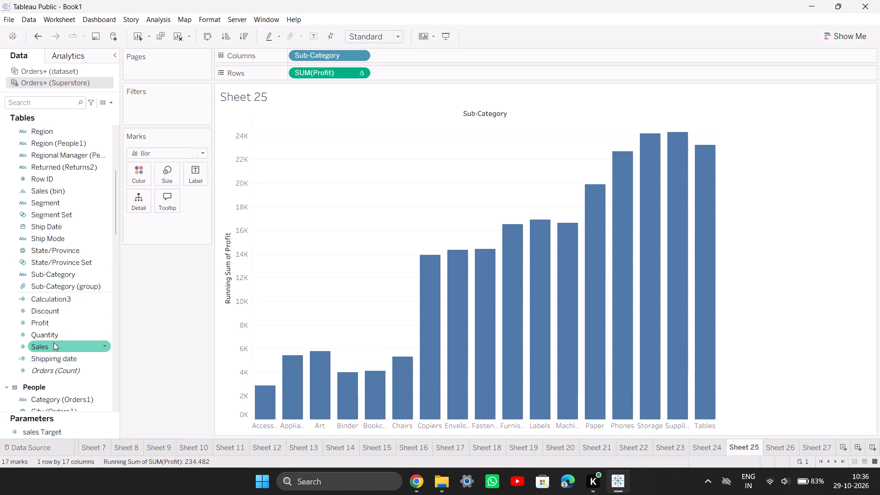
Add Profit to both Size and Color on the Sheet 25 marks.
{"action": "left_click_drag", "start_coordinate": [55, 320], "coordinate": [183, 187]}
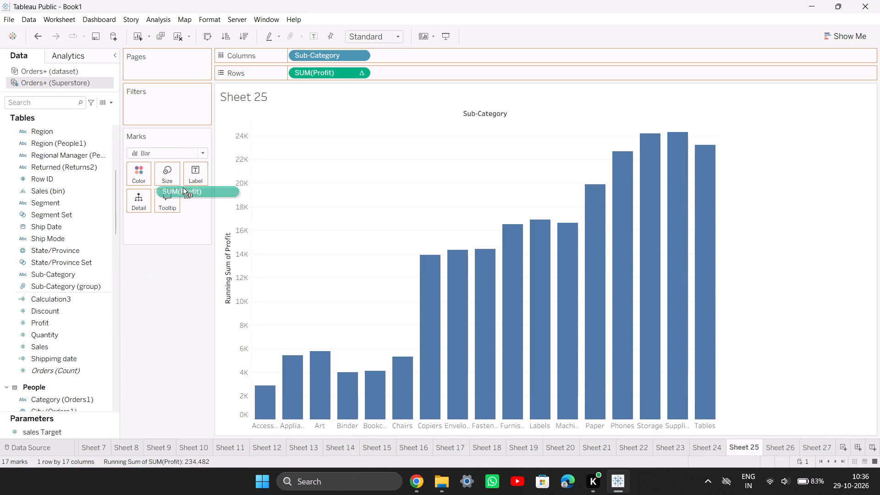
{"action": "left_click_drag", "start_coordinate": [183, 187], "coordinate": [175, 173]}
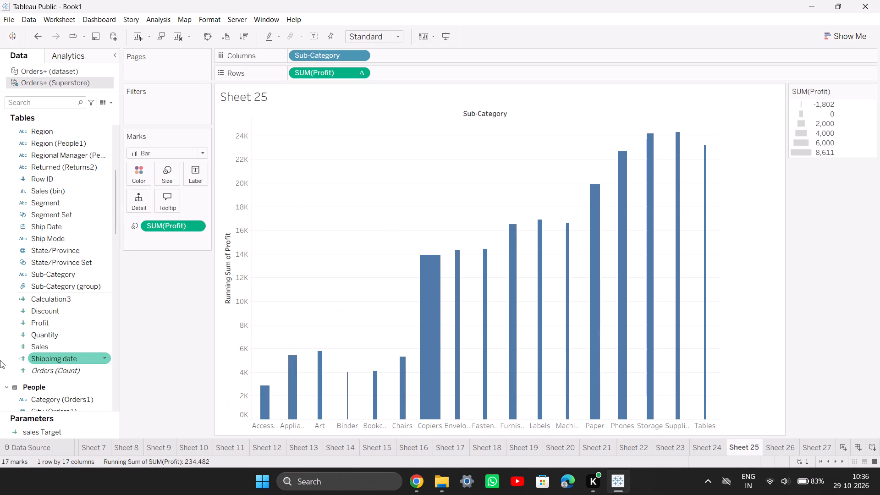
{"action": "left_click_drag", "start_coordinate": [60, 321], "coordinate": [158, 196]}
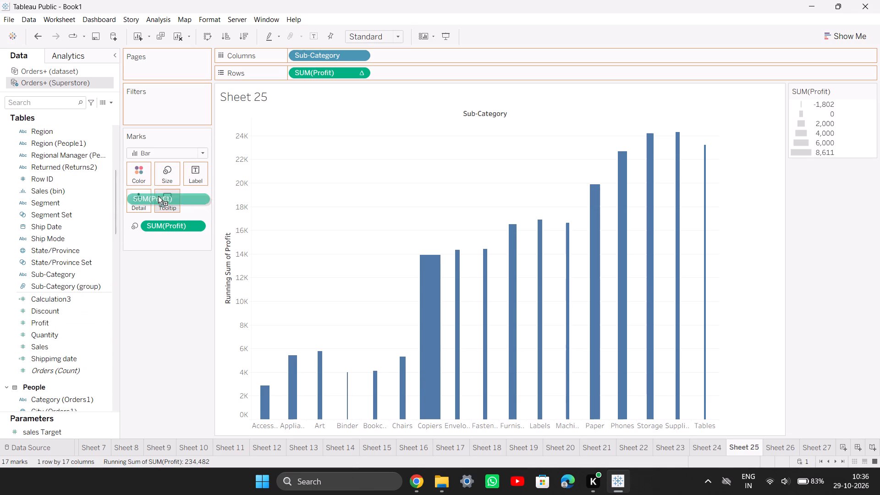
{"action": "left_click_drag", "start_coordinate": [158, 196], "coordinate": [145, 176]}
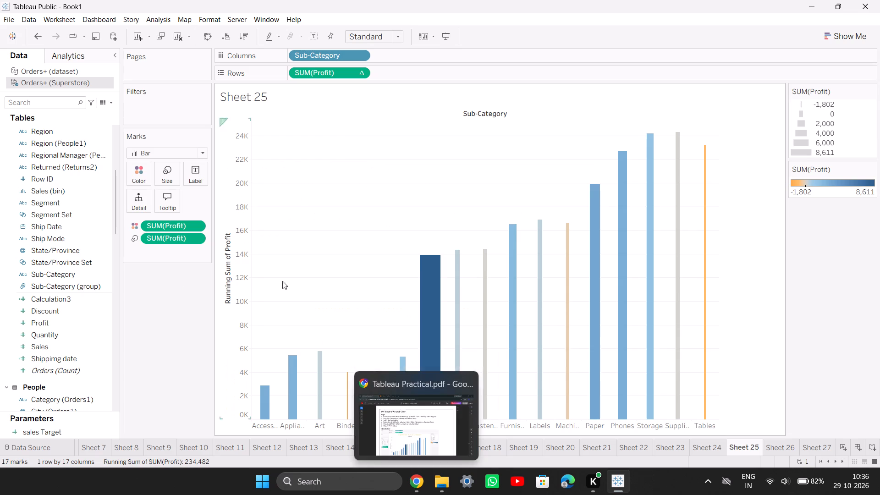
Switch to the Chrome PDF and review the Practical 10 sections from 10.A Slope Chart through 10.C Waterfall Chart.
{"action": "scroll", "coordinate": [359, 250], "scroll_direction": "down", "scroll_amount": 2}
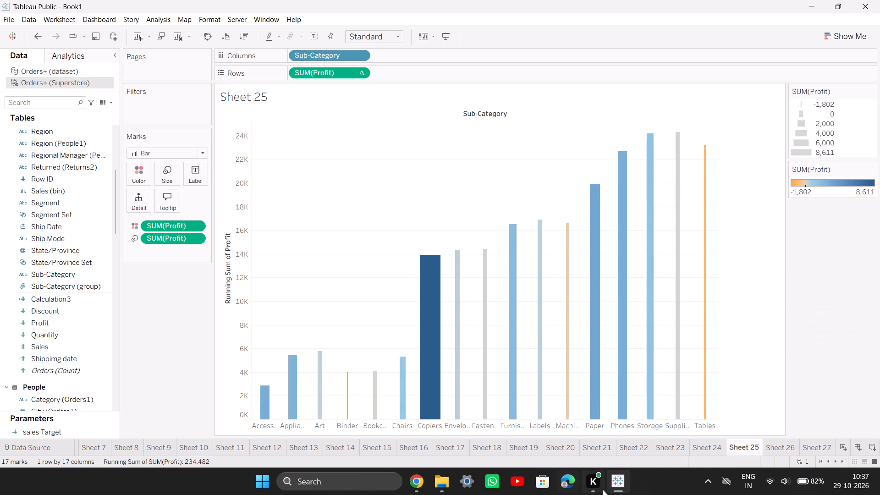
{"action": "left_click_drag", "start_coordinate": [607, 480], "coordinate": [607, 473]}
{"action": "left_click", "coordinate": [429, 488]}
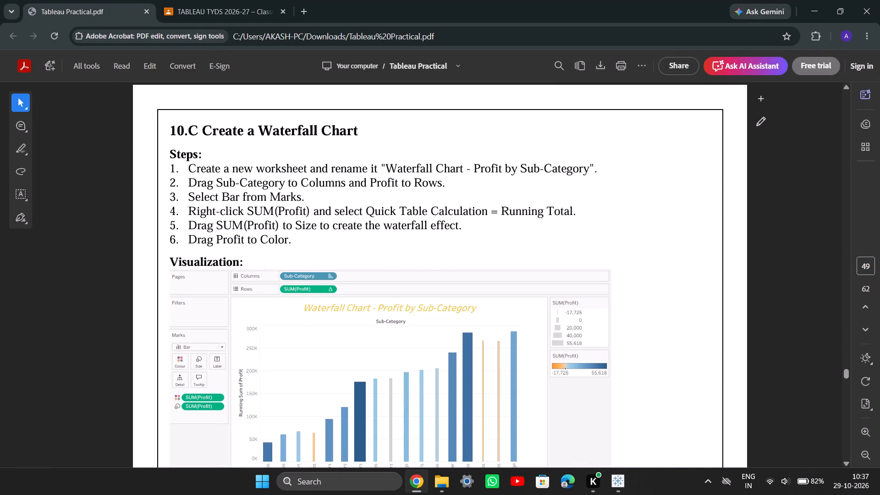
{"action": "scroll", "coordinate": [256, 414], "scroll_direction": "up", "scroll_amount": 3}
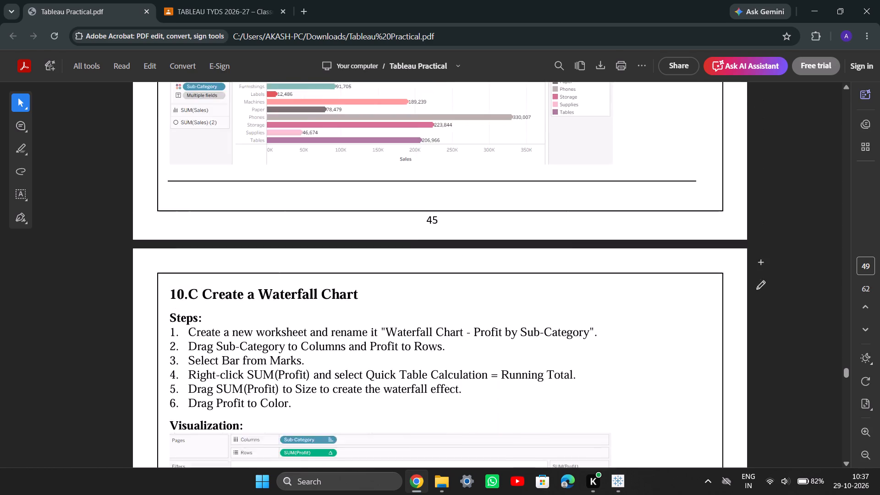
{"action": "scroll", "coordinate": [256, 410], "scroll_direction": "up", "scroll_amount": 12}
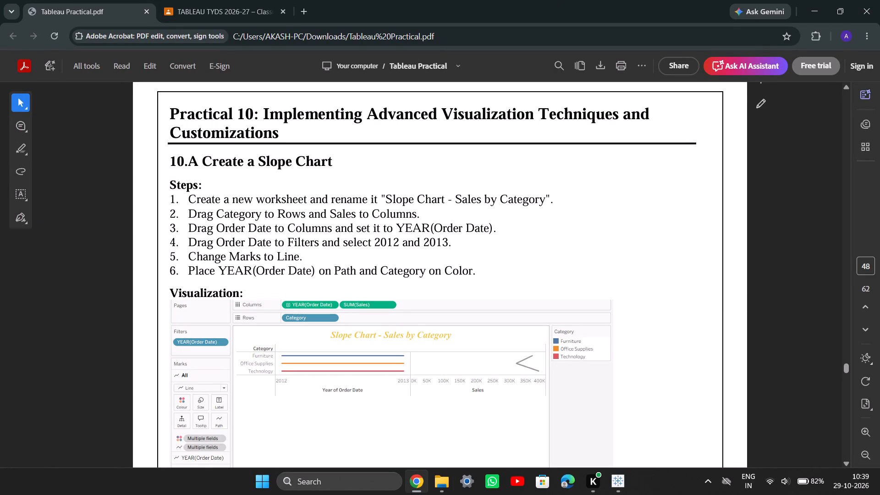
{"action": "scroll", "coordinate": [473, 394], "scroll_direction": "down", "scroll_amount": 7}
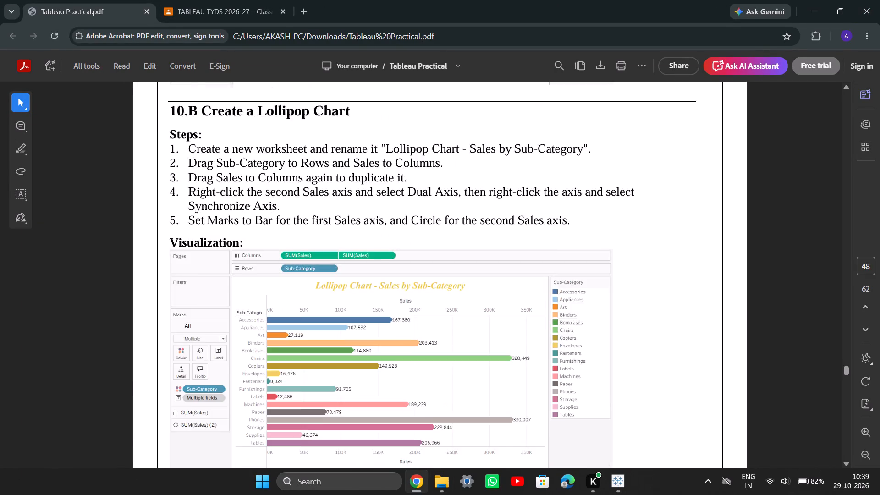
{"action": "scroll", "coordinate": [473, 395], "scroll_direction": "down", "scroll_amount": 8}
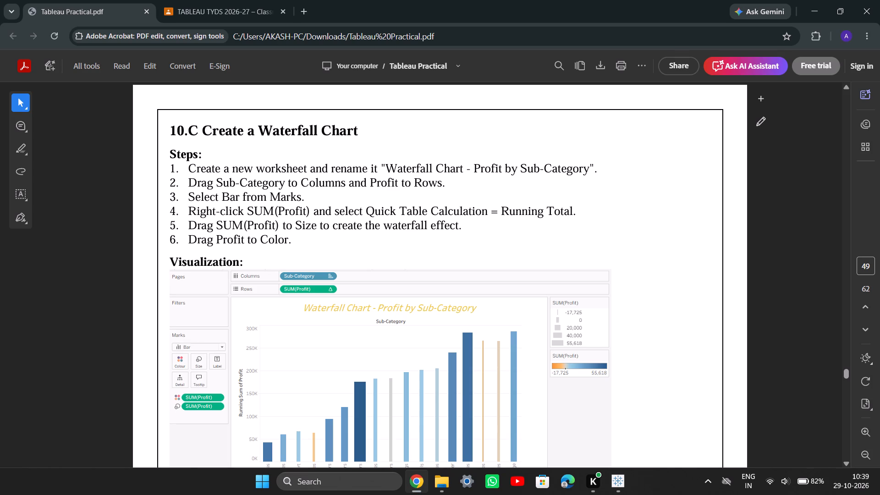
Read past the waterfall example in the PDF and examine the 10.D Create Sparklines steps and visualization.
{"action": "scroll", "coordinate": [369, 344], "scroll_direction": "down", "scroll_amount": 1}
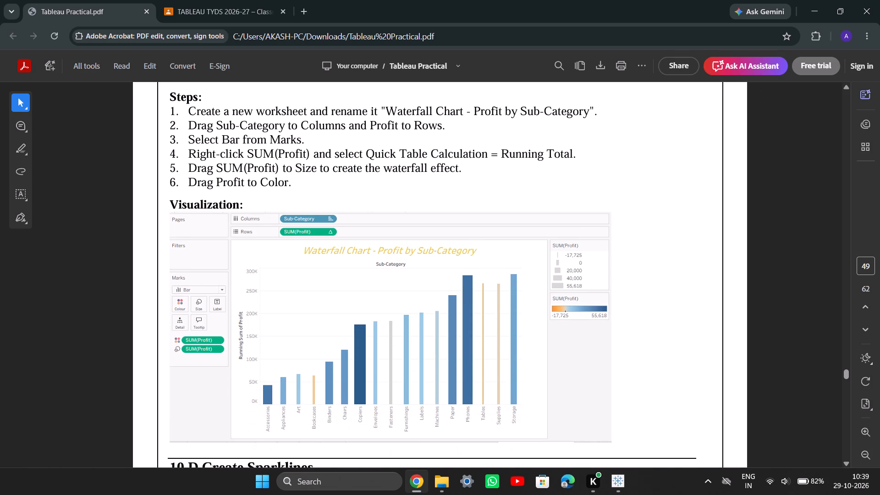
{"action": "scroll", "coordinate": [369, 344], "scroll_direction": "down", "scroll_amount": 6}
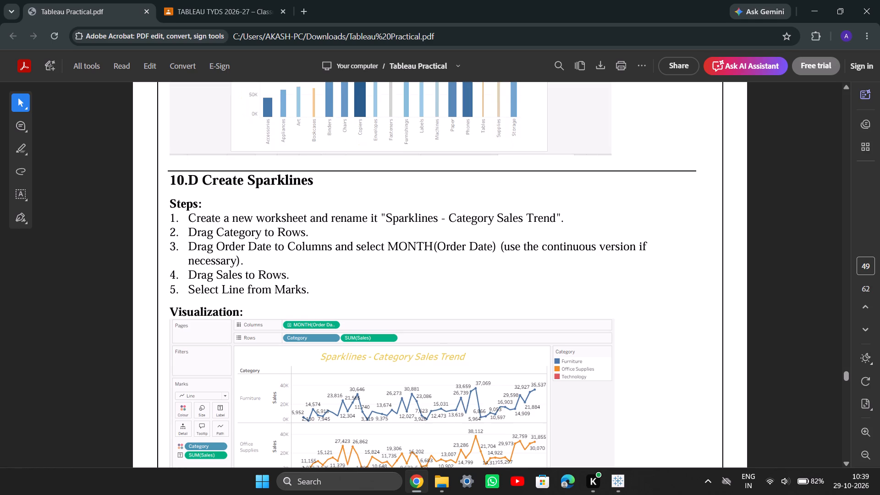
{"action": "scroll", "coordinate": [369, 344], "scroll_direction": "down", "scroll_amount": 1}
{"action": "scroll", "coordinate": [369, 344], "scroll_direction": "up", "scroll_amount": 1}
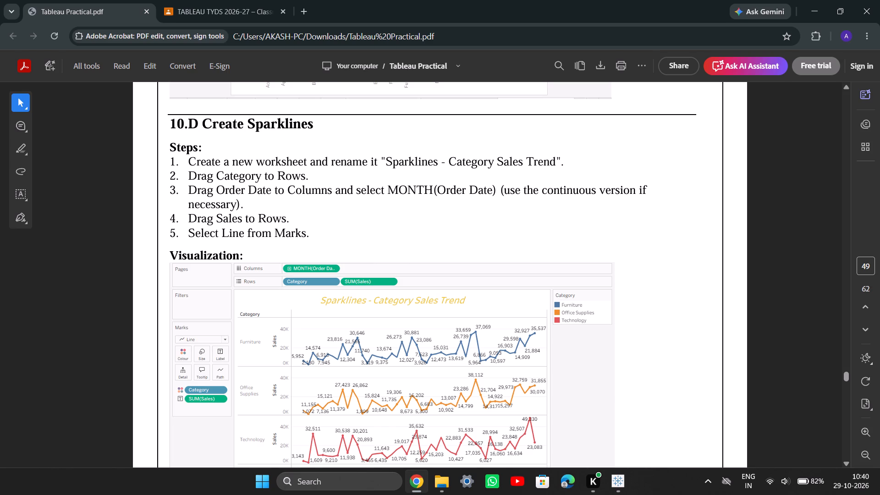
{"action": "scroll", "coordinate": [421, 406], "scroll_direction": "down", "scroll_amount": 1}
{"action": "scroll", "coordinate": [421, 406], "scroll_direction": "up", "scroll_amount": 3}
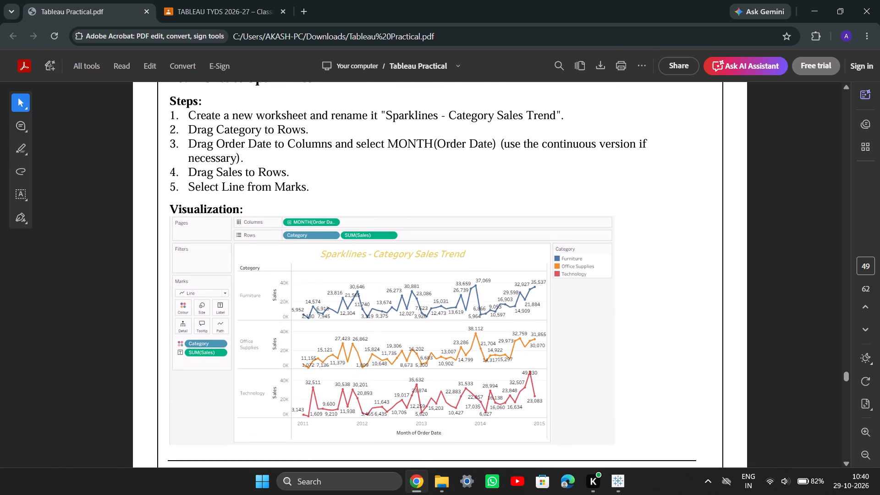
{"action": "scroll", "coordinate": [421, 406], "scroll_direction": "up", "scroll_amount": 1}
Skim the PDF's remaining Practical 10 sections, from 10.E Sheet Swapping through 10.H Transparency Techniques and Animation.
{"action": "scroll", "coordinate": [421, 406], "scroll_direction": "down", "scroll_amount": 17}
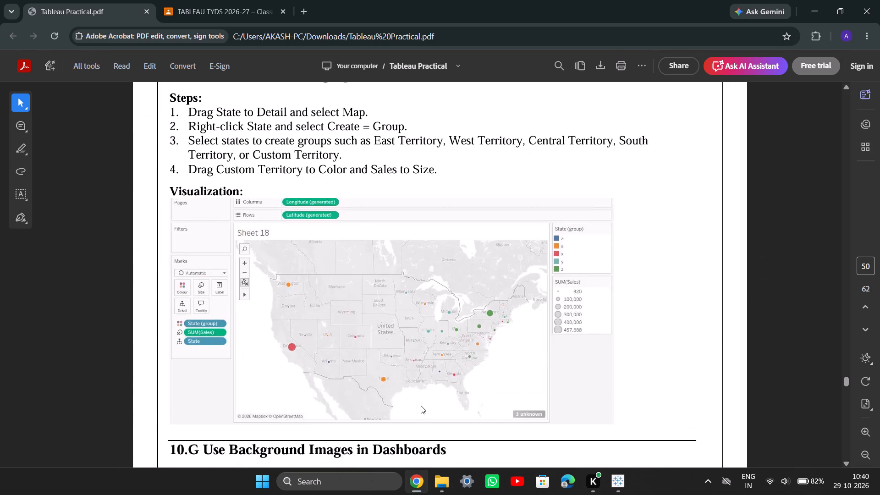
{"action": "scroll", "coordinate": [421, 406], "scroll_direction": "down", "scroll_amount": 15}
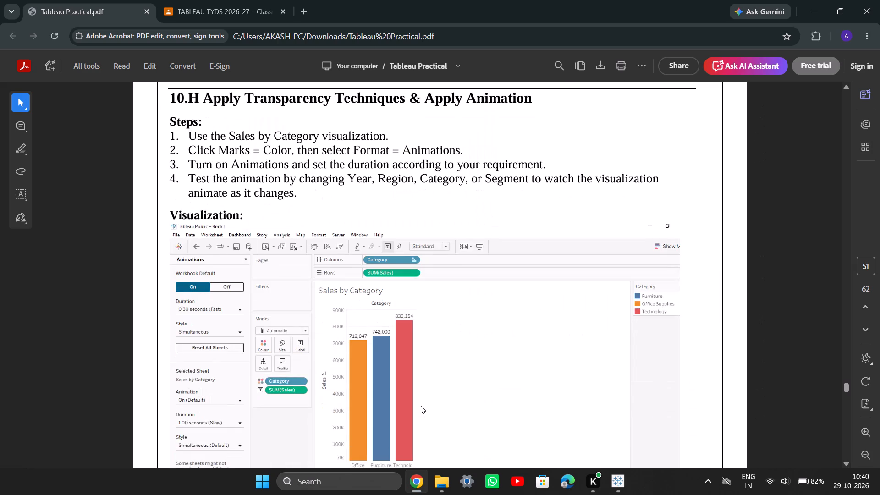
{"action": "scroll", "coordinate": [421, 406], "scroll_direction": "down", "scroll_amount": 10}
{"action": "scroll", "coordinate": [421, 406], "scroll_direction": "up", "scroll_amount": 18}
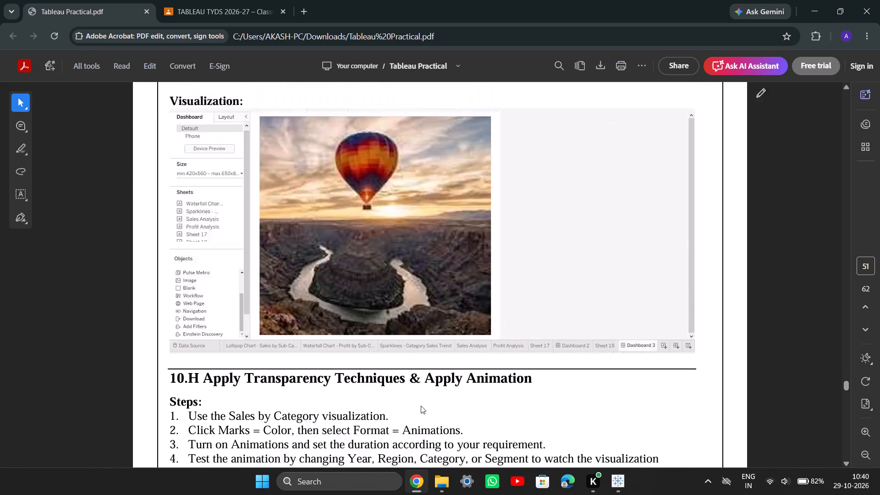
{"action": "scroll", "coordinate": [421, 406], "scroll_direction": "up", "scroll_amount": 18}
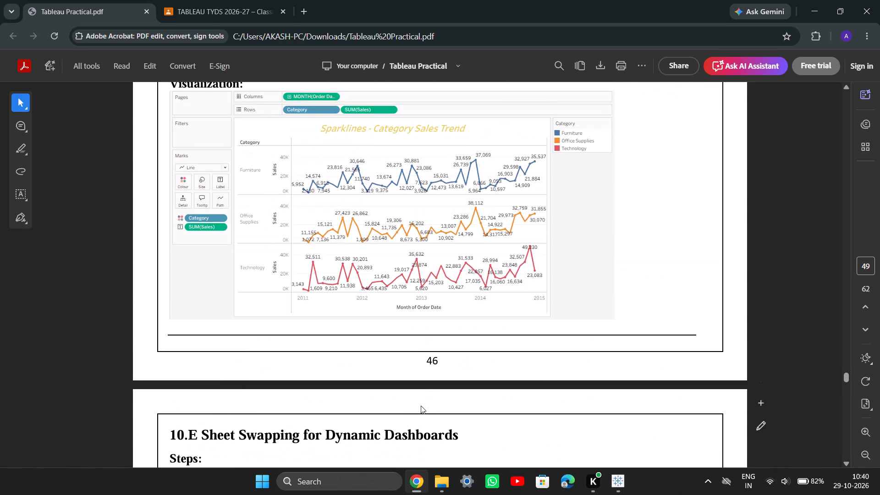
Review the 10.D Create Sparklines steps and example chart in the PDF again.
{"action": "scroll", "coordinate": [421, 406], "scroll_direction": "up", "scroll_amount": 6}
{"action": "scroll", "coordinate": [421, 406], "scroll_direction": "down", "scroll_amount": 4}
{"action": "scroll", "coordinate": [421, 406], "scroll_direction": "up", "scroll_amount": 2}
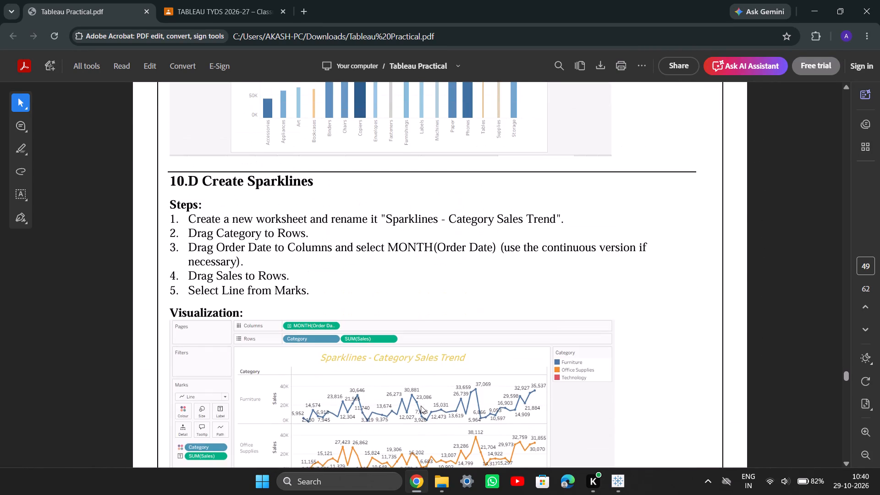
{"action": "scroll", "coordinate": [421, 406], "scroll_direction": "up", "scroll_amount": 1}
{"action": "scroll", "coordinate": [421, 406], "scroll_direction": "down", "scroll_amount": 2}
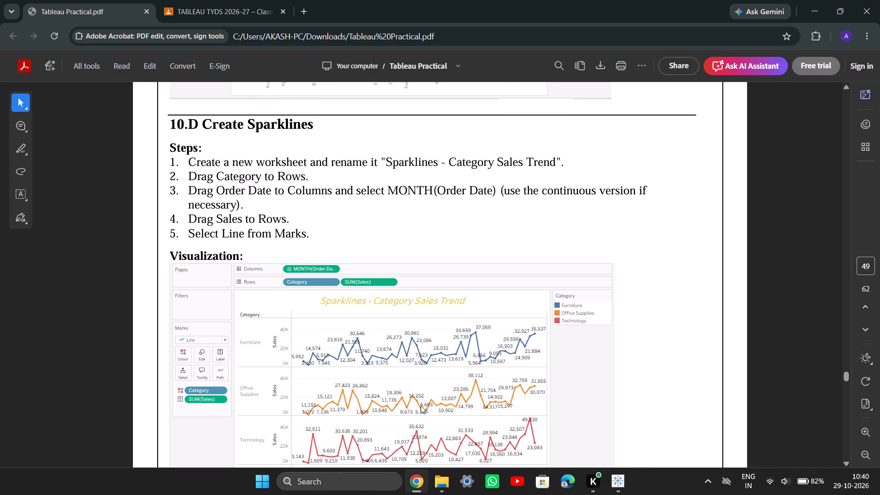
Switch to Tableau and open the empty Sheet 26 for the 10.D sparklines.
{"action": "left_click", "coordinate": [419, 484]}
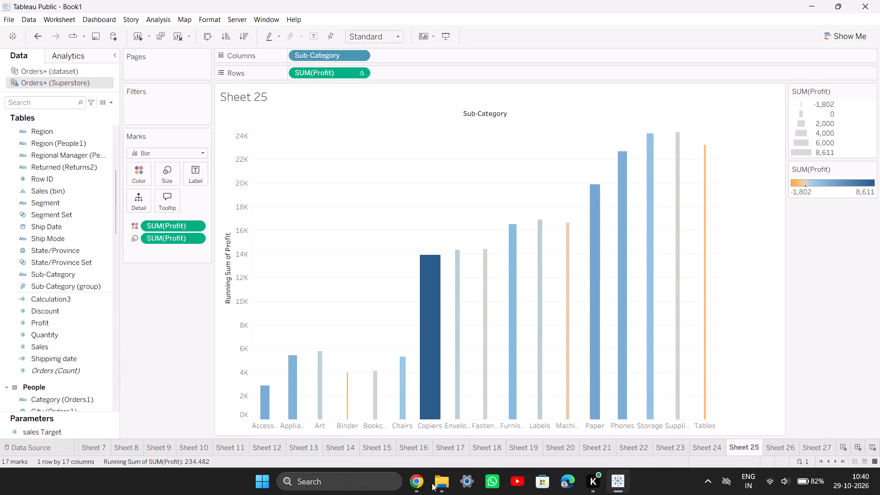
{"action": "left_click", "coordinate": [764, 446]}
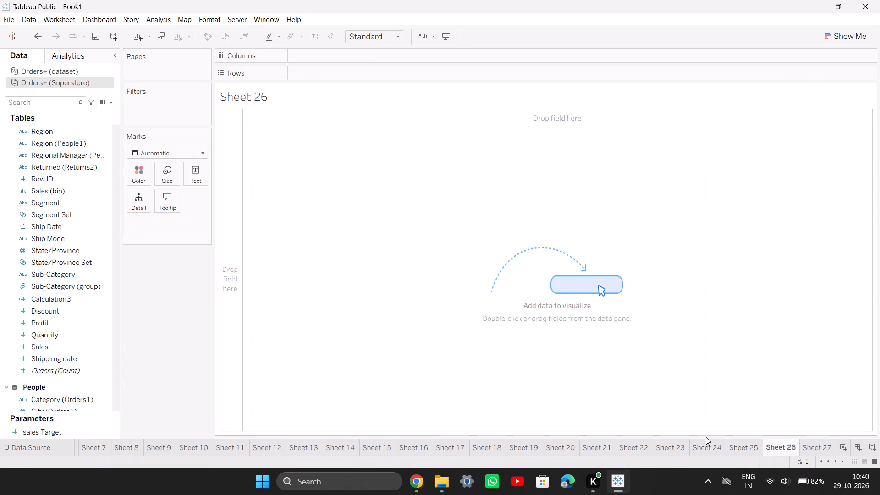
Switch back to the Chrome PDF to consult the 10.D Create Sparklines steps.
{"action": "left_click", "coordinate": [414, 489]}
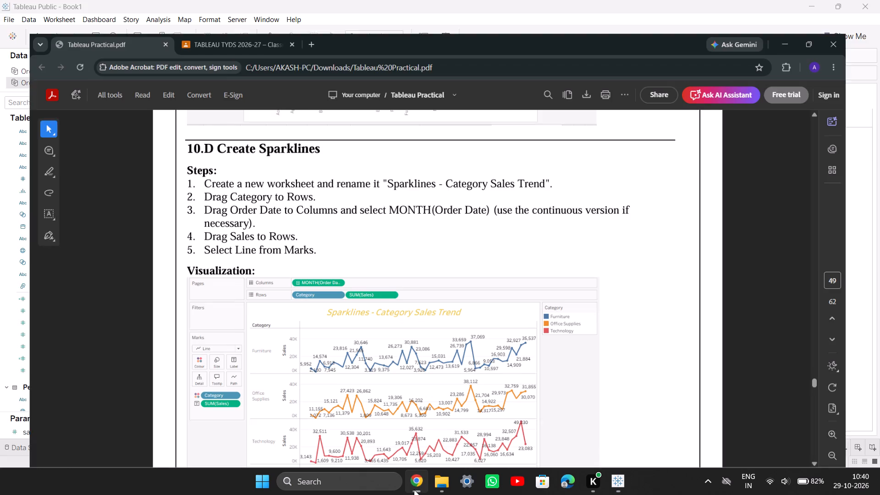
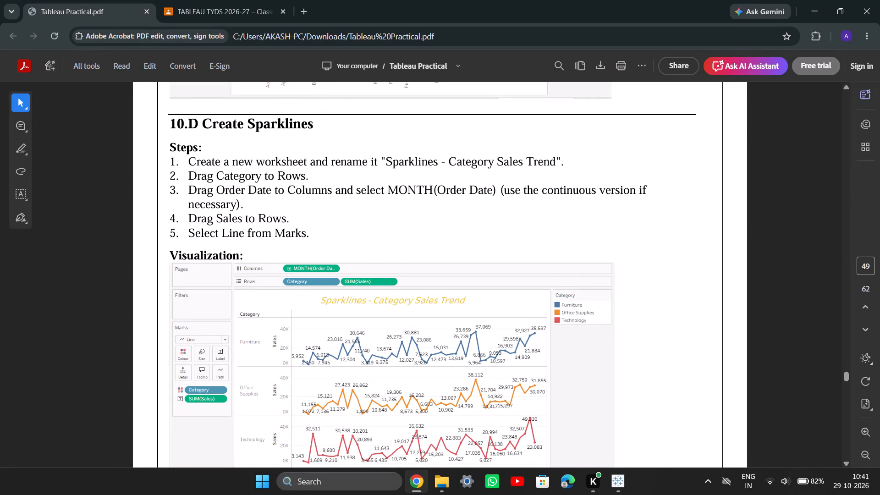
Switch to Tableau and add the Category field to Rows on Sheet 26.
{"action": "left_click", "coordinate": [624, 487]}
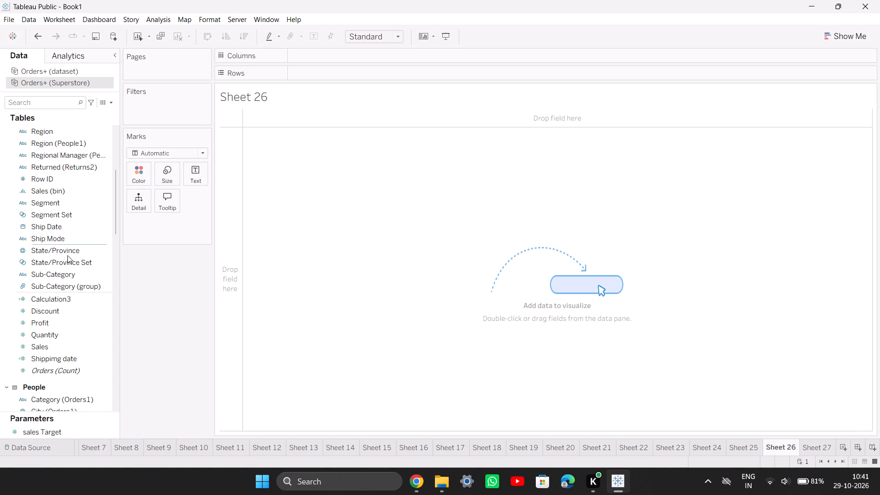
{"action": "scroll", "coordinate": [54, 280], "scroll_direction": "down", "scroll_amount": 5}
{"action": "scroll", "coordinate": [54, 281], "scroll_direction": "up", "scroll_amount": 7}
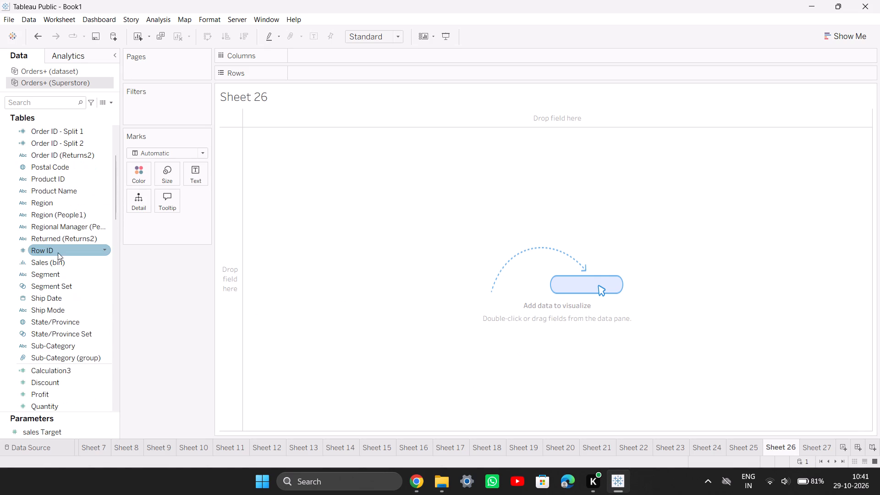
{"action": "scroll", "coordinate": [58, 251], "scroll_direction": "up", "scroll_amount": 5}
{"action": "left_click_drag", "start_coordinate": [71, 155], "coordinate": [318, 83]}
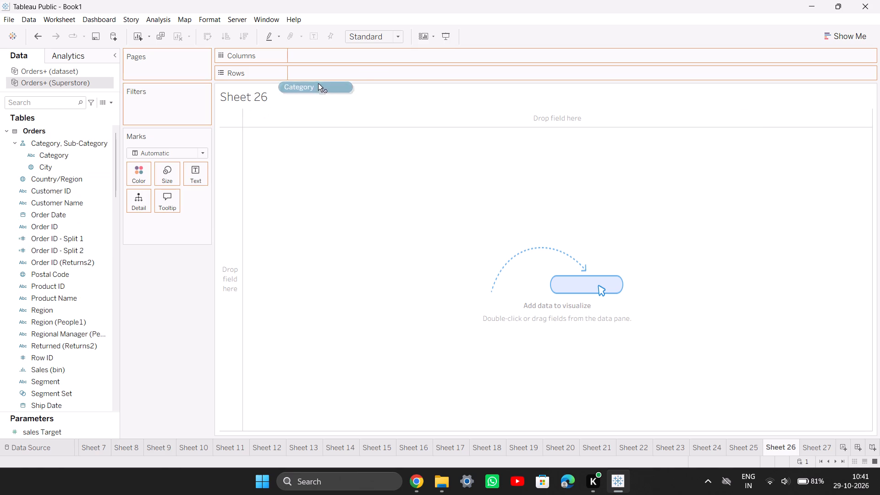
{"action": "left_click_drag", "start_coordinate": [318, 83], "coordinate": [334, 72]}
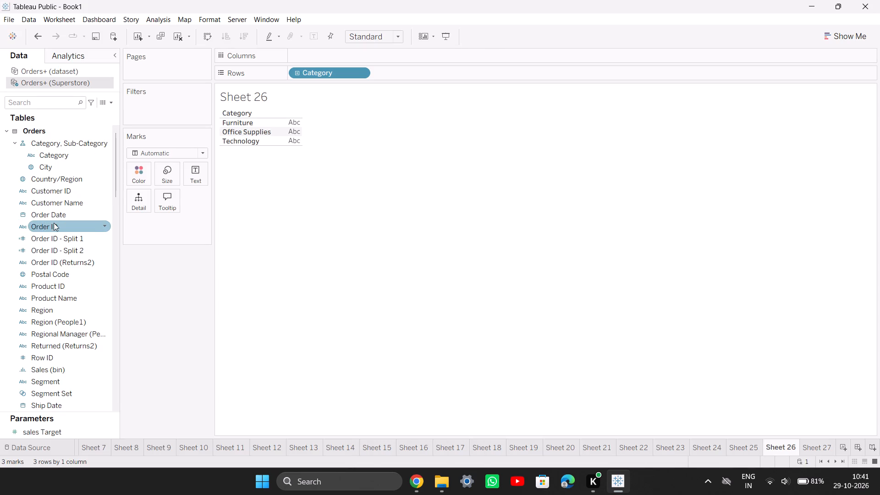
Add Order Date to Columns and set it to the discrete Month date part.
{"action": "left_click_drag", "start_coordinate": [58, 218], "coordinate": [341, 55]}
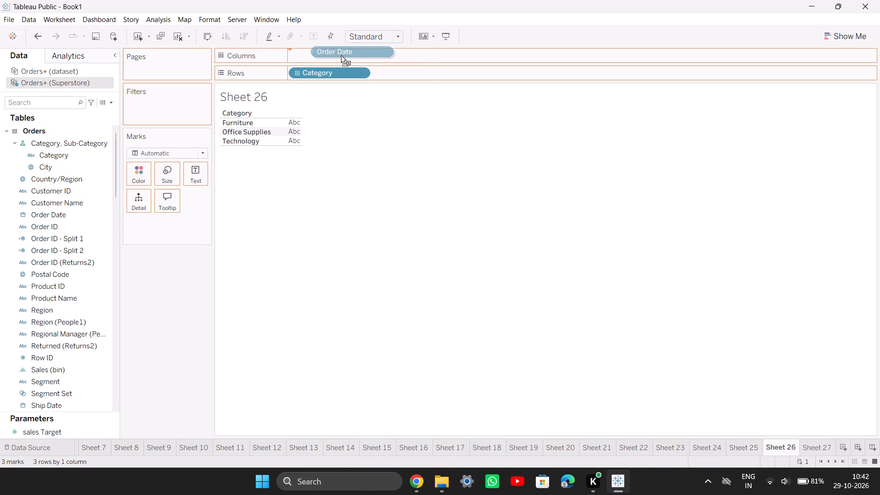
{"action": "left_click_drag", "start_coordinate": [341, 55], "coordinate": [341, 56]}
{"action": "left_click", "coordinate": [361, 54]}
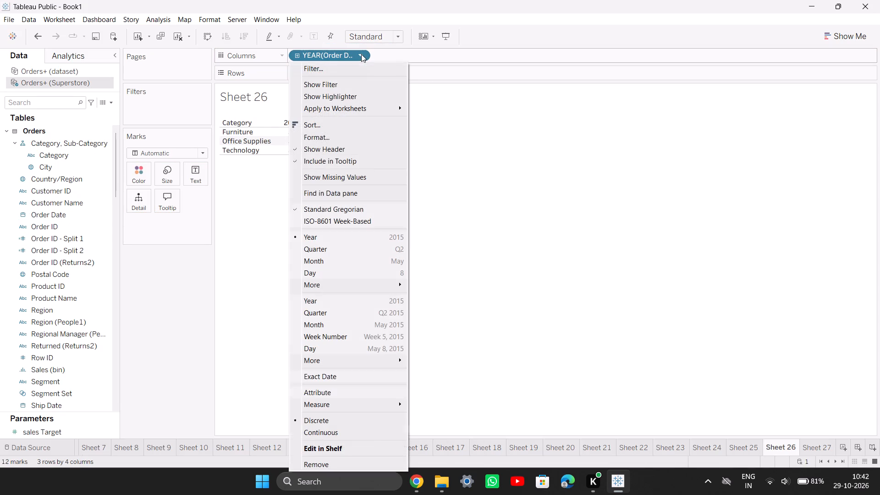
{"action": "left_click", "coordinate": [330, 259]}
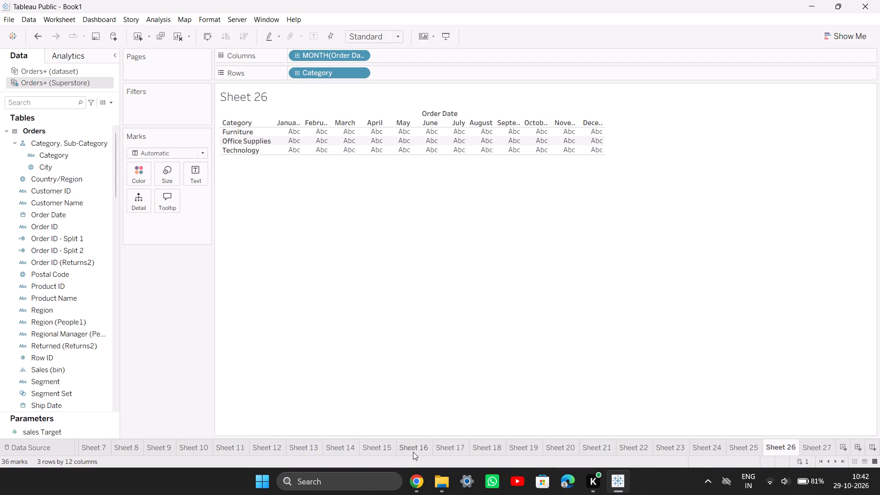
Check the 10.D steps in the Chrome PDF, return to Tableau and add Sales to Rows after Category.
{"action": "left_click", "coordinate": [412, 472]}
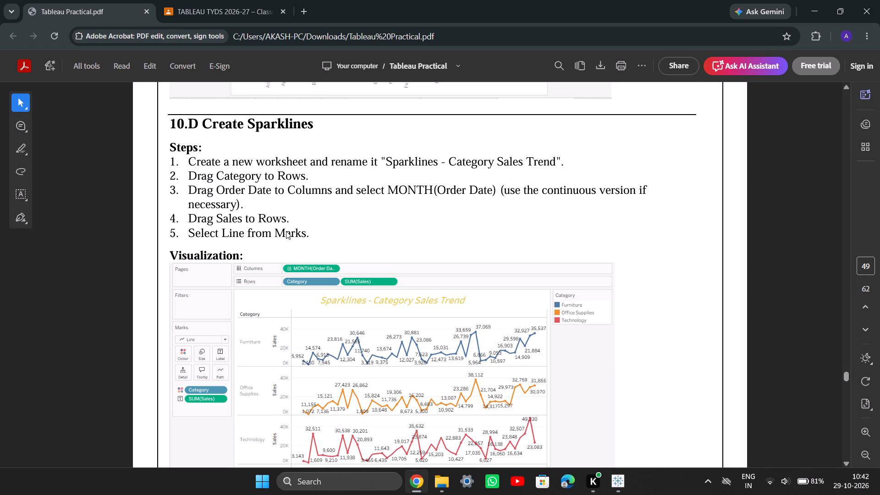
{"action": "left_click", "coordinate": [416, 488]}
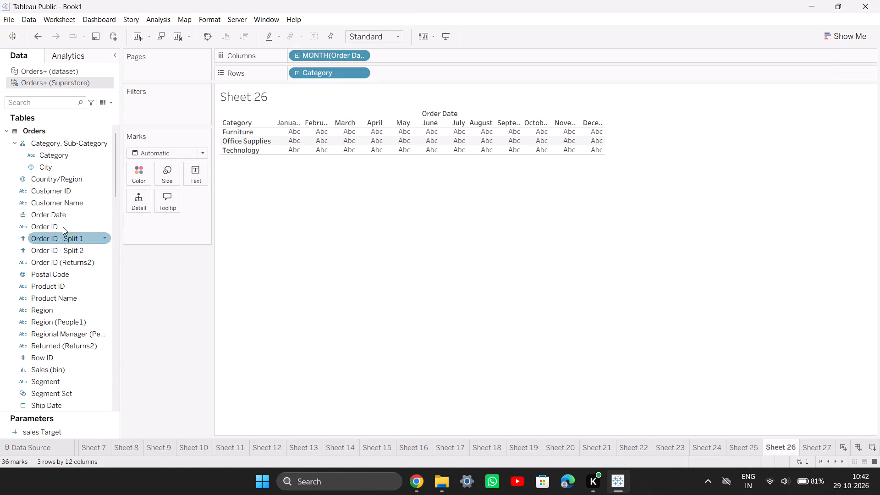
{"action": "scroll", "coordinate": [63, 226], "scroll_direction": "down", "scroll_amount": 1}
{"action": "scroll", "coordinate": [60, 313], "scroll_direction": "down", "scroll_amount": 5}
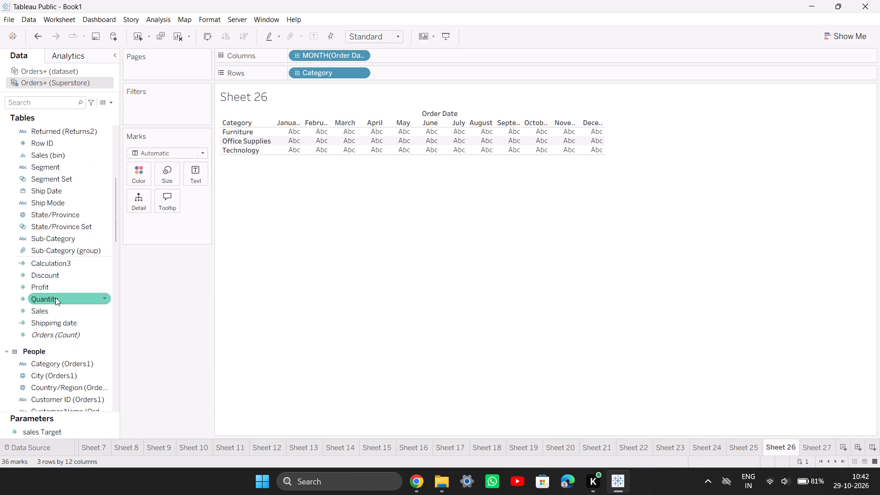
{"action": "left_click_drag", "start_coordinate": [45, 309], "coordinate": [377, 227]}
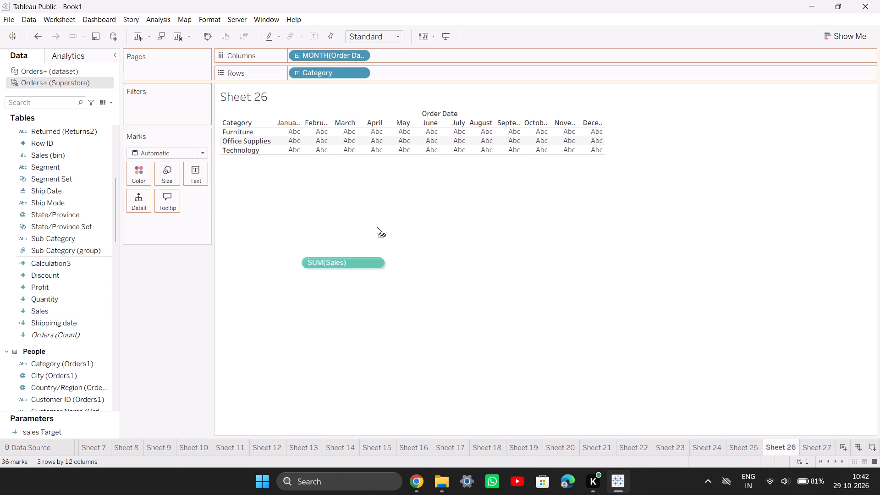
{"action": "left_click_drag", "start_coordinate": [377, 227], "coordinate": [442, 70]}
Consult the PDF's example sparkline chart in Chrome, return to Tableau and colour the lines by Category.
{"action": "scroll", "coordinate": [5, 268], "scroll_direction": "up", "scroll_amount": 7}
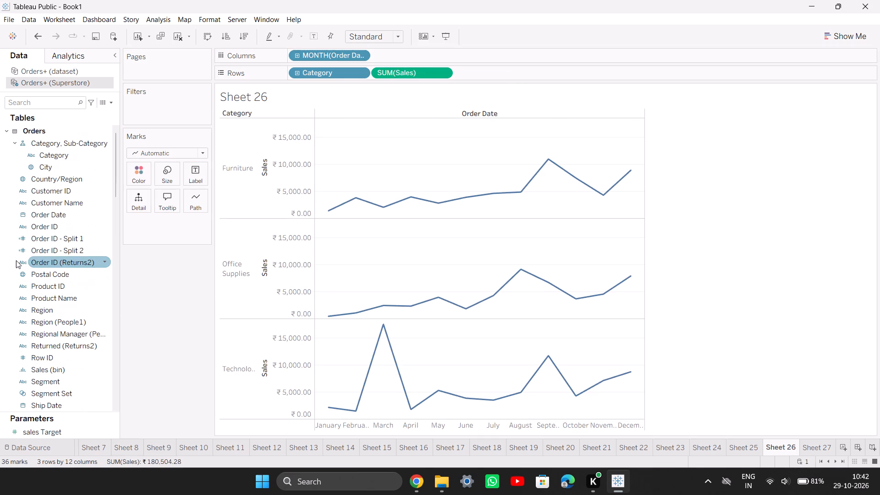
{"action": "scroll", "coordinate": [18, 259], "scroll_direction": "up", "scroll_amount": 4}
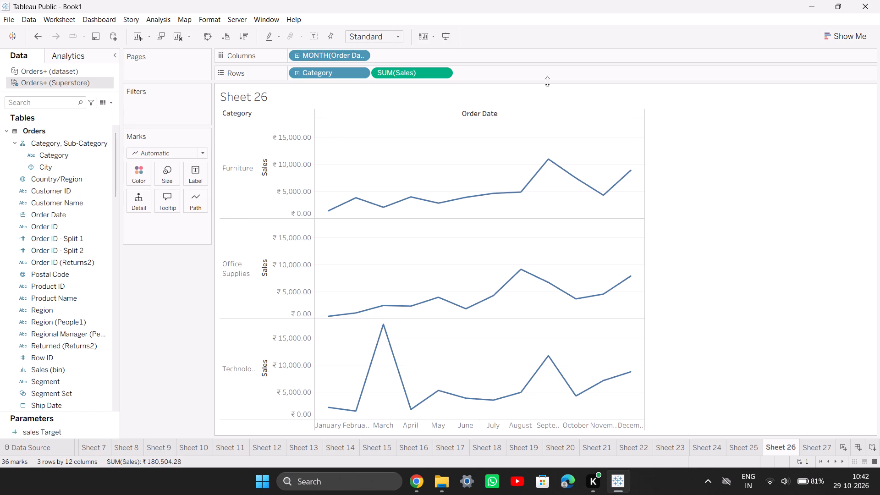
{"action": "left_click", "coordinate": [418, 483]}
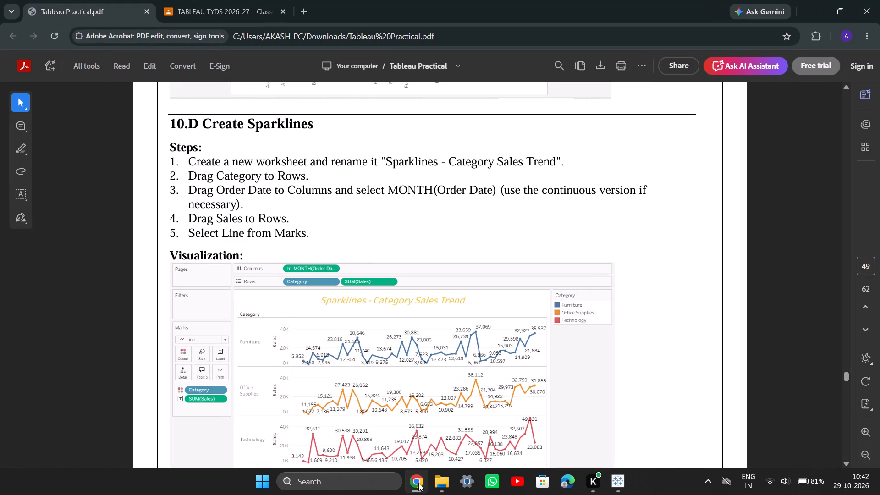
{"action": "scroll", "coordinate": [537, 352], "scroll_direction": "down", "scroll_amount": 2}
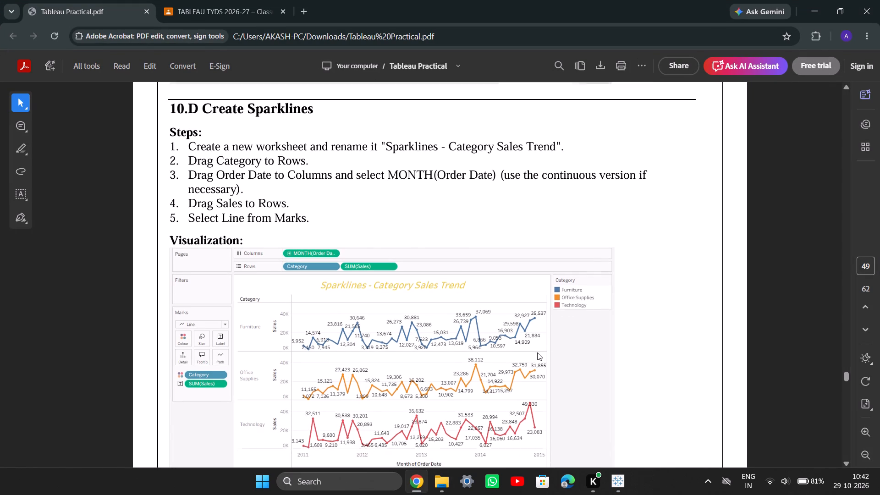
{"action": "left_click", "coordinate": [418, 480]}
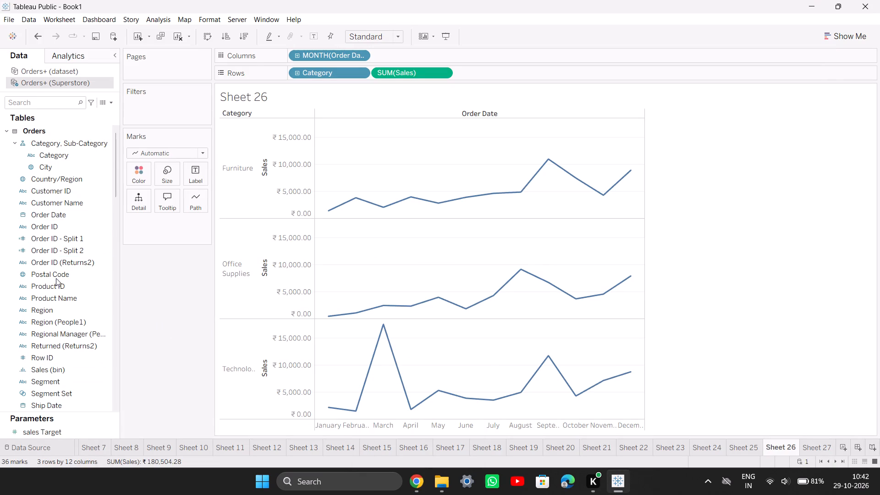
{"action": "left_click_drag", "start_coordinate": [65, 150], "coordinate": [133, 176]}
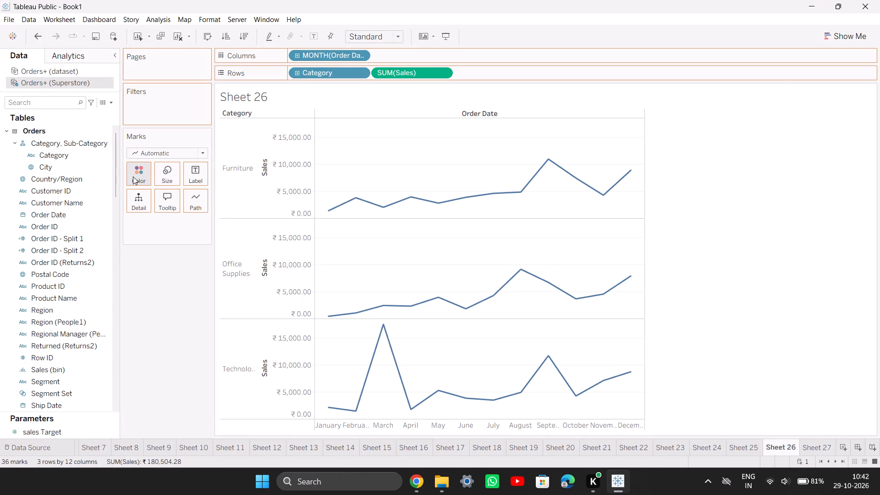
Label the line marks with the Sales field.
{"action": "scroll", "coordinate": [35, 285], "scroll_direction": "down", "scroll_amount": 4}
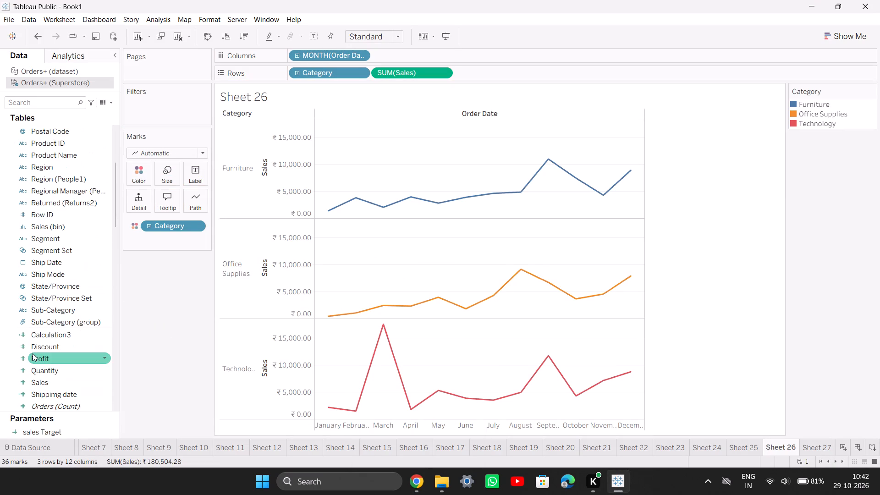
{"action": "left_click_drag", "start_coordinate": [38, 382], "coordinate": [206, 193]}
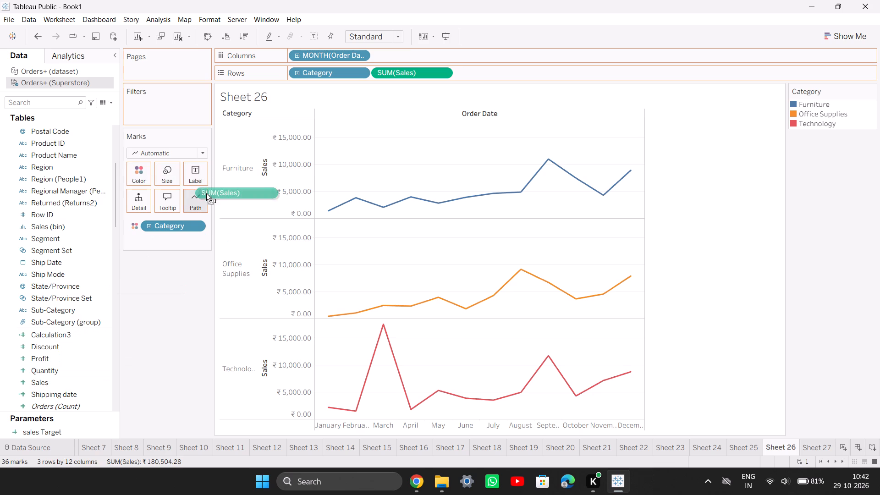
{"action": "left_click_drag", "start_coordinate": [206, 193], "coordinate": [176, 185]}
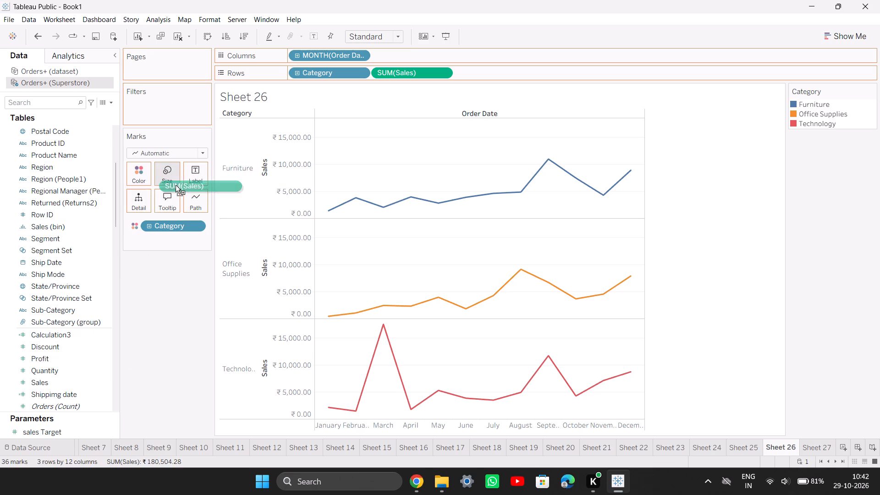
{"action": "left_click_drag", "start_coordinate": [176, 185], "coordinate": [192, 174]}
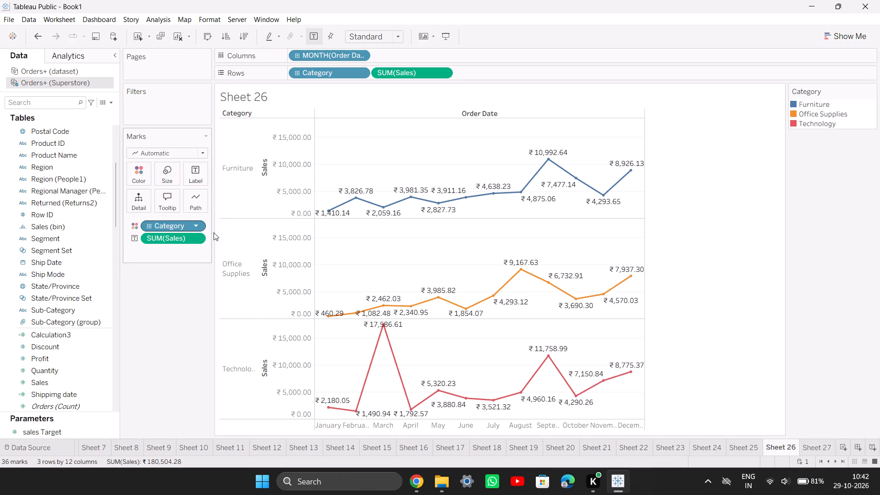
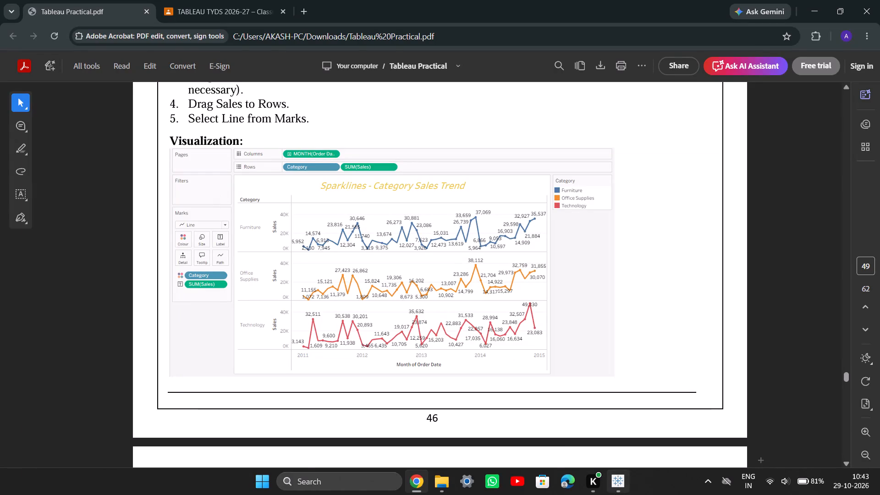
Compare the Sheet 26 line chart in Tableau with the PDF's sparkline example in Chrome, and recheck the 10.D Create Sparklines steps.
{"action": "left_click", "coordinate": [634, 479]}
{"action": "left_click", "coordinate": [625, 479]}
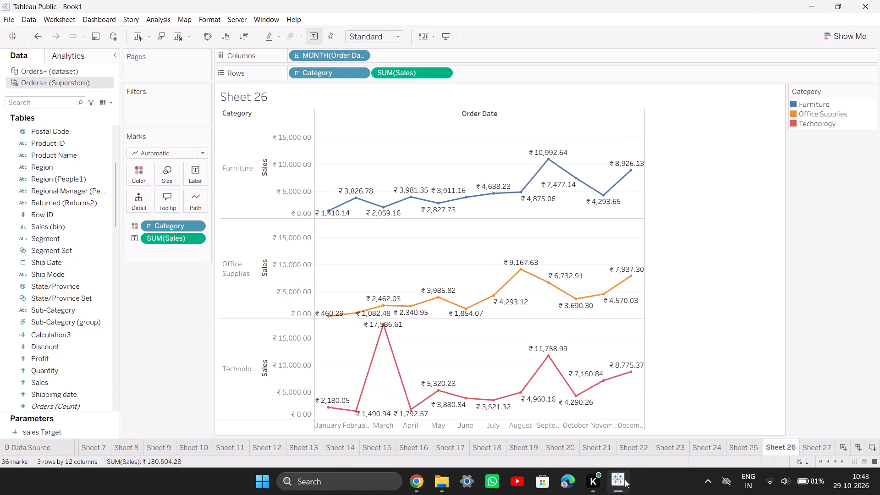
{"action": "left_click", "coordinate": [419, 494]}
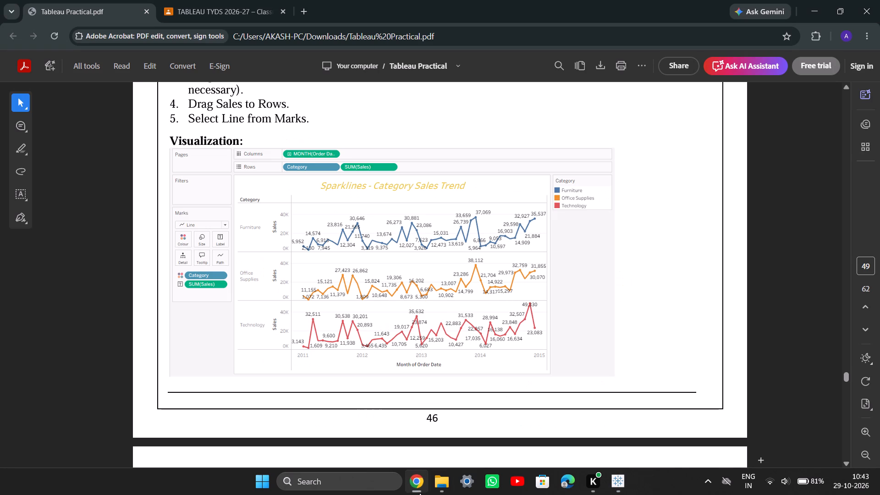
{"action": "scroll", "coordinate": [453, 366], "scroll_direction": "up", "scroll_amount": 3}
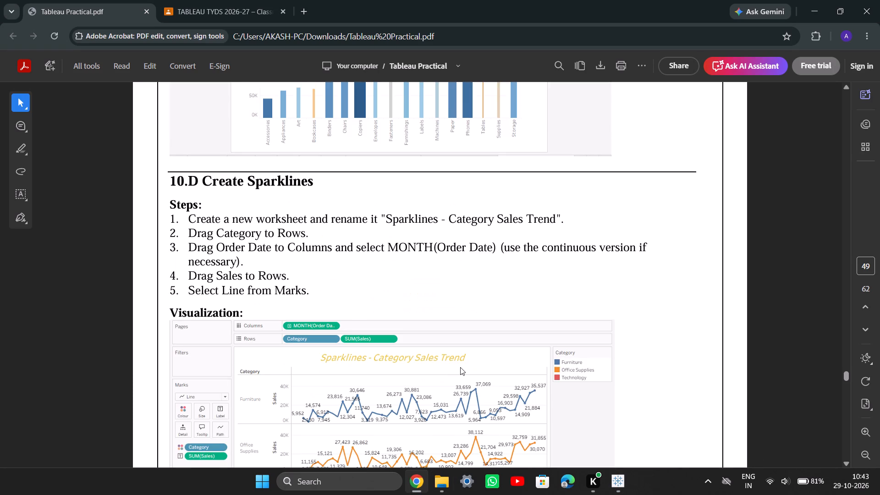
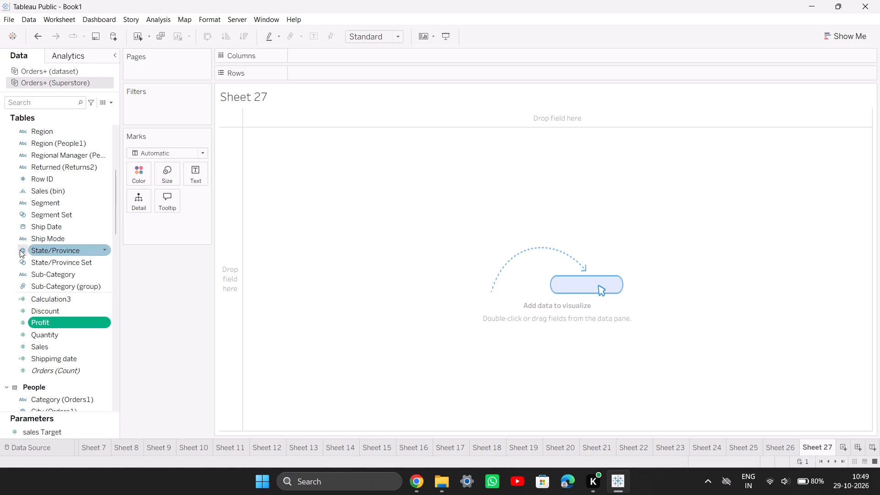
Add State/Province to Detail on Sheet 27 to generate a map.
{"action": "left_click_drag", "start_coordinate": [44, 250], "coordinate": [128, 204]}
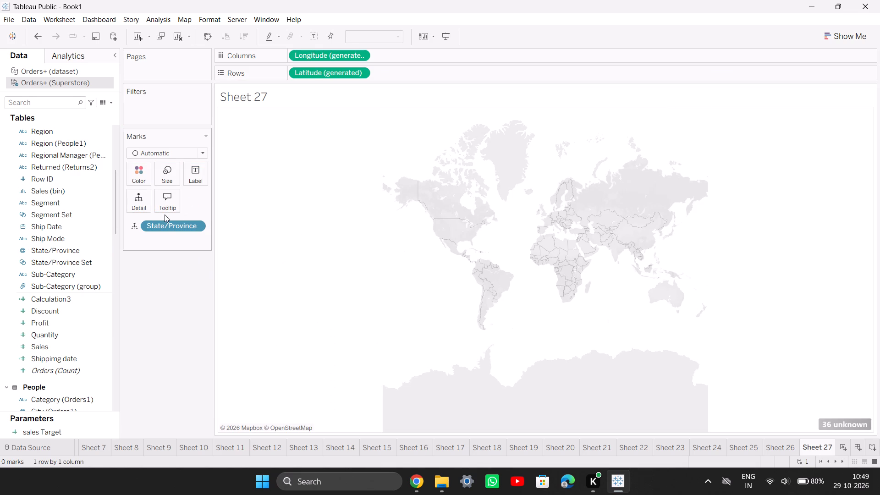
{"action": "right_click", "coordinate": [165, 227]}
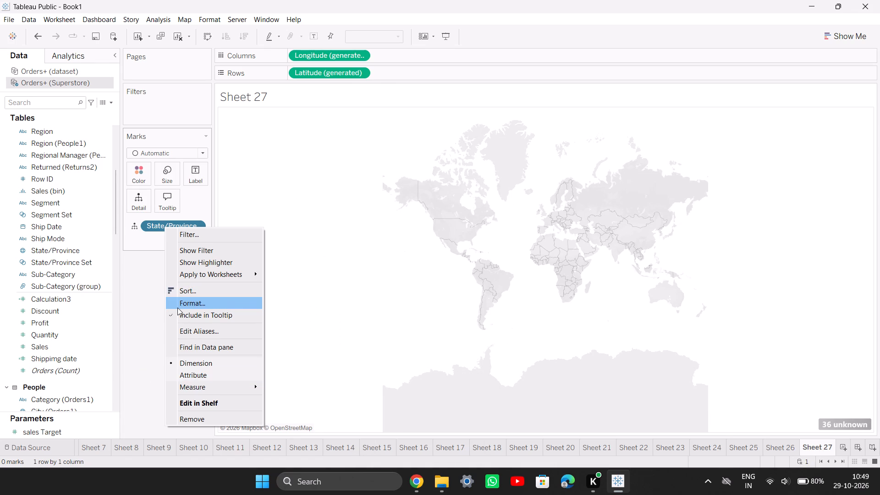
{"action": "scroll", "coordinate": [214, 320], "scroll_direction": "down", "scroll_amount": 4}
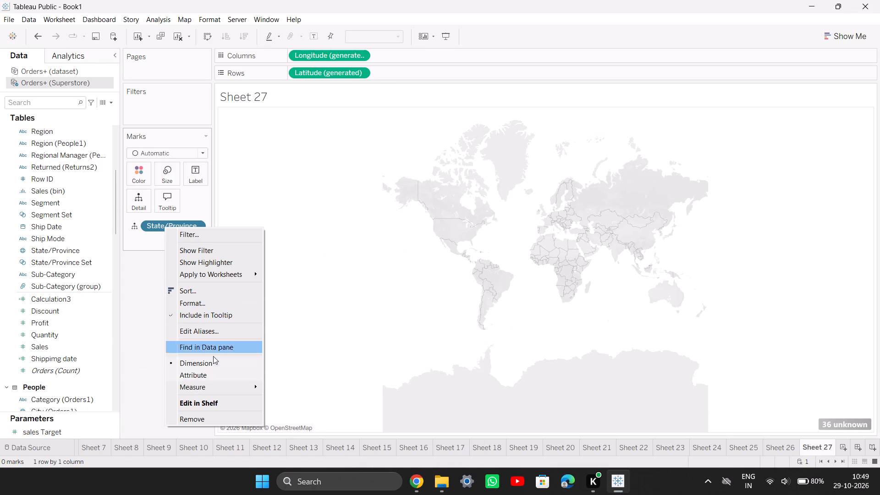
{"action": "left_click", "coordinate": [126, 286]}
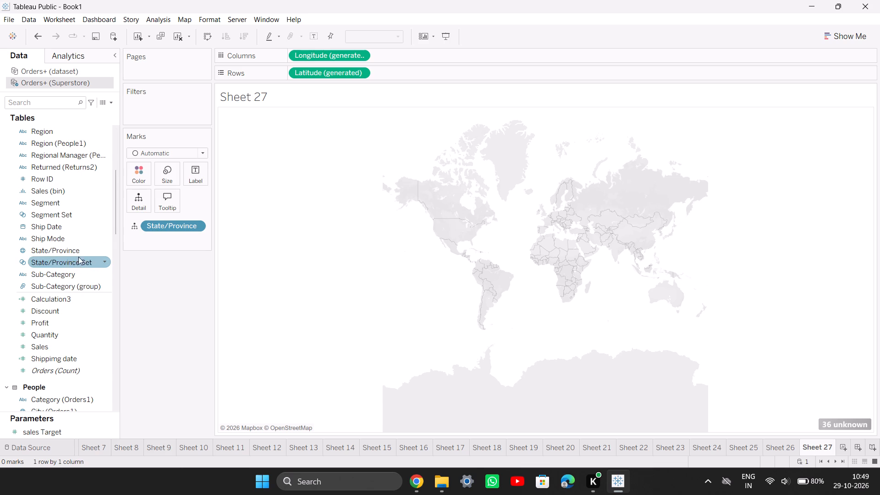
Start a new group field from State/Province and make a group containing Wisconsin.
{"action": "right_click", "coordinate": [79, 253]}
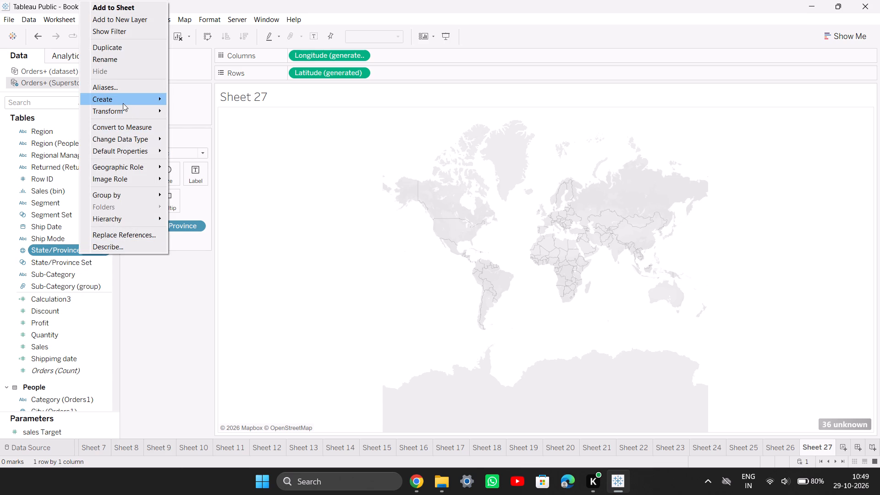
{"action": "left_click", "coordinate": [123, 103]}
{"action": "left_click", "coordinate": [181, 109]}
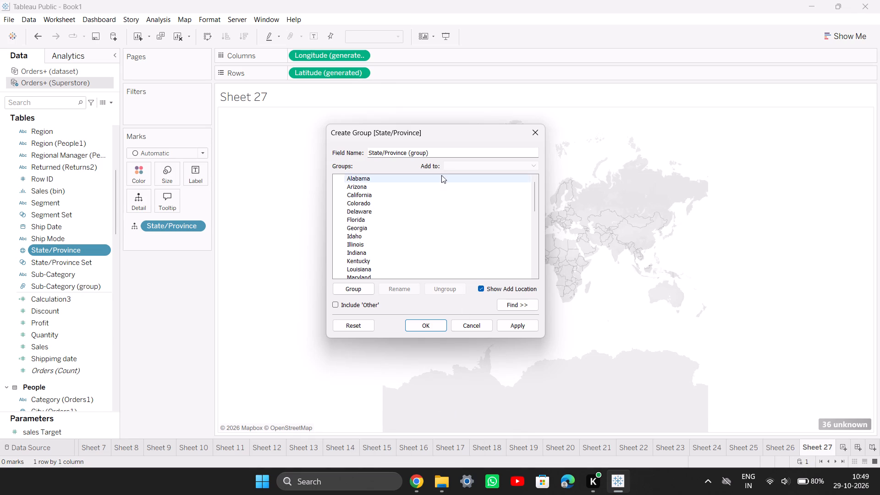
{"action": "scroll", "coordinate": [366, 247], "scroll_direction": "down", "scroll_amount": 16}
{"action": "scroll", "coordinate": [365, 258], "scroll_direction": "up", "scroll_amount": 10}
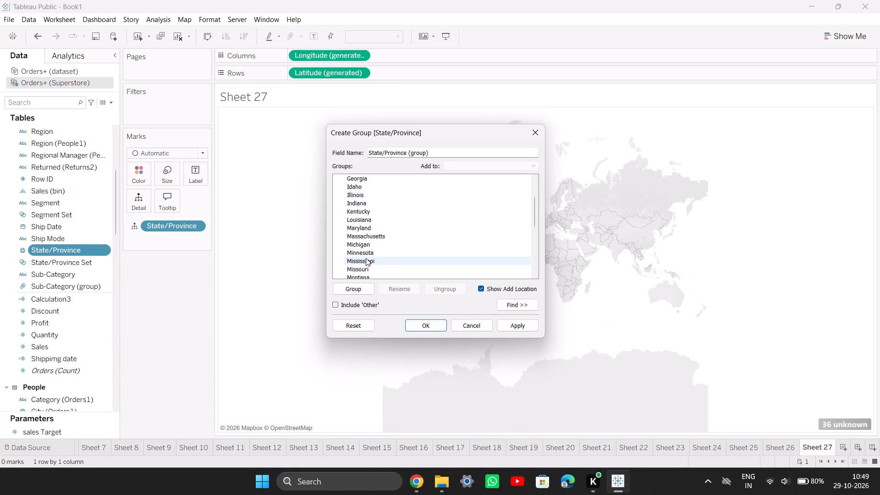
{"action": "scroll", "coordinate": [366, 258], "scroll_direction": "up", "scroll_amount": 5}
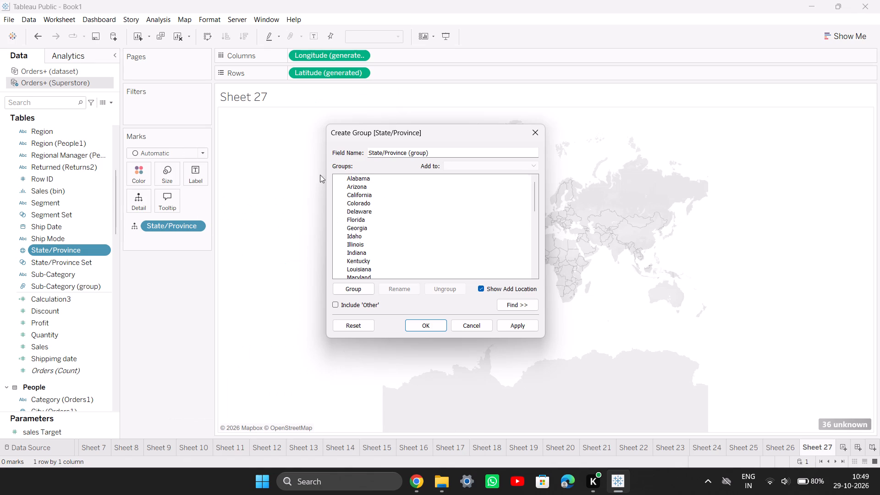
{"action": "left_click", "coordinate": [371, 202]}
{"action": "left_click", "coordinate": [345, 204]}
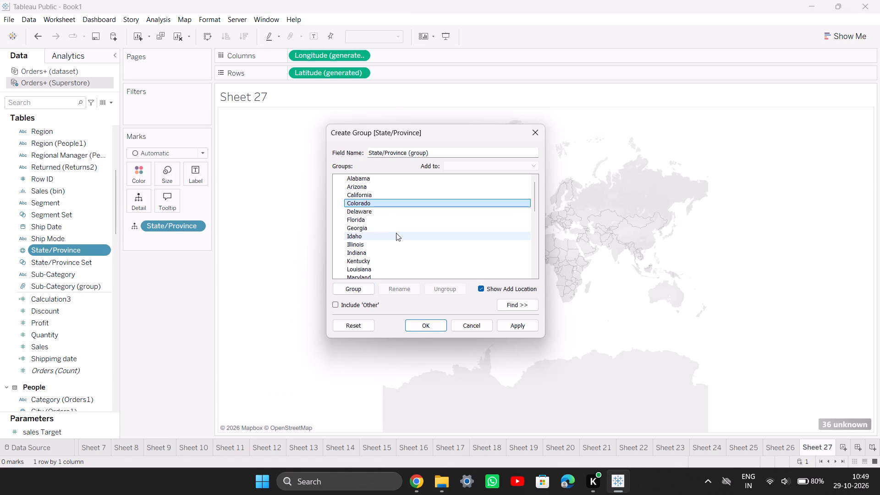
{"action": "left_click_drag", "start_coordinate": [414, 267], "coordinate": [435, 208]}
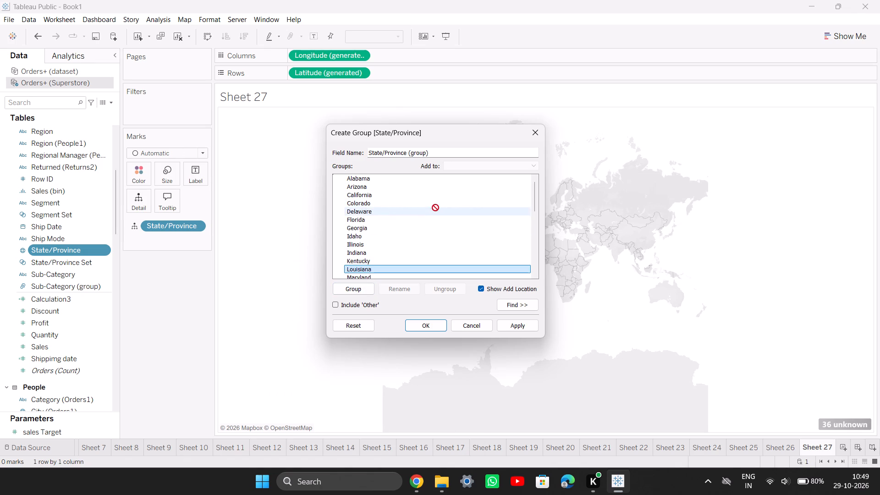
{"action": "left_click_drag", "start_coordinate": [435, 208], "coordinate": [418, 265]}
{"action": "scroll", "coordinate": [396, 255], "scroll_direction": "down", "scroll_amount": 11}
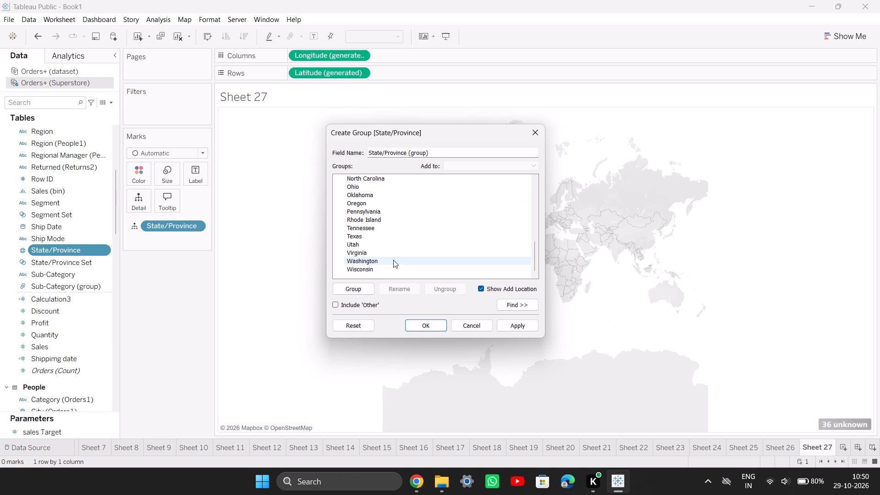
{"action": "scroll", "coordinate": [385, 264], "scroll_direction": "down", "scroll_amount": 1}
{"action": "left_click", "coordinate": [378, 271]}
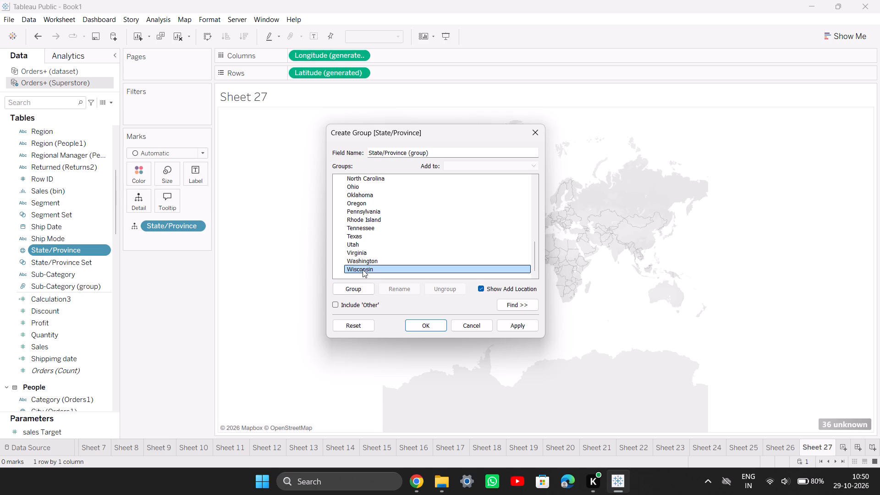
{"action": "left_click", "coordinate": [363, 287]}
Add Washington, Virginia, Utah, Texas and Tennessee to the Wisconsin group.
{"action": "left_click", "coordinate": [370, 257]}
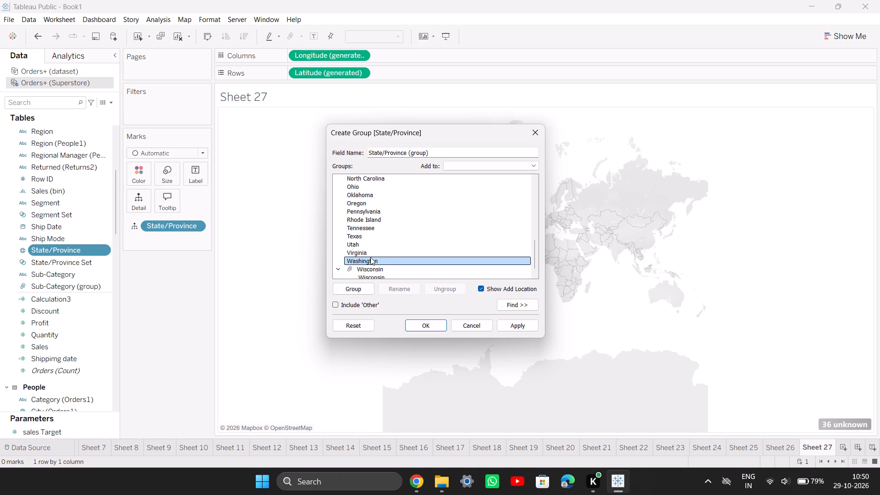
{"action": "left_click_drag", "start_coordinate": [370, 257], "coordinate": [374, 270]}
{"action": "left_click_drag", "start_coordinate": [373, 250], "coordinate": [381, 268]}
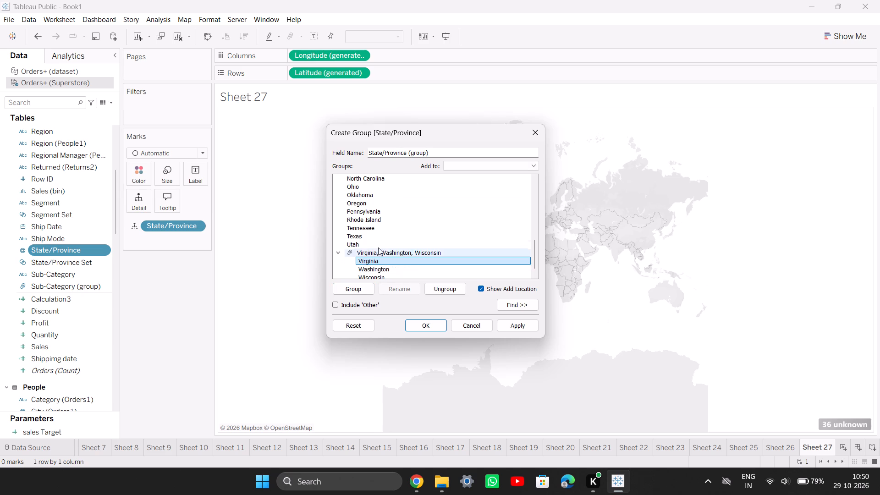
{"action": "left_click_drag", "start_coordinate": [376, 243], "coordinate": [382, 267]}
{"action": "left_click_drag", "start_coordinate": [378, 236], "coordinate": [381, 242]}
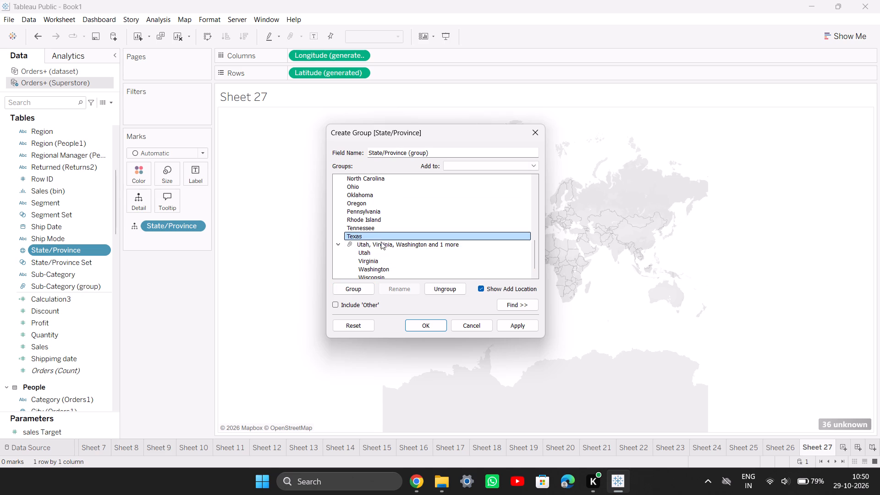
{"action": "left_click_drag", "start_coordinate": [381, 242], "coordinate": [385, 255]}
{"action": "left_click_drag", "start_coordinate": [373, 226], "coordinate": [381, 252]}
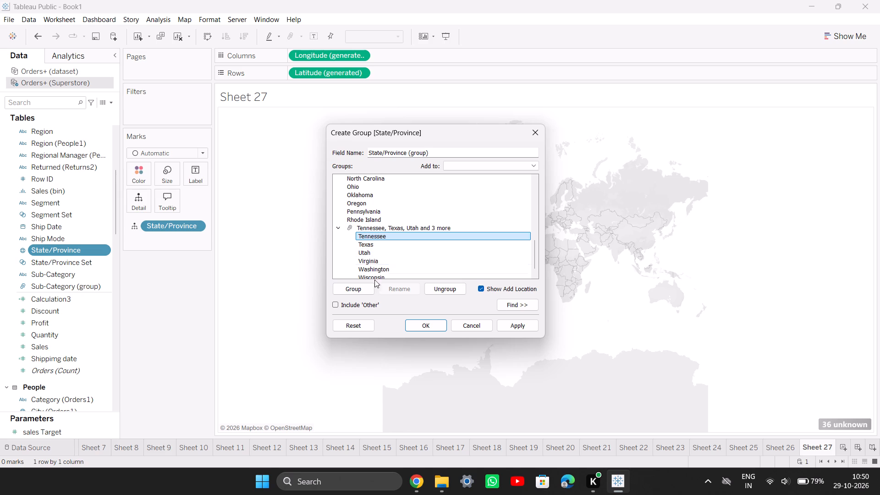
Split Tennessee out of the combined states into its own group.
{"action": "left_click", "coordinate": [357, 289]}
{"action": "scroll", "coordinate": [380, 255], "scroll_direction": "down", "scroll_amount": 4}
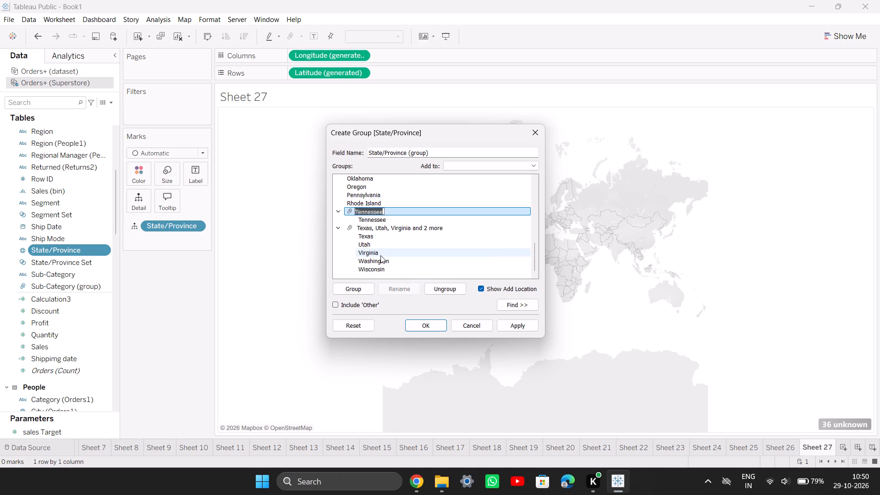
{"action": "scroll", "coordinate": [380, 255], "scroll_direction": "down", "scroll_amount": 1}
Keep Texas, Utah, Virginia and 2 more as the add-to group, and save the State/Province (group) field.
{"action": "left_click", "coordinate": [376, 225]}
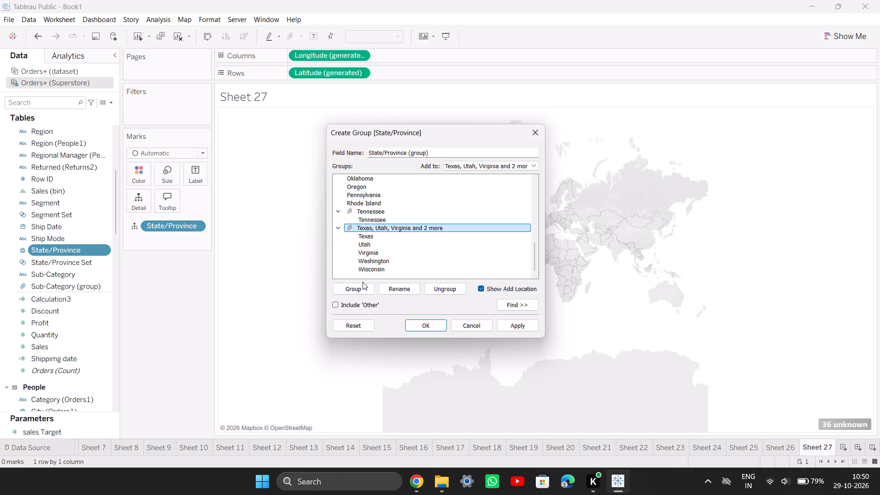
{"action": "left_click", "coordinate": [363, 283]}
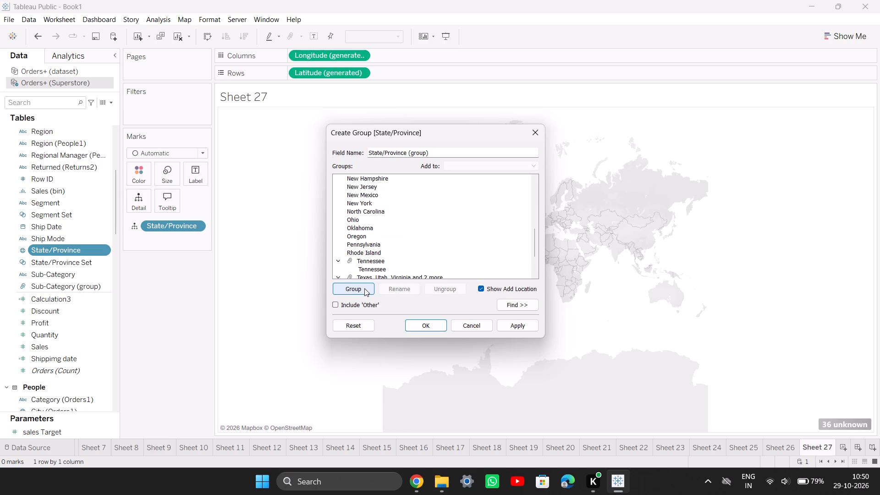
{"action": "scroll", "coordinate": [373, 218], "scroll_direction": "down", "scroll_amount": 5}
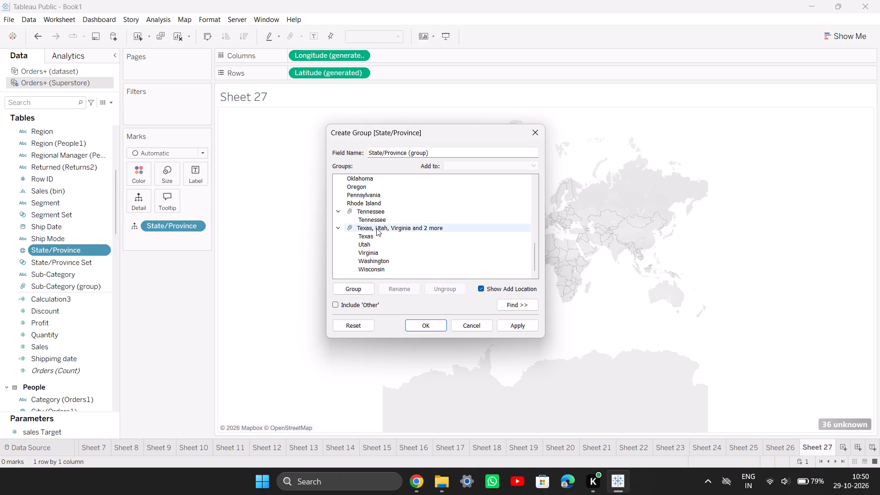
{"action": "left_click", "coordinate": [377, 227]}
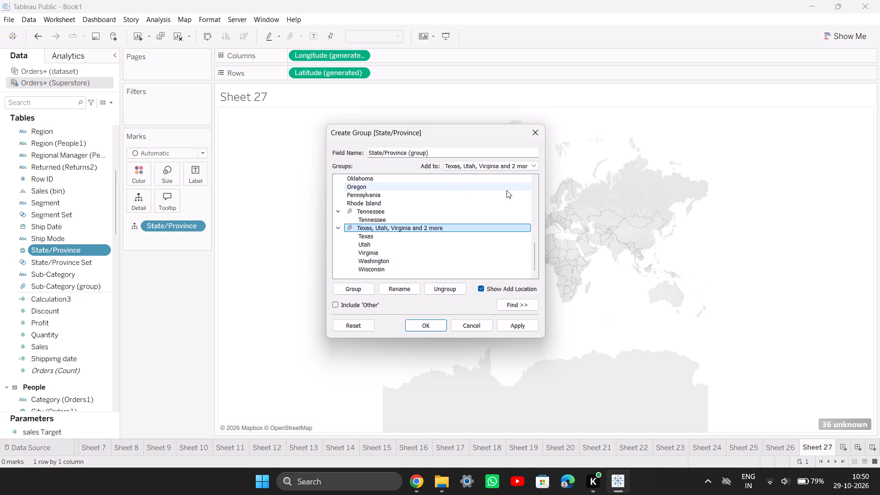
{"action": "left_click", "coordinate": [532, 166]}
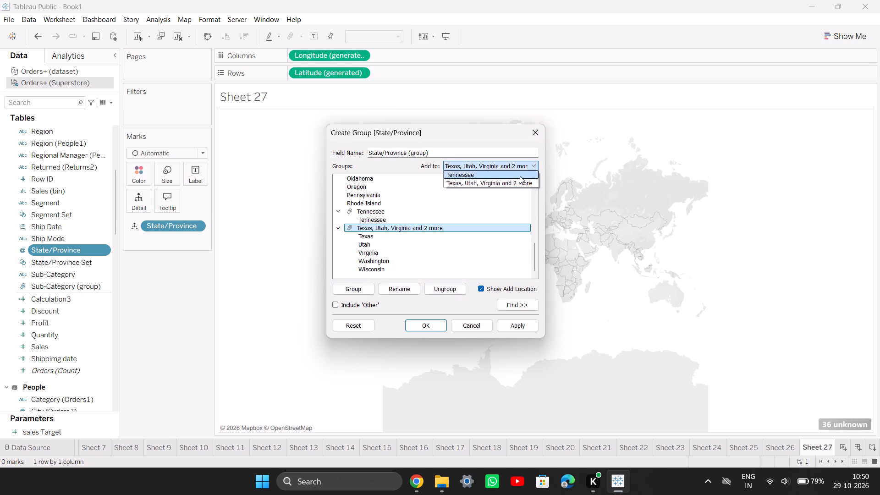
{"action": "left_click", "coordinate": [515, 185]}
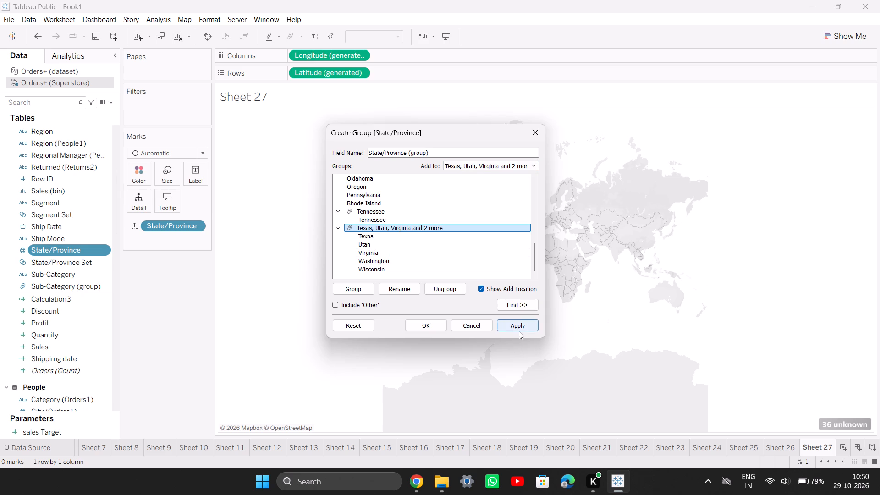
{"action": "left_click", "coordinate": [519, 331]}
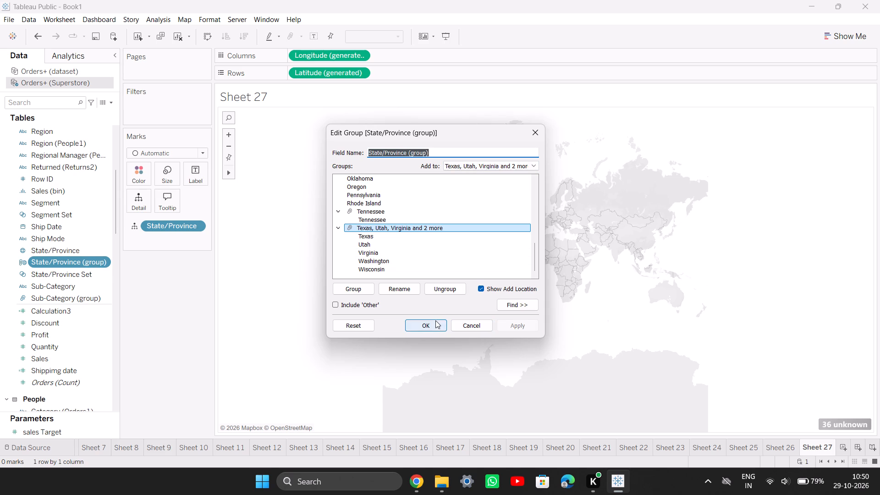
{"action": "left_click", "coordinate": [435, 320]}
Add State/Province (group) to the map's marks and assign it to Color.
{"action": "left_click_drag", "start_coordinate": [94, 258], "coordinate": [170, 235]}
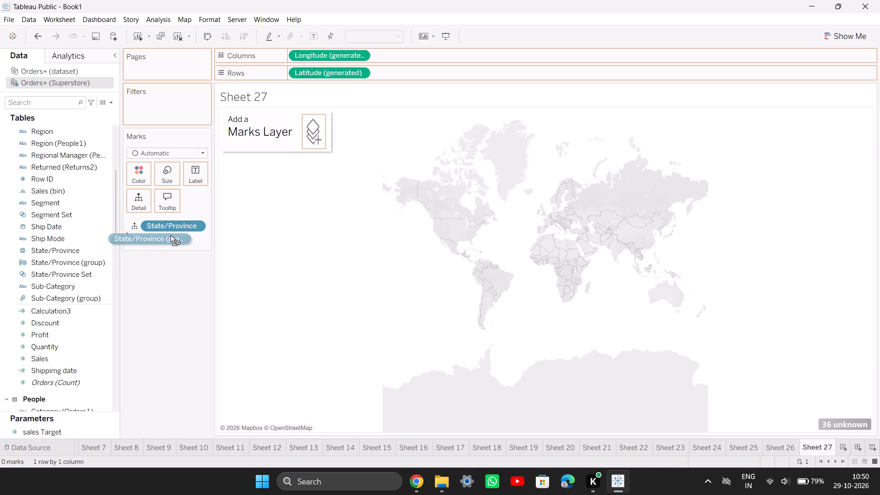
{"action": "left_click_drag", "start_coordinate": [170, 235], "coordinate": [464, 178]}
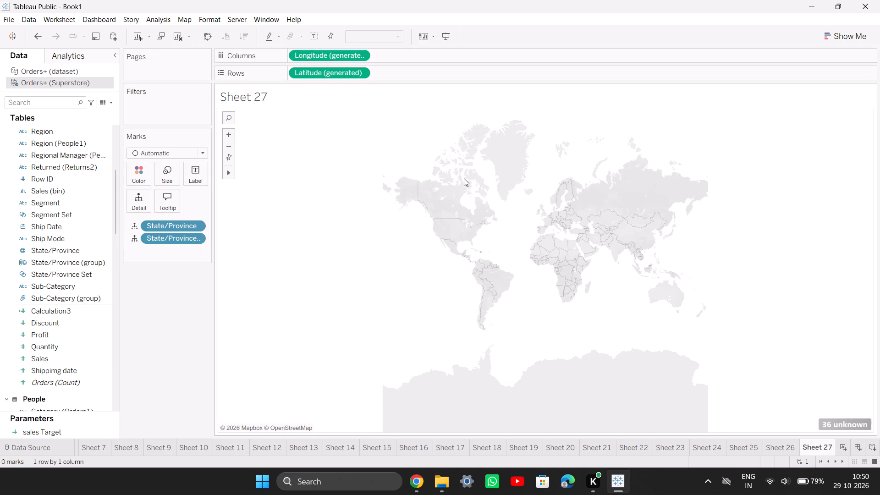
{"action": "left_click_drag", "start_coordinate": [167, 235], "coordinate": [168, 235]}
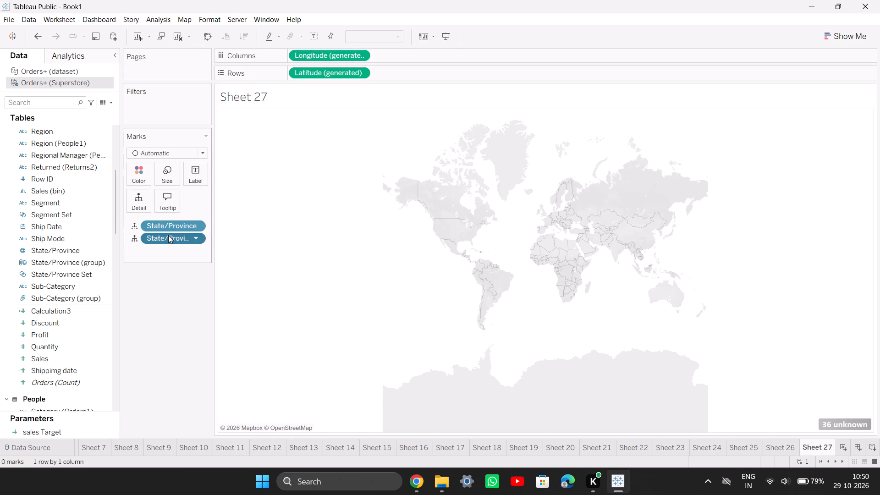
{"action": "left_click_drag", "start_coordinate": [168, 235], "coordinate": [145, 174]}
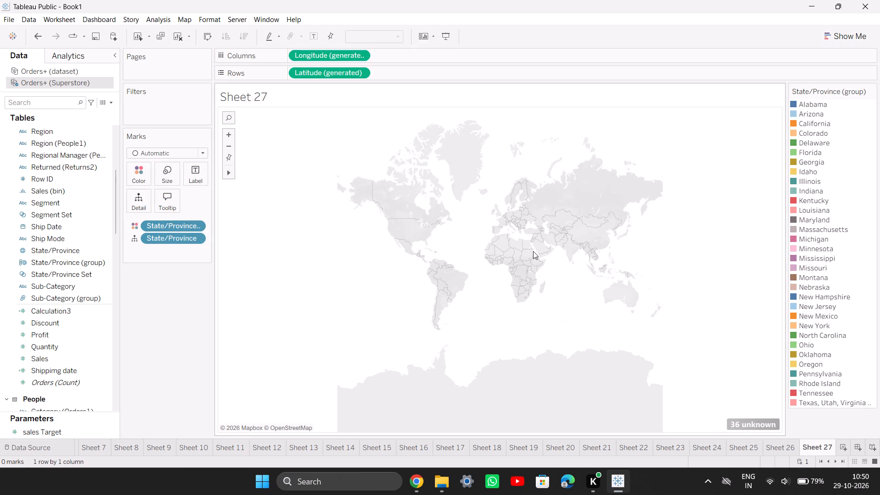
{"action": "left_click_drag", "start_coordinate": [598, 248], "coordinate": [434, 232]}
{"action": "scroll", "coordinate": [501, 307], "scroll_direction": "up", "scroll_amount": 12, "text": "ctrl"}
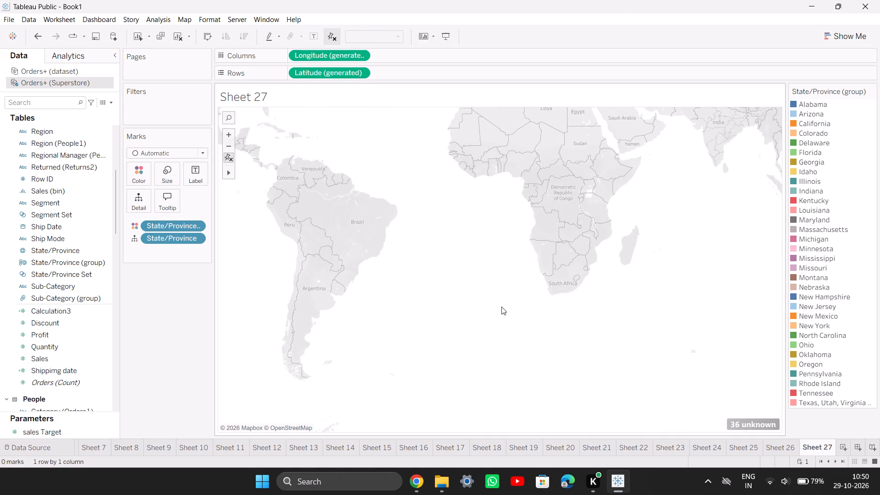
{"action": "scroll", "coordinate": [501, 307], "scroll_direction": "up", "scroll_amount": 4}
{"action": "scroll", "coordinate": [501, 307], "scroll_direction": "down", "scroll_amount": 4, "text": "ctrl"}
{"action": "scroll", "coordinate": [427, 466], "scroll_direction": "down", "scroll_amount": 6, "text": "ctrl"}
Switch to the PDF in Chrome, recheck the 10.F Create Custom Geographic Territories steps and example map, and return to Tableau.
{"action": "left_click", "coordinate": [414, 478]}
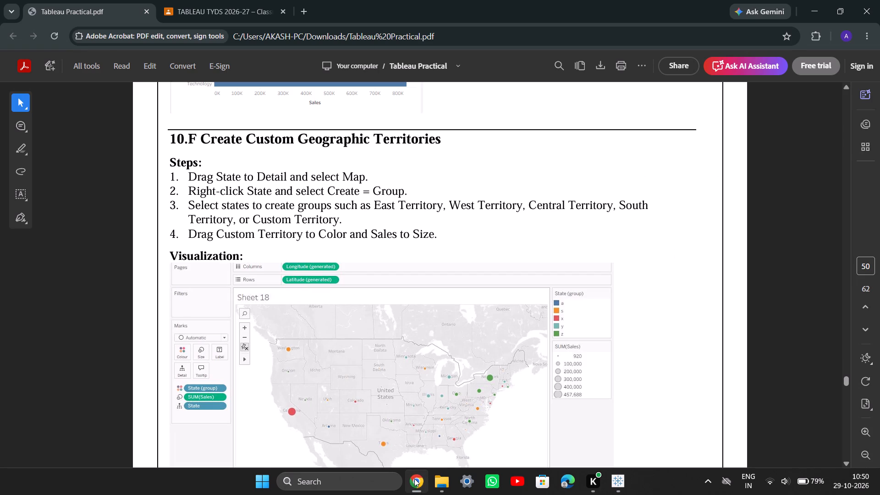
{"action": "left_click", "coordinate": [414, 478]}
{"action": "left_click", "coordinate": [414, 478]}
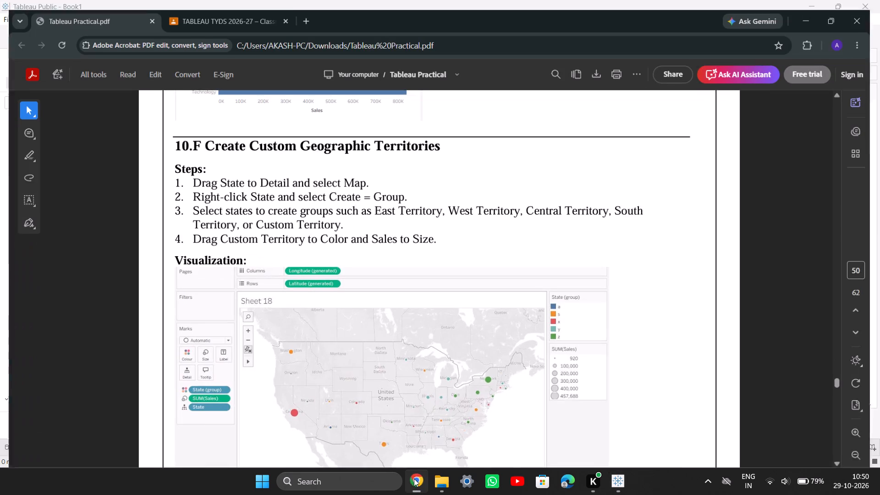
{"action": "scroll", "coordinate": [359, 333], "scroll_direction": "down", "scroll_amount": 5}
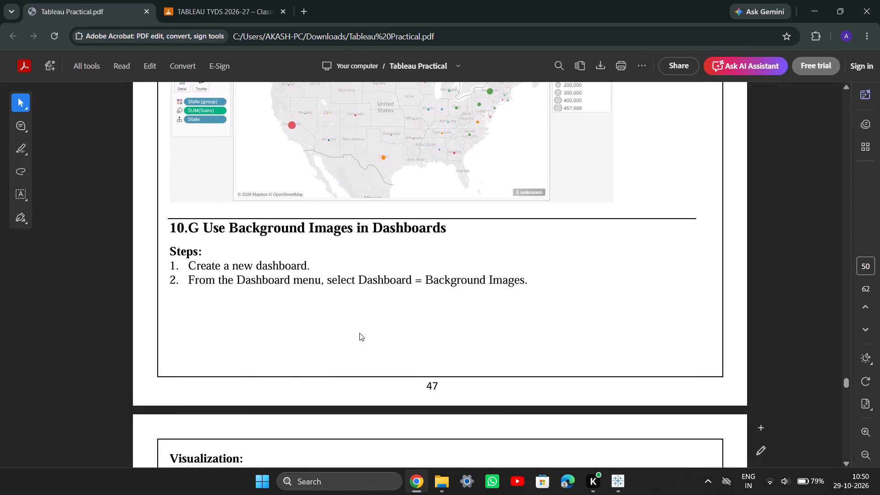
{"action": "scroll", "coordinate": [359, 333], "scroll_direction": "up", "scroll_amount": 3}
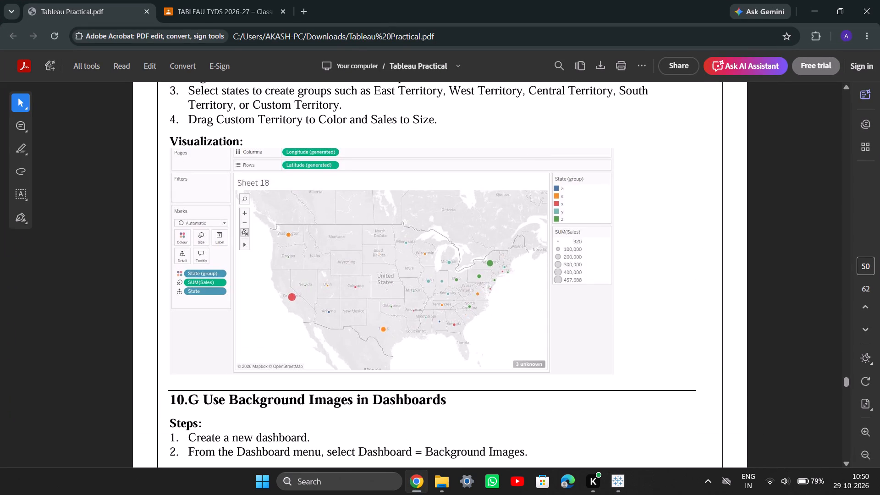
{"action": "left_click", "coordinate": [415, 476]}
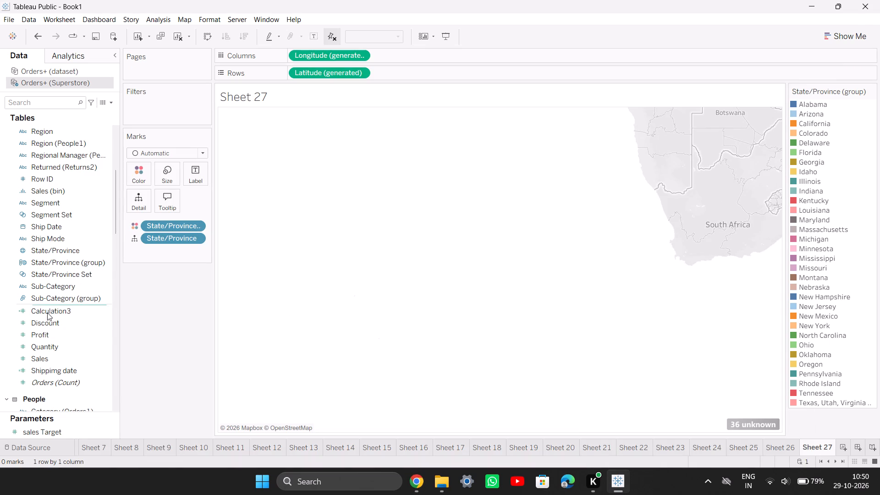
Assign Sales to Size on the marks of the Sheet 27 map.
{"action": "left_click_drag", "start_coordinate": [60, 352], "coordinate": [185, 181]}
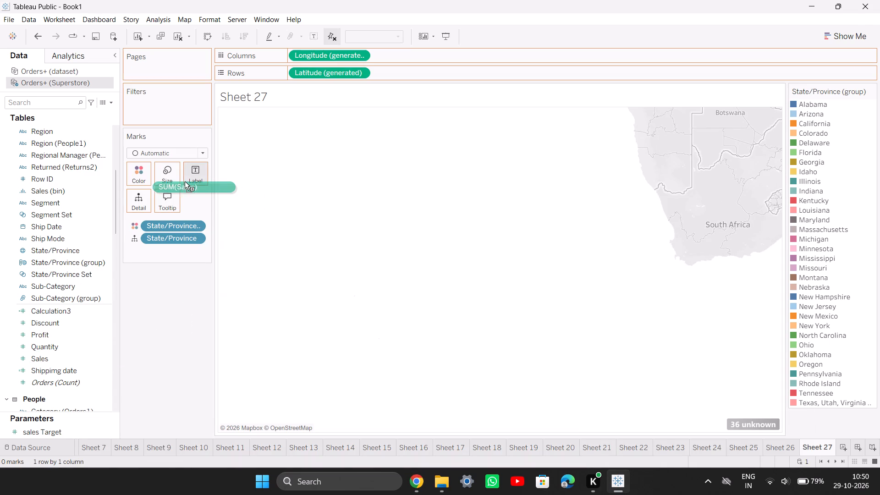
{"action": "left_click_drag", "start_coordinate": [185, 181], "coordinate": [172, 165]}
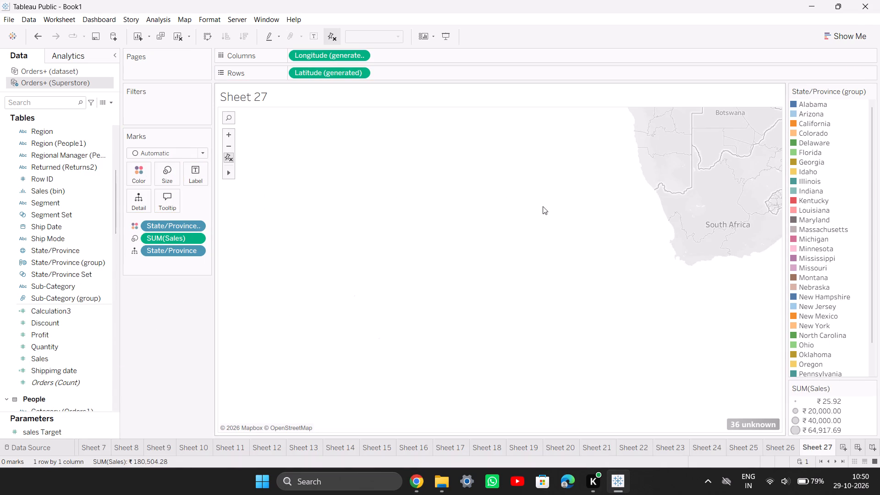
Examine the Sheet 27 map from southern Africa out to the whole world for plotted state marks.
{"action": "scroll", "coordinate": [538, 232], "scroll_direction": "down", "scroll_amount": 7, "text": "ctrl"}
{"action": "scroll", "coordinate": [538, 232], "scroll_direction": "up", "scroll_amount": 3}
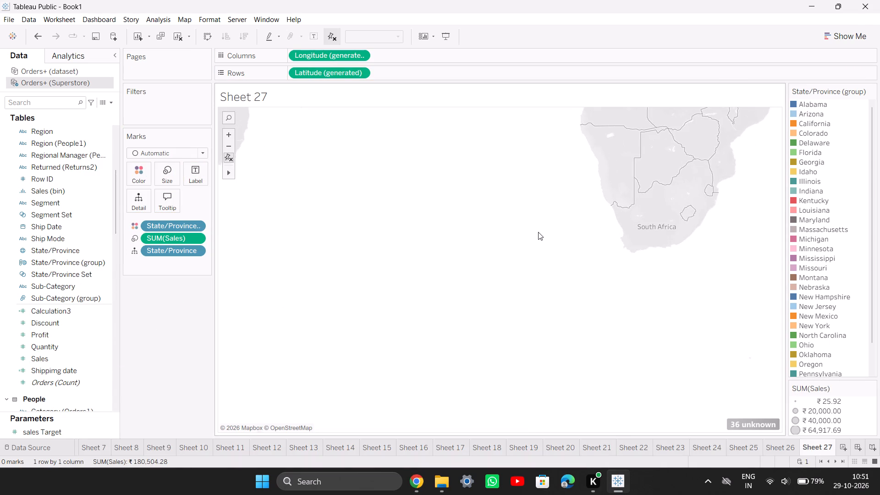
{"action": "scroll", "coordinate": [538, 232], "scroll_direction": "up", "scroll_amount": 6}
{"action": "scroll", "coordinate": [538, 232], "scroll_direction": "down", "scroll_amount": 13, "text": "ctrl"}
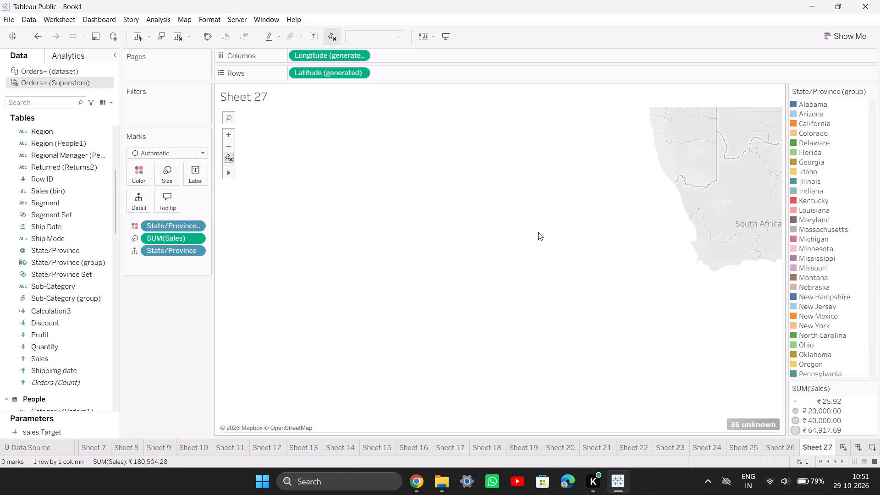
{"action": "scroll", "coordinate": [538, 232], "scroll_direction": "down", "scroll_amount": 14, "text": "ctrl"}
{"action": "scroll", "coordinate": [538, 232], "scroll_direction": "down", "scroll_amount": 11, "text": "ctrl"}
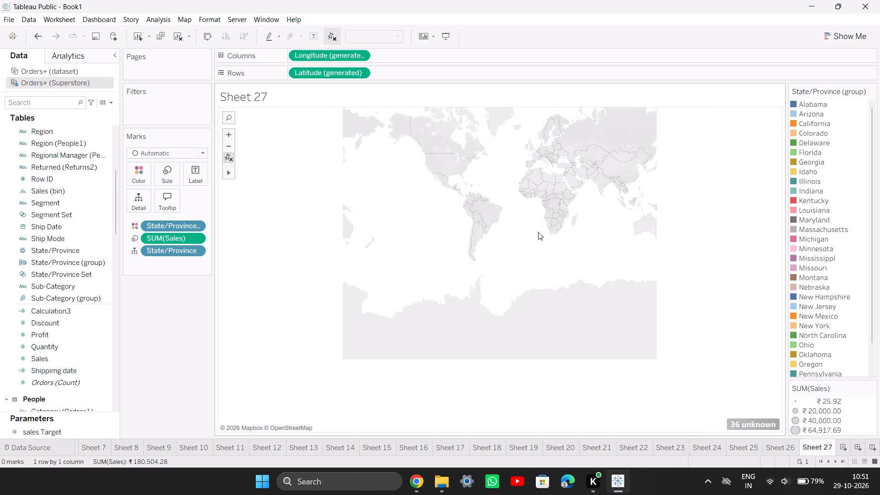
{"action": "scroll", "coordinate": [538, 232], "scroll_direction": "down", "scroll_amount": 8, "text": "ctrl"}
{"action": "left_click", "coordinate": [538, 232]}
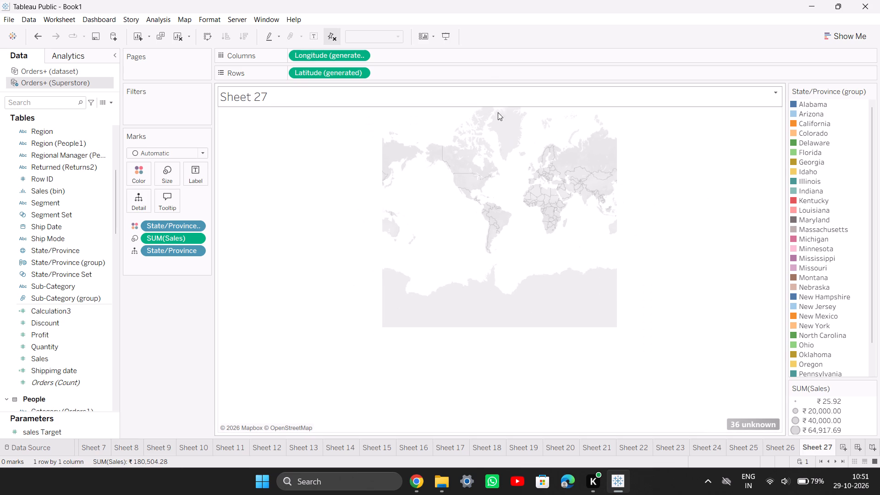
{"action": "double_click", "coordinate": [507, 147]}
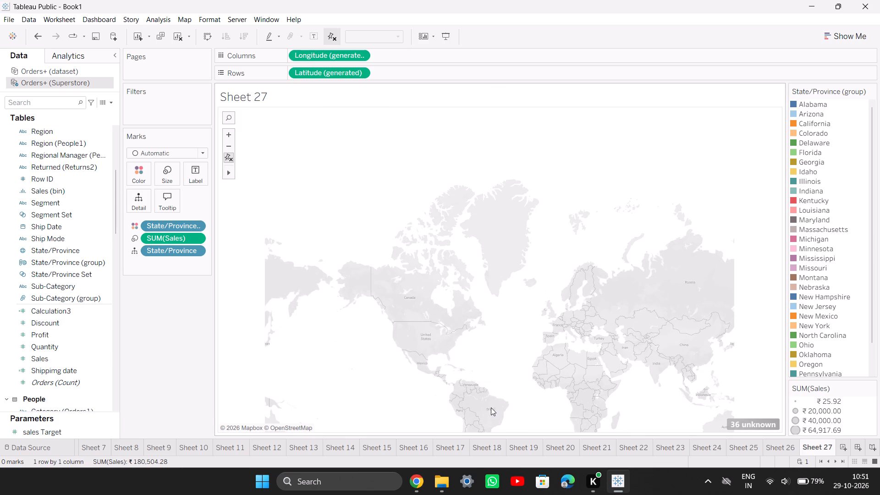
{"action": "left_click_drag", "start_coordinate": [491, 408], "coordinate": [495, 396]}
{"action": "left_click", "coordinate": [500, 390]}
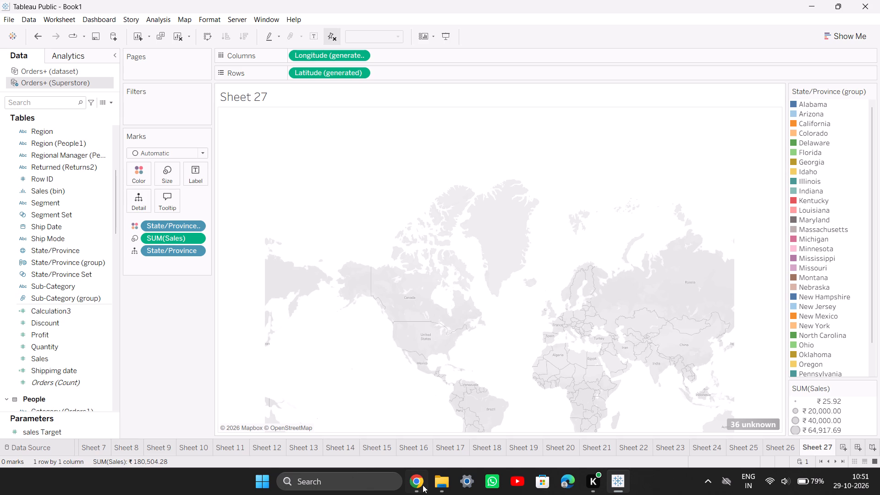
Switch to the PDF in Chrome, compare the 10.F example map and its marks, and return to Tableau.
{"action": "left_click", "coordinate": [423, 485]}
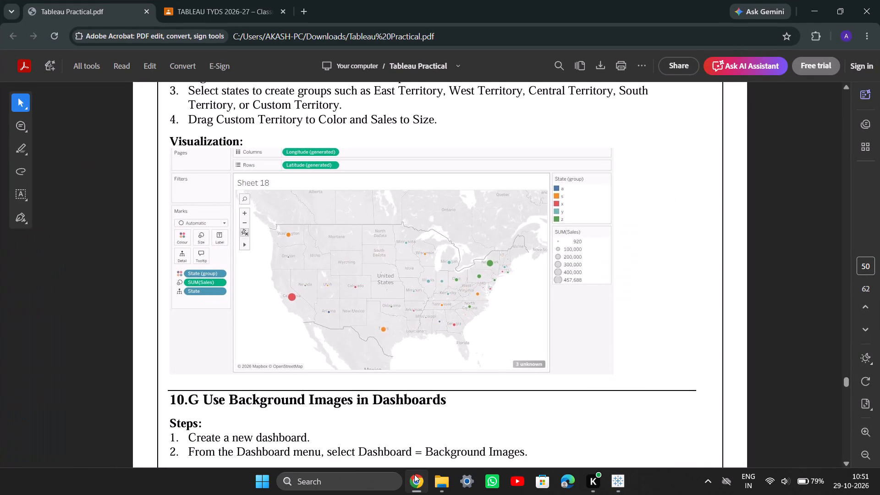
{"action": "left_click", "coordinate": [414, 467]}
{"action": "left_click", "coordinate": [414, 466]}
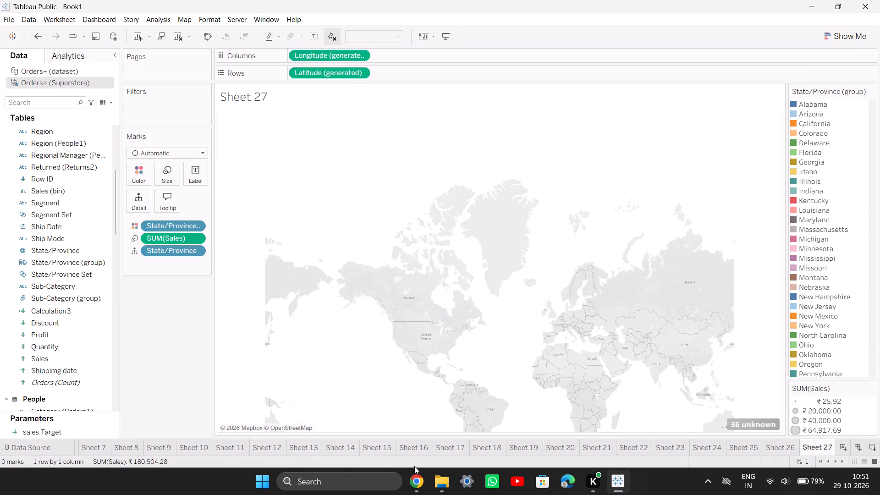
{"action": "left_click", "coordinate": [412, 477]}
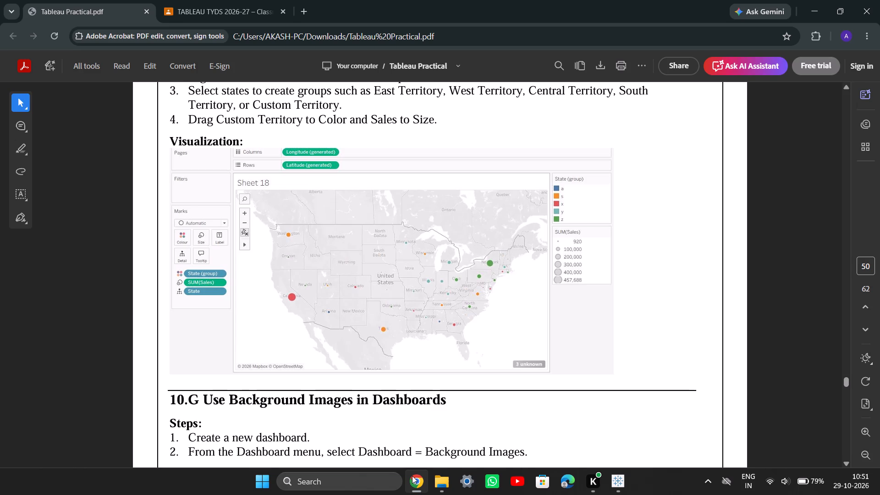
{"action": "left_click", "coordinate": [412, 476]}
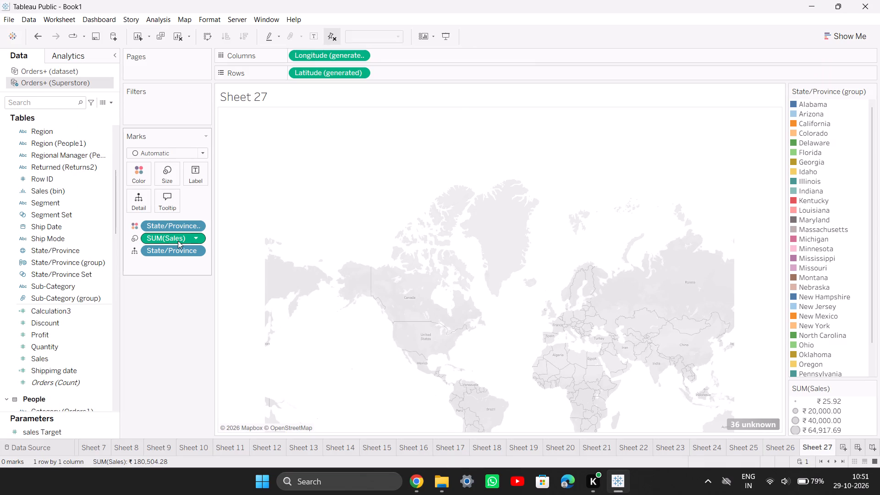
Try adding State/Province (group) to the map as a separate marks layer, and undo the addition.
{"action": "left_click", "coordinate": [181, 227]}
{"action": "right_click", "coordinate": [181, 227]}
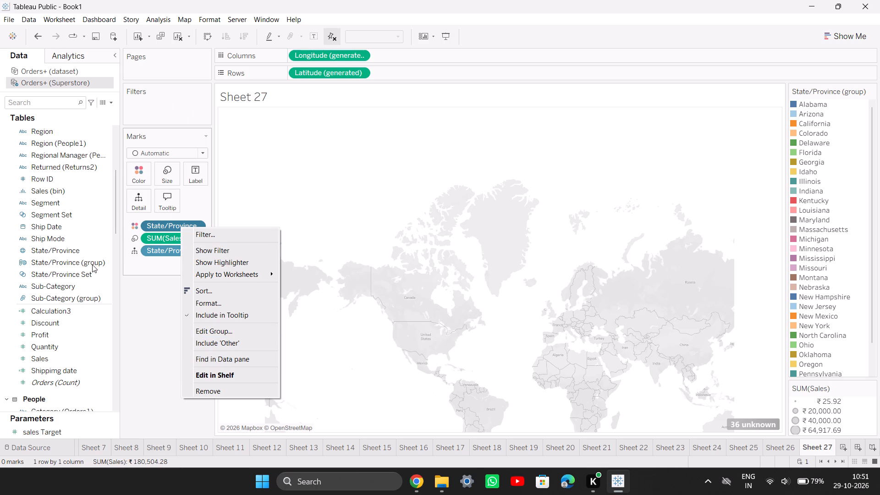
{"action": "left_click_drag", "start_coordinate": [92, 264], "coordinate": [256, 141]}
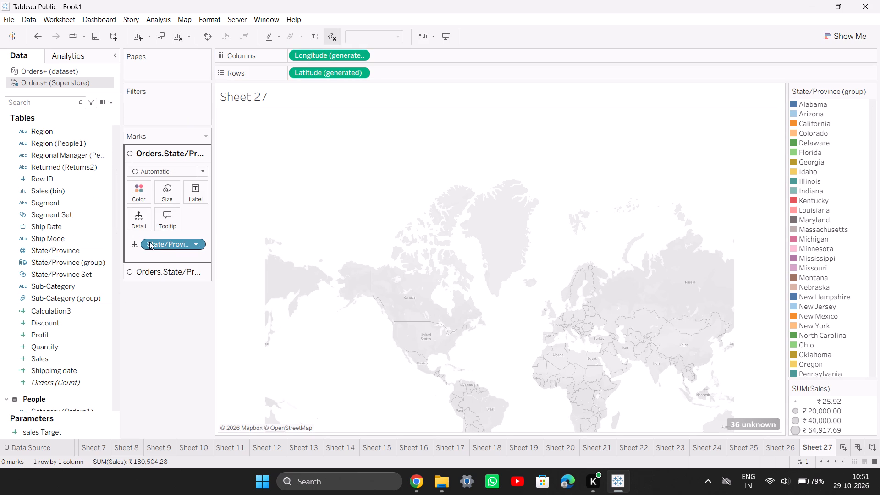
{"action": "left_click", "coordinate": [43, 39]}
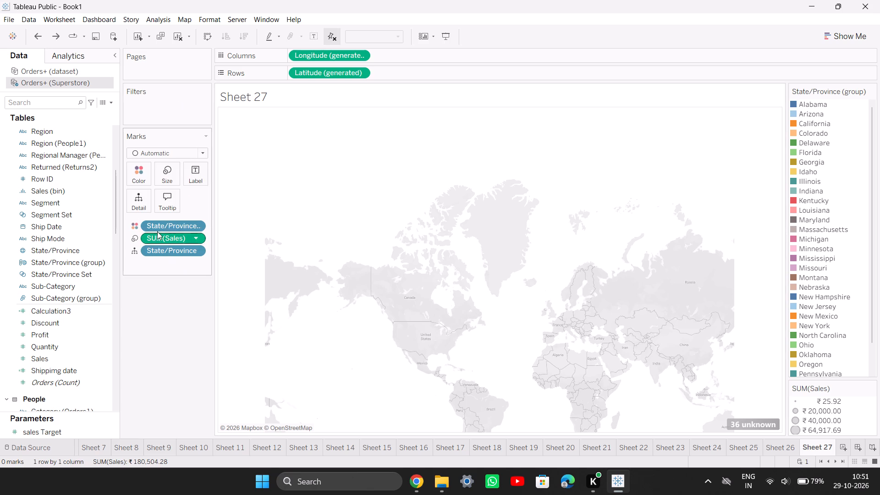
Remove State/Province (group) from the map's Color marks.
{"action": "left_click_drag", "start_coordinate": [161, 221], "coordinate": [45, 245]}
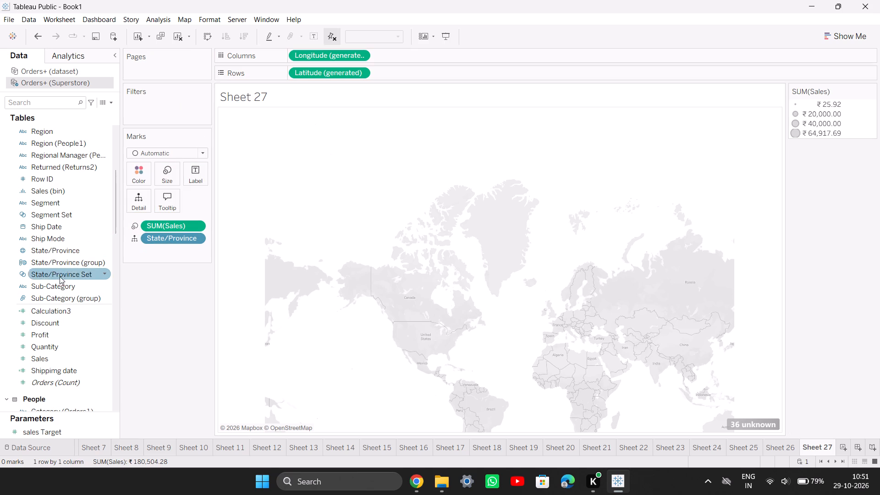
Edit State/Province (group): add an empty group, choose Texas, Utah, Virginia and 2 more as the add-to group, and save.
{"action": "right_click", "coordinate": [88, 266]}
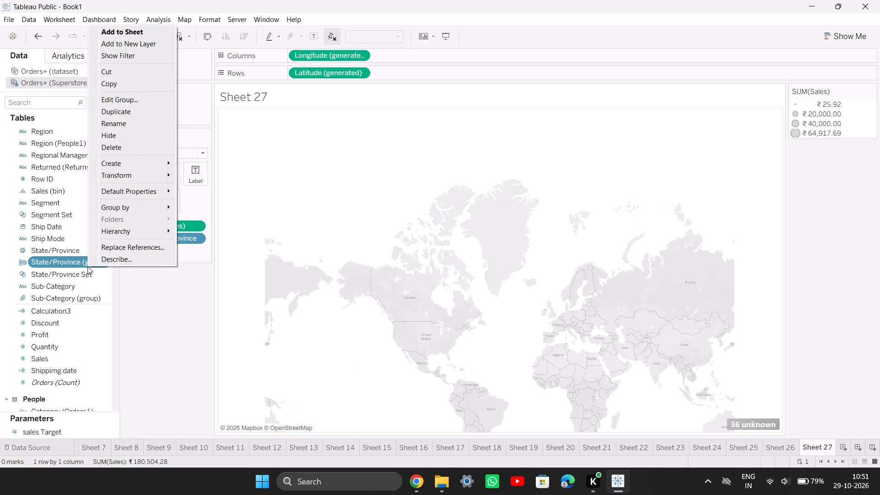
{"action": "left_click", "coordinate": [124, 99]}
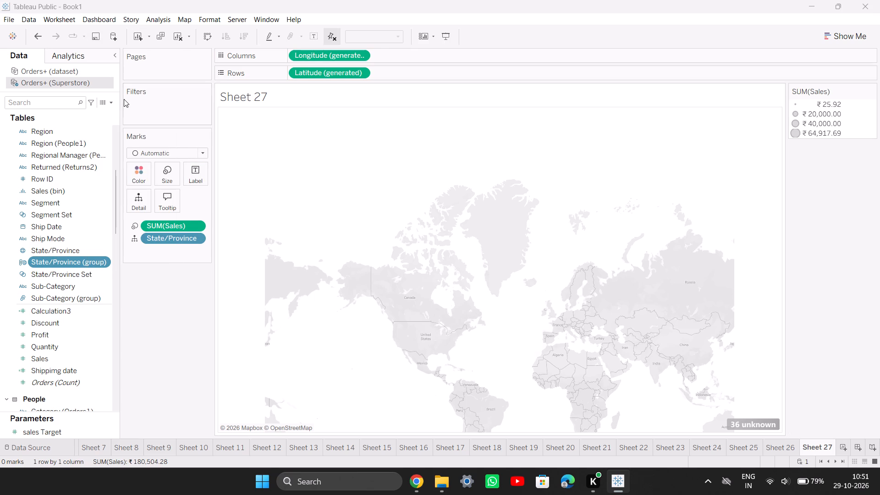
{"action": "left_click", "coordinate": [494, 160]}
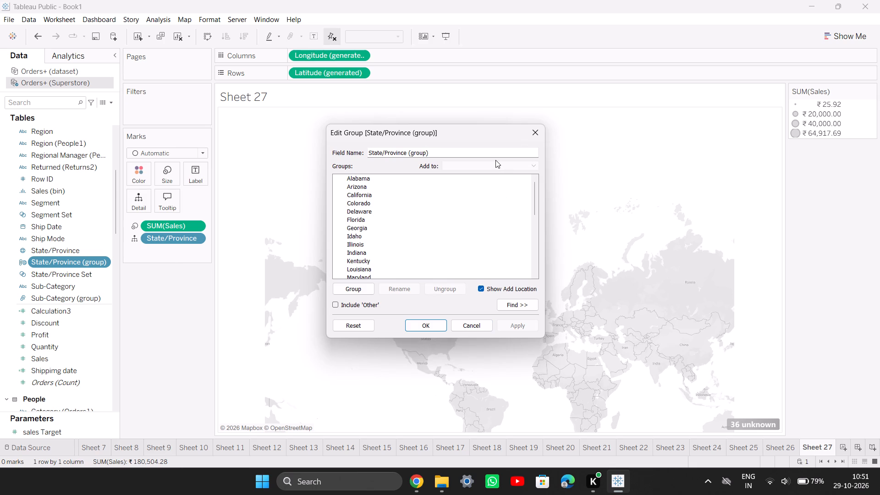
{"action": "left_click", "coordinate": [545, 160]}
{"action": "left_click", "coordinate": [358, 291]}
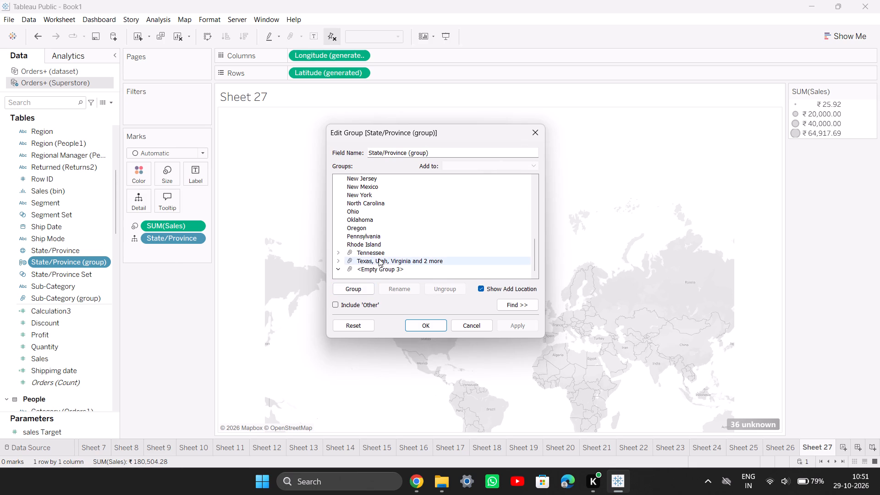
{"action": "left_click", "coordinate": [379, 258]}
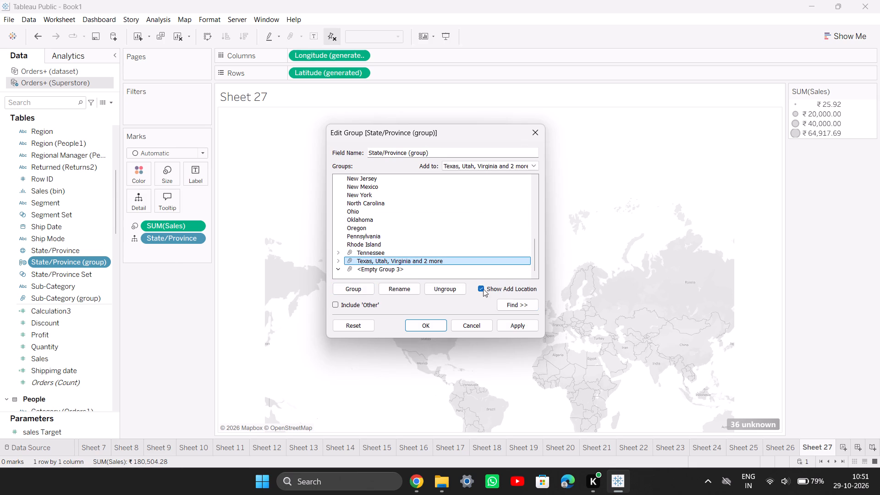
{"action": "left_click", "coordinate": [529, 302]}
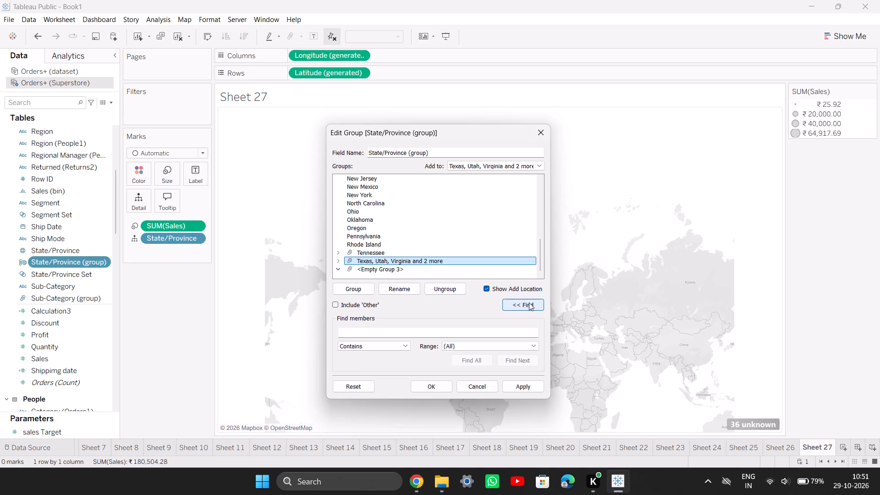
{"action": "left_click", "coordinate": [516, 384]}
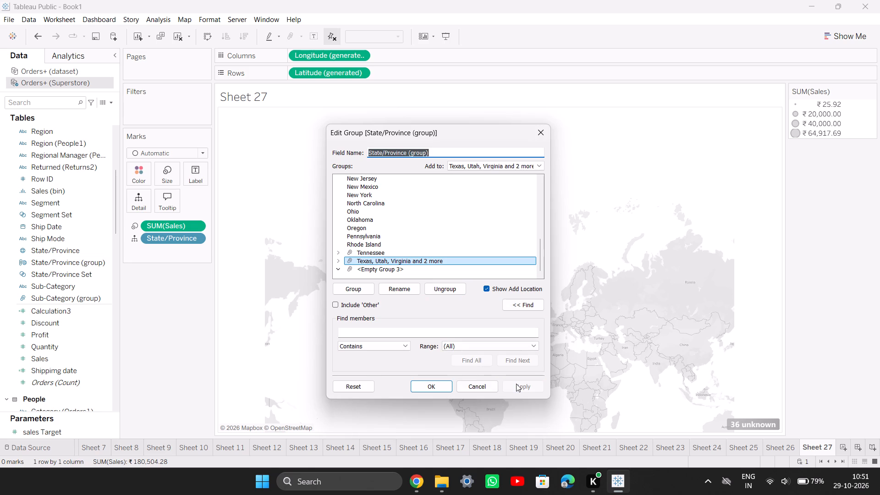
{"action": "left_click", "coordinate": [148, 332]}
{"action": "left_click", "coordinate": [95, 300]}
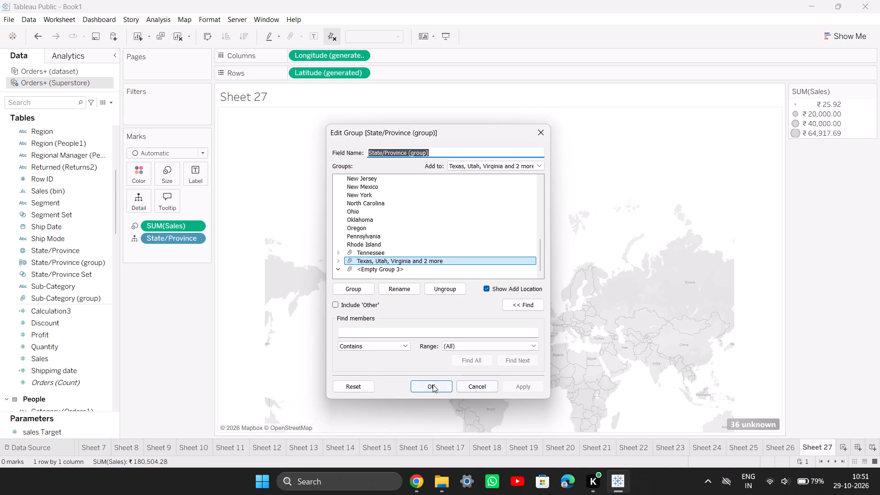
{"action": "left_click", "coordinate": [432, 385]}
Assign State/Province (group) to Color on the Sheet 27 map.
{"action": "left_click_drag", "start_coordinate": [96, 260], "coordinate": [98, 260]}
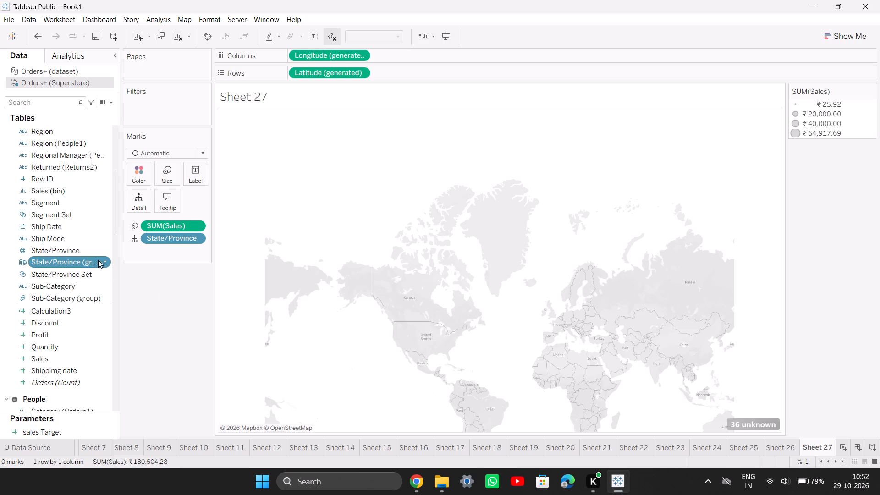
{"action": "left_click_drag", "start_coordinate": [98, 260], "coordinate": [146, 170]}
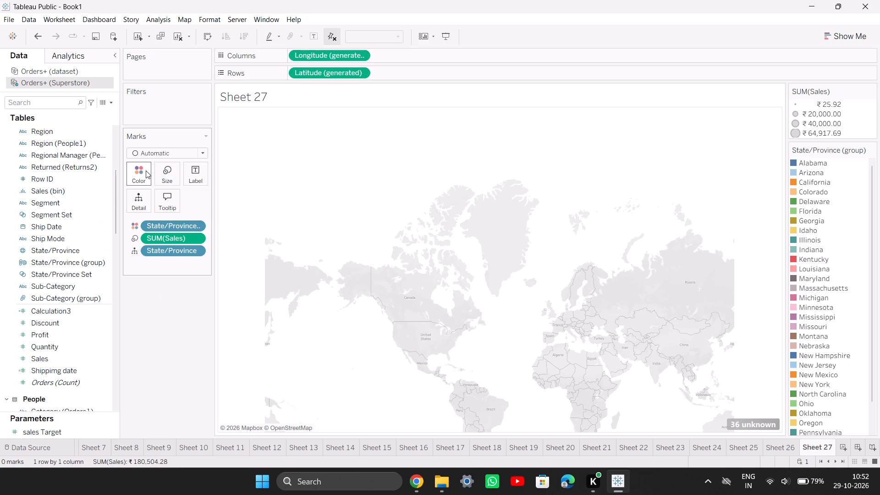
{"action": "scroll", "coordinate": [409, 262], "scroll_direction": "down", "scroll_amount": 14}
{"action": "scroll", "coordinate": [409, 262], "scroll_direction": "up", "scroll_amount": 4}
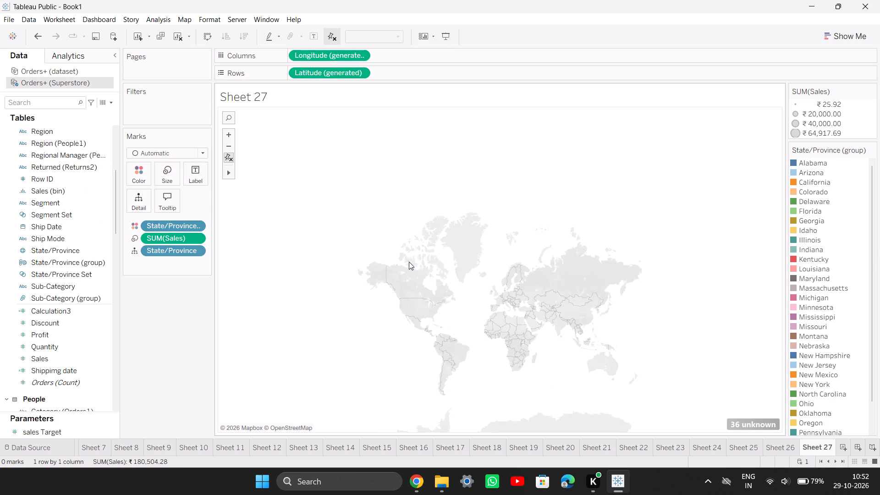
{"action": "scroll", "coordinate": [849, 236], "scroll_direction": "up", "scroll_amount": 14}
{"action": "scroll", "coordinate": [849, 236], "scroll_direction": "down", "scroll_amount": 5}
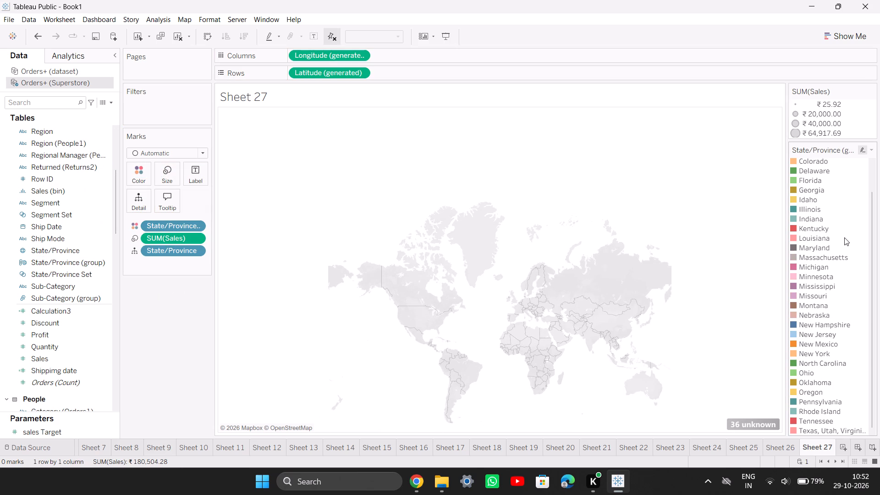
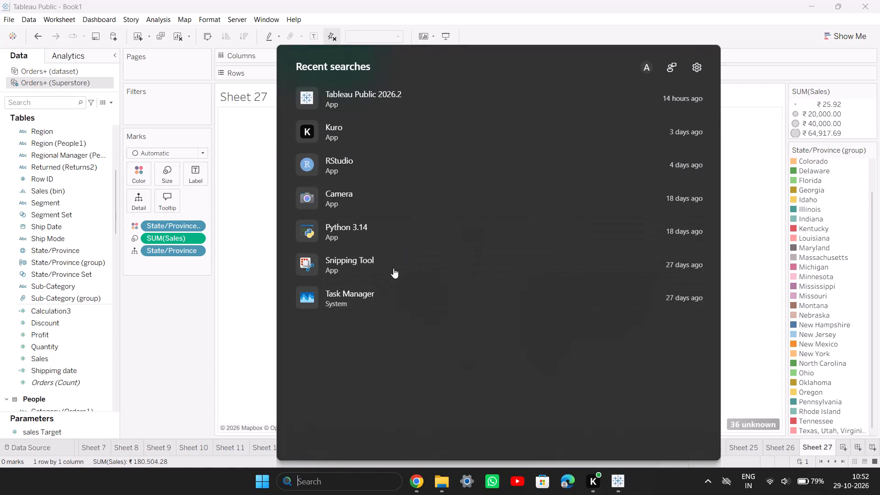
Add four blank worksheets after Sheet 27 and open the first of them.
{"action": "left_click", "coordinate": [842, 446]}
{"action": "left_click", "coordinate": [779, 446]}
{"action": "left_click", "coordinate": [758, 445]}
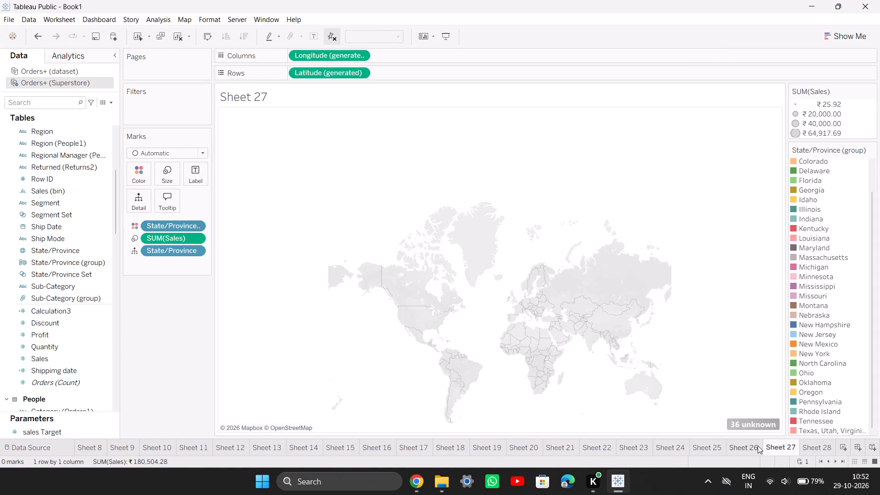
{"action": "left_click", "coordinate": [717, 449]}
{"action": "left_click", "coordinate": [670, 450]}
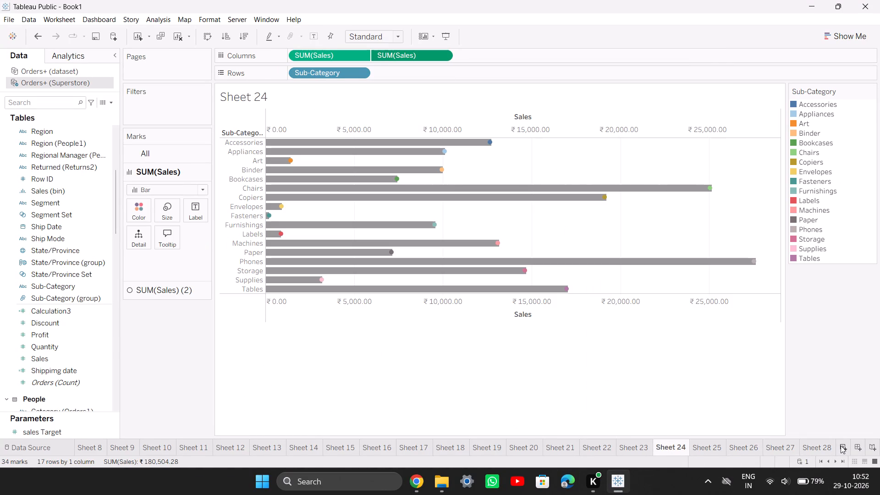
{"action": "triple_click", "coordinate": [841, 445]}
{"action": "left_click", "coordinate": [756, 446]}
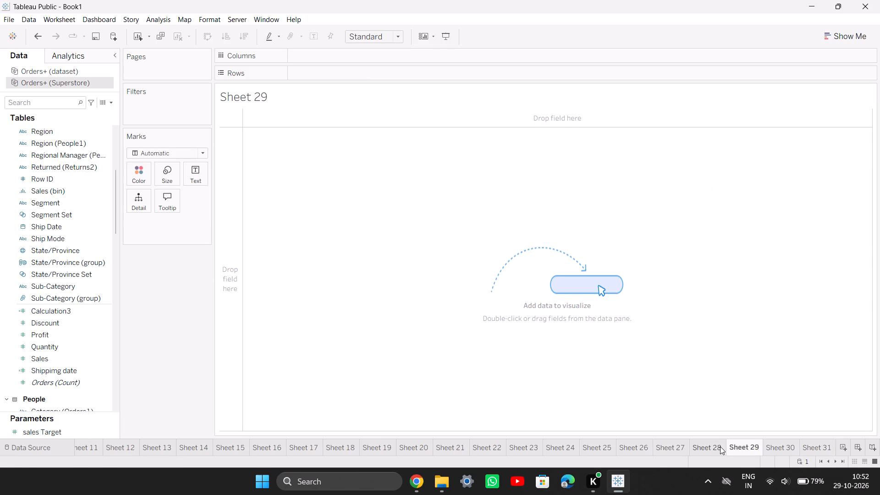
{"action": "left_click", "coordinate": [720, 446]}
Switch to Tableau Practical.pdf in Chrome and read the 10.G instructions and sample for background images in dashboards.
{"action": "left_click", "coordinate": [422, 488]}
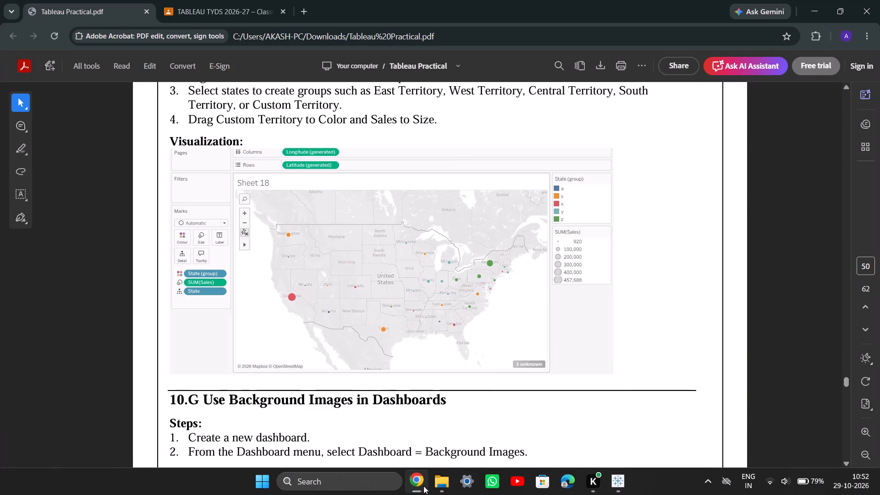
{"action": "scroll", "coordinate": [387, 397], "scroll_direction": "down", "scroll_amount": 2}
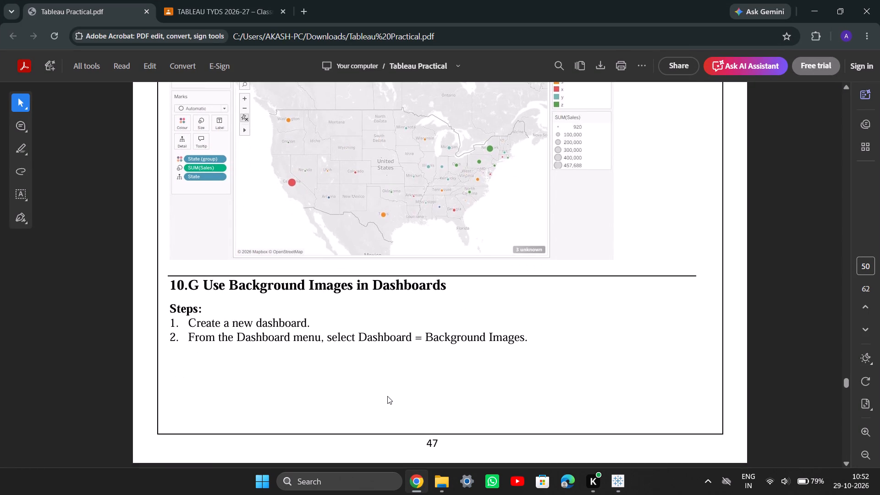
{"action": "scroll", "coordinate": [387, 396], "scroll_direction": "down", "scroll_amount": 3}
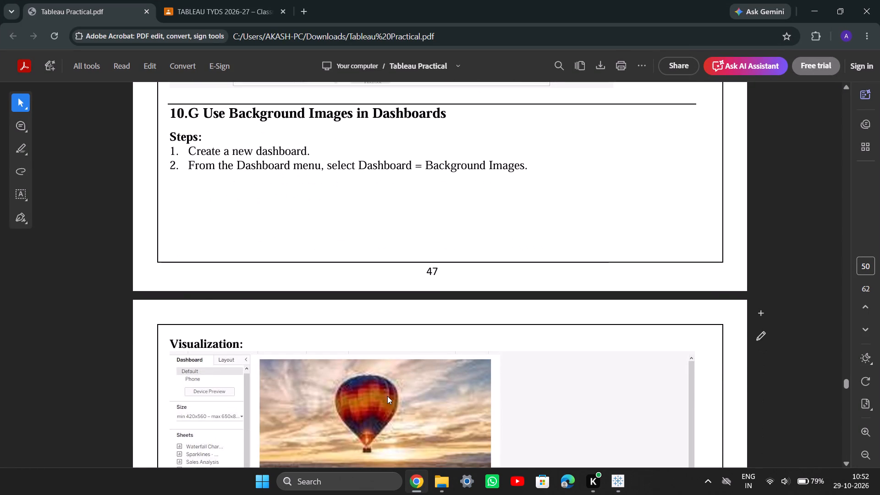
{"action": "scroll", "coordinate": [388, 396], "scroll_direction": "down", "scroll_amount": 1}
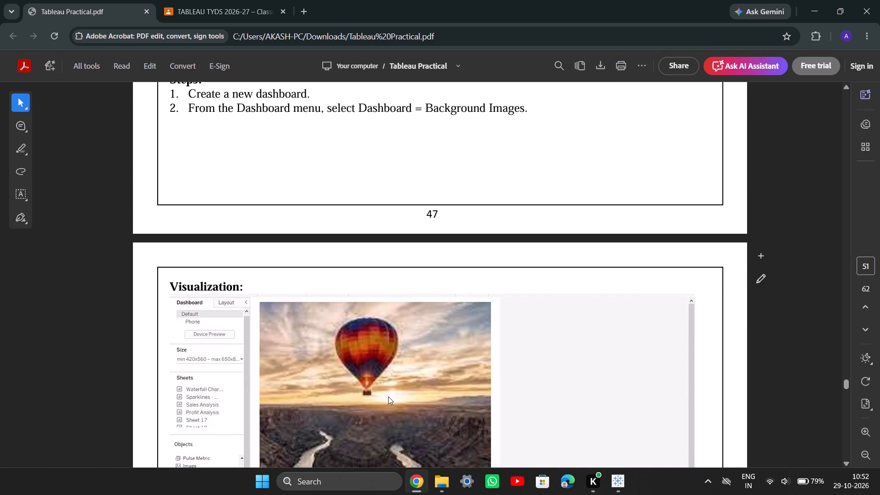
{"action": "scroll", "coordinate": [388, 400], "scroll_direction": "down", "scroll_amount": 2}
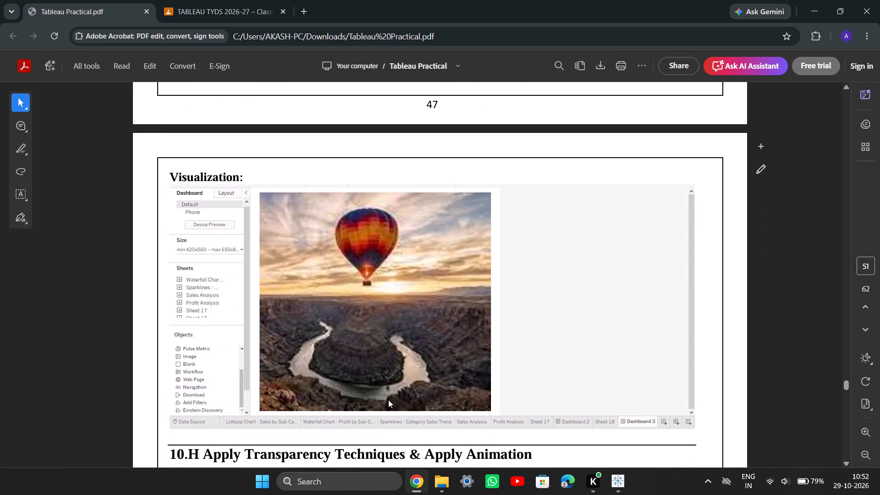
{"action": "scroll", "coordinate": [388, 400], "scroll_direction": "up", "scroll_amount": 2}
{"action": "scroll", "coordinate": [397, 402], "scroll_direction": "down", "scroll_amount": 3}
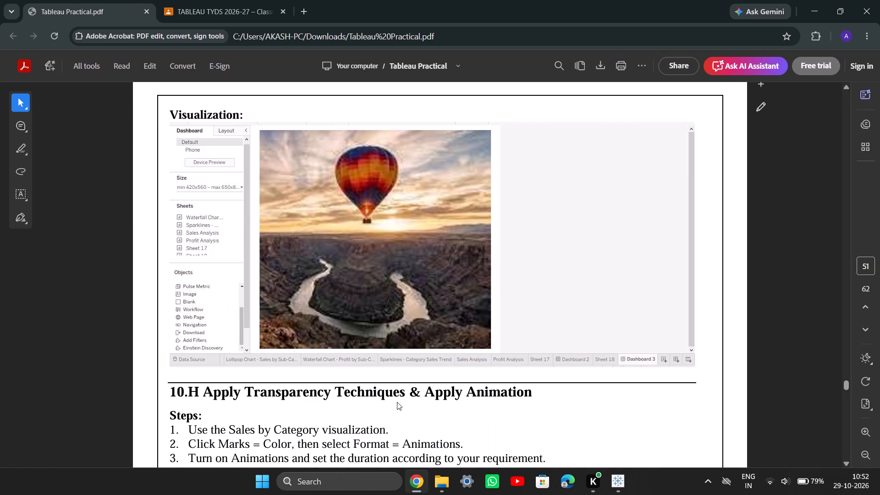
Return to Tableau and create a new blank dashboard in Book1.
{"action": "left_click", "coordinate": [627, 484]}
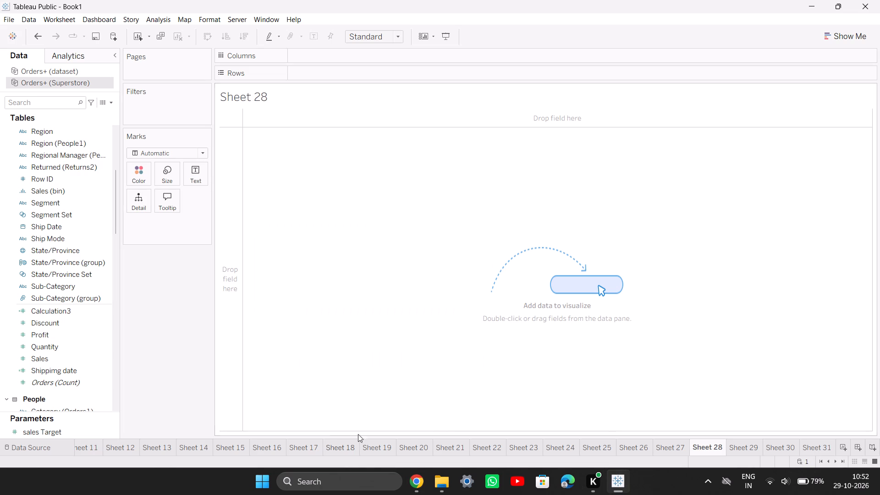
{"action": "left_click_drag", "start_coordinate": [148, 449], "coordinate": [126, 446]}
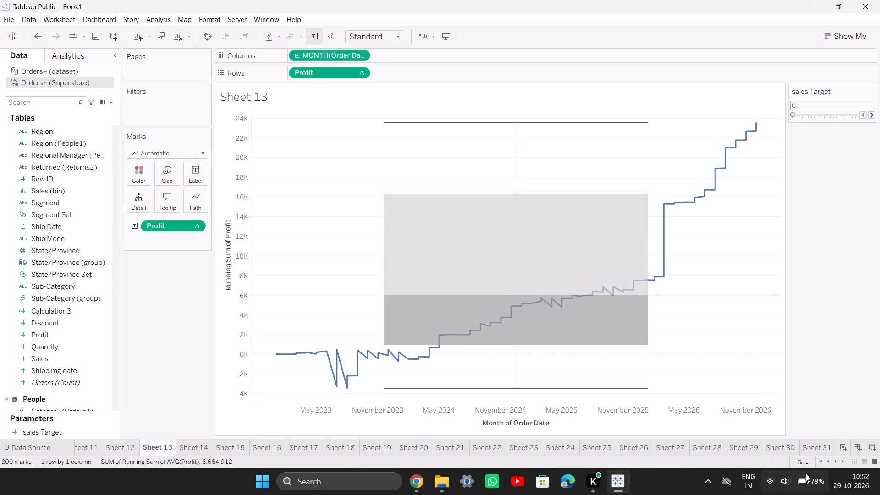
{"action": "left_click", "coordinate": [853, 441]}
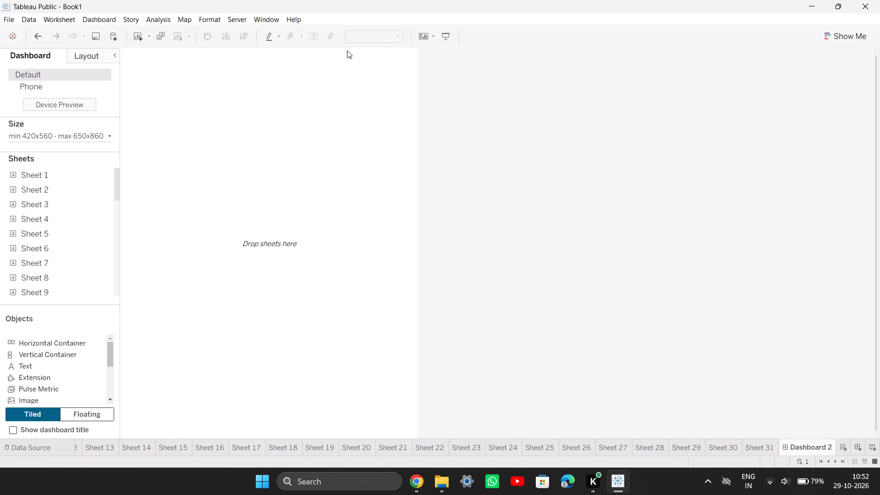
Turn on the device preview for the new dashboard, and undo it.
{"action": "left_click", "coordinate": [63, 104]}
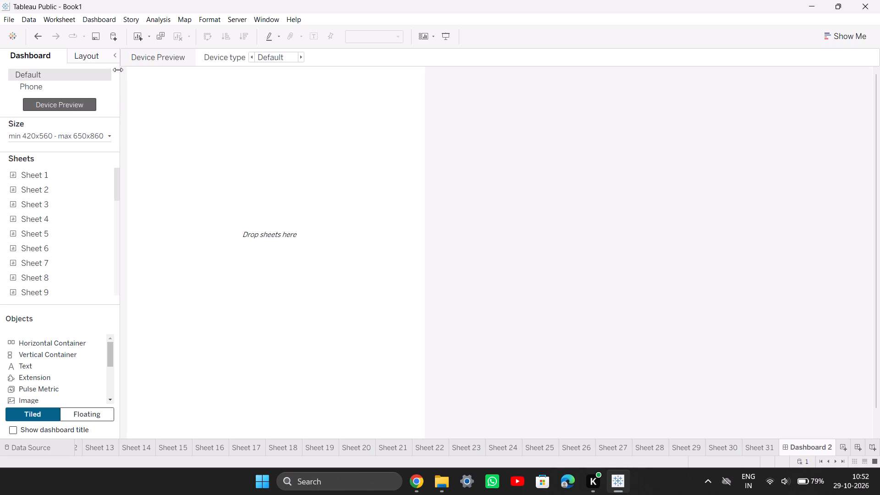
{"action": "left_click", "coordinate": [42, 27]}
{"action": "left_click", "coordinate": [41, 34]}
Check the dashboard's layout settings, especially Background, for a way to add a background image.
{"action": "left_click", "coordinate": [79, 53]}
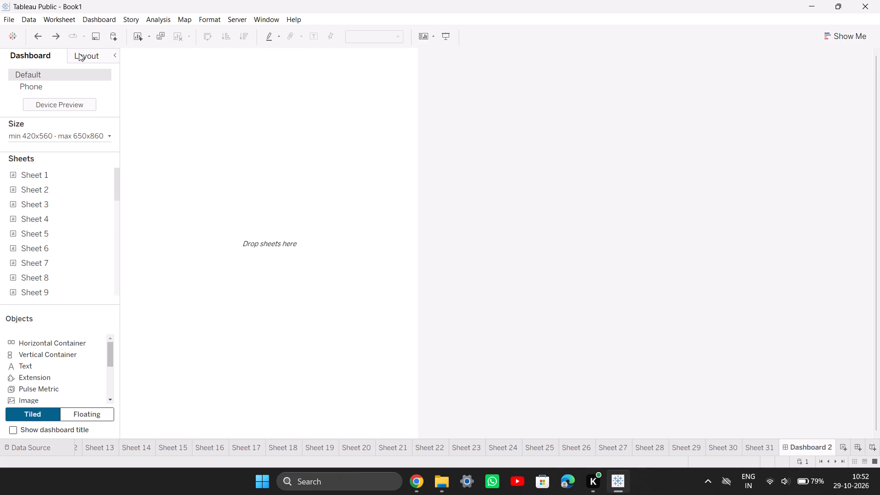
{"action": "left_click", "coordinate": [92, 262]}
{"action": "triple_click", "coordinate": [93, 259]}
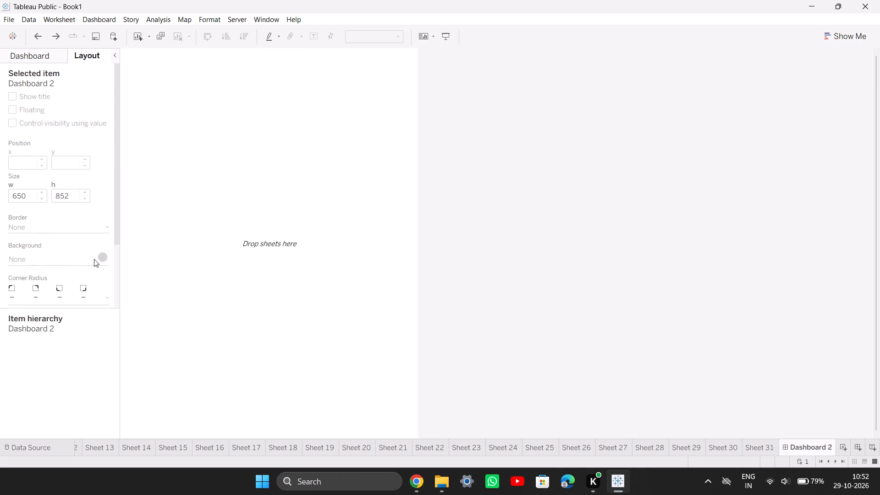
{"action": "left_click", "coordinate": [43, 50]}
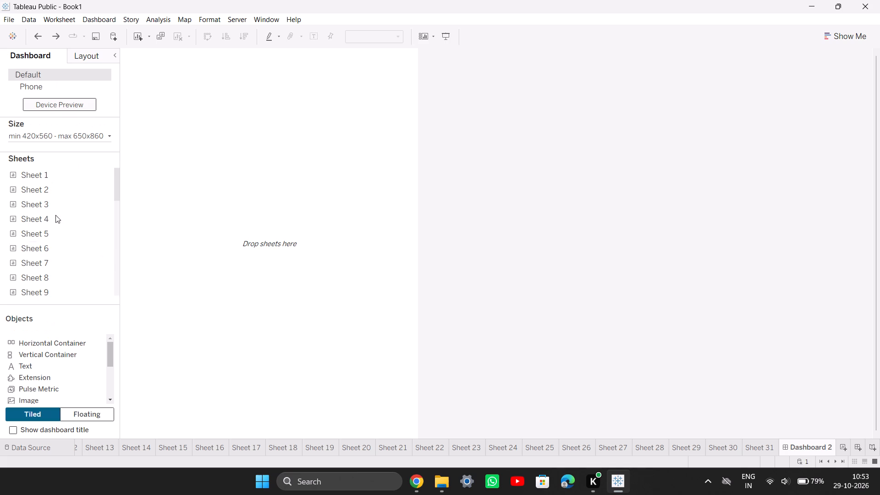
{"action": "scroll", "coordinate": [44, 391], "scroll_direction": "down", "scroll_amount": 4}
{"action": "scroll", "coordinate": [44, 388], "scroll_direction": "up", "scroll_amount": 5}
Recheck the 10.G steps in Tableau Practical.pdf and return to the dashboard in Tableau.
{"action": "left_click", "coordinate": [616, 484]}
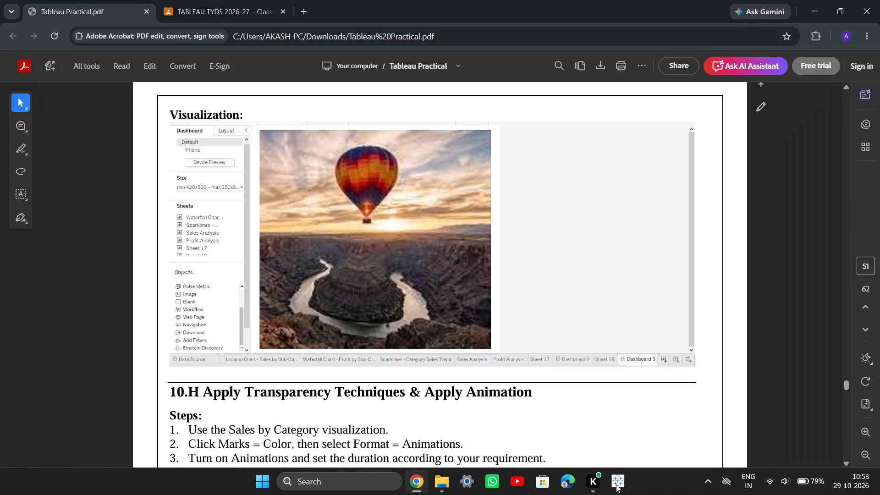
{"action": "scroll", "coordinate": [542, 350], "scroll_direction": "up", "scroll_amount": 4}
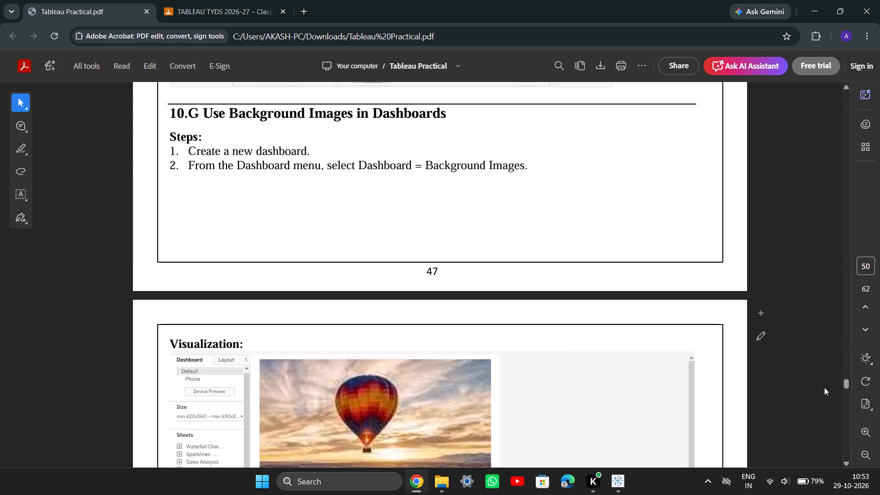
{"action": "left_click", "coordinate": [620, 471]}
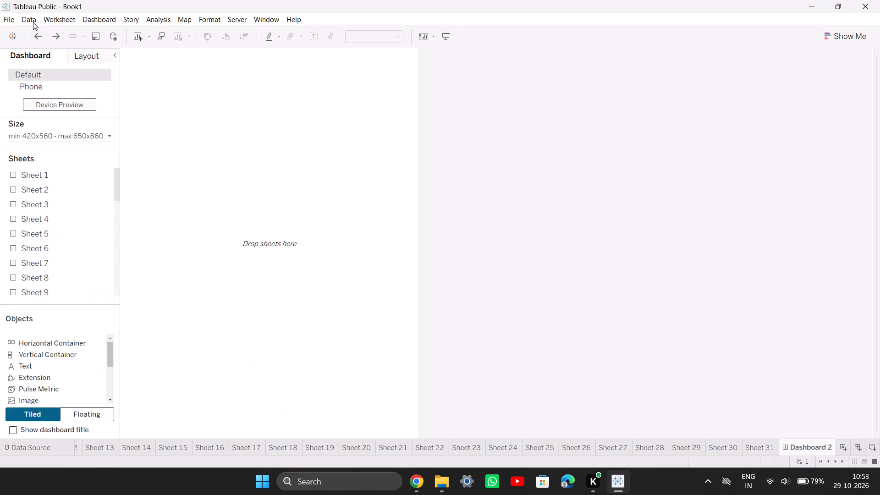
Look through the dashboard's available sheets and objects, including Image, for a background image option.
{"action": "left_click", "coordinate": [33, 53]}
{"action": "double_click", "coordinate": [33, 53]}
{"action": "left_click", "coordinate": [52, 77]}
{"action": "scroll", "coordinate": [55, 192], "scroll_direction": "down", "scroll_amount": 5}
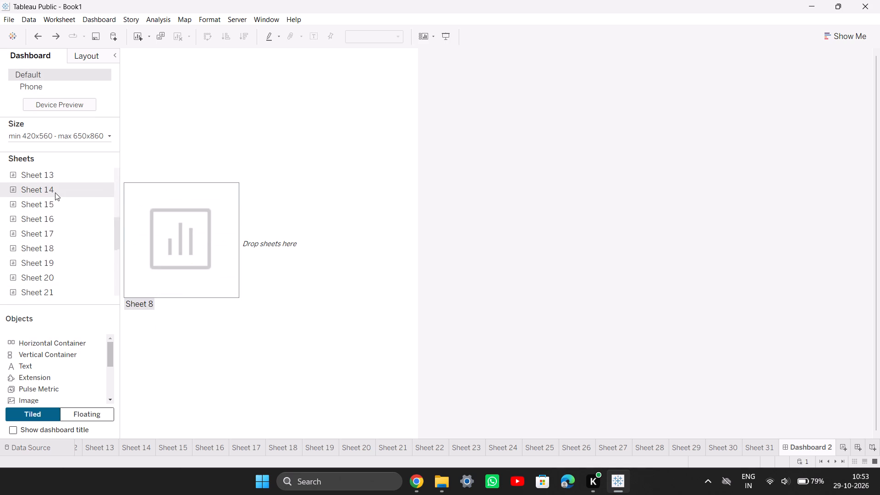
{"action": "scroll", "coordinate": [49, 205], "scroll_direction": "down", "scroll_amount": 7}
{"action": "scroll", "coordinate": [49, 206], "scroll_direction": "up", "scroll_amount": 8}
{"action": "scroll", "coordinate": [66, 373], "scroll_direction": "down", "scroll_amount": 3}
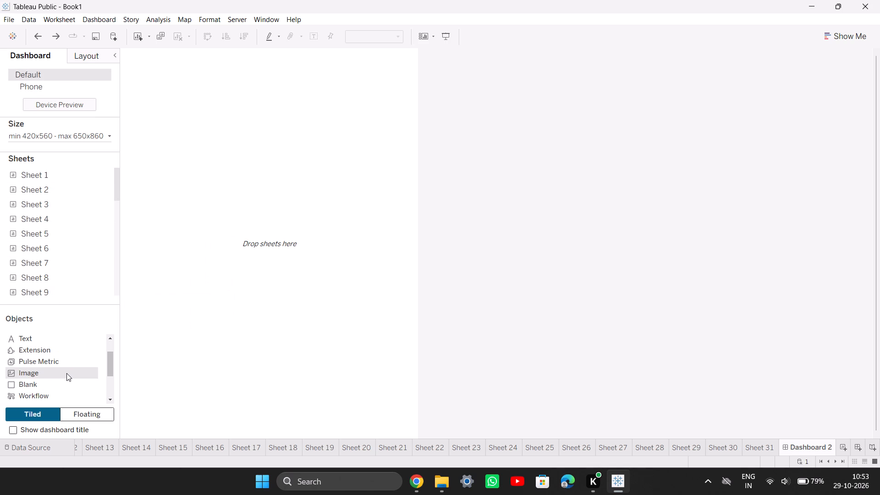
{"action": "scroll", "coordinate": [66, 373], "scroll_direction": "up", "scroll_amount": 2}
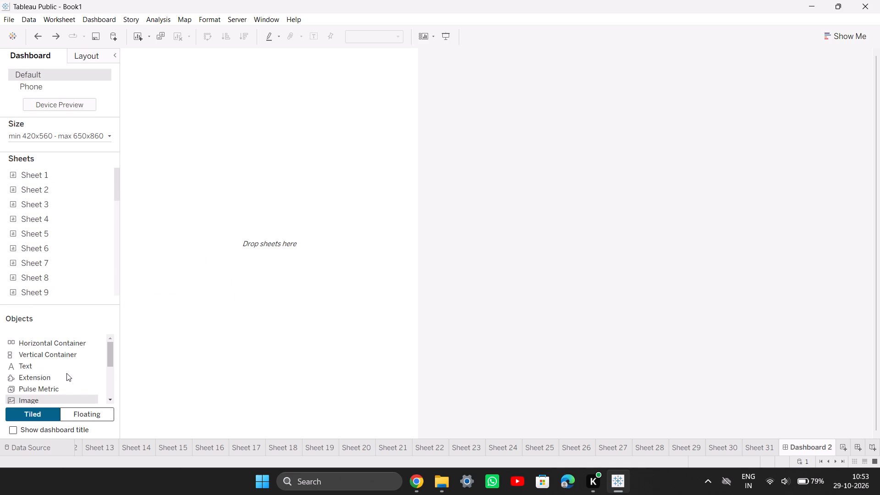
{"action": "scroll", "coordinate": [66, 373], "scroll_direction": "up", "scroll_amount": 3}
{"action": "scroll", "coordinate": [67, 371], "scroll_direction": "down", "scroll_amount": 5}
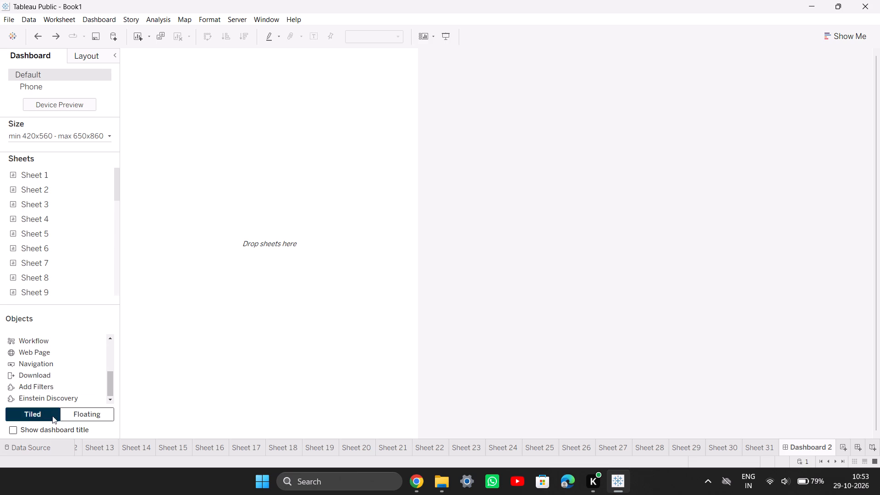
{"action": "scroll", "coordinate": [54, 437], "scroll_direction": "down", "scroll_amount": 5}
{"action": "scroll", "coordinate": [54, 269], "scroll_direction": "up", "scroll_amount": 6}
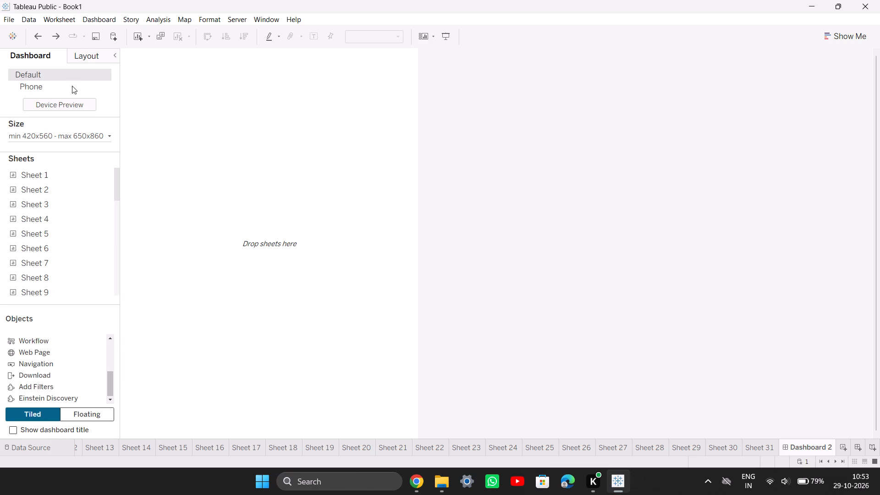
{"action": "left_click", "coordinate": [191, 341]}
{"action": "right_click", "coordinate": [217, 275]}
{"action": "right_click", "coordinate": [215, 269]}
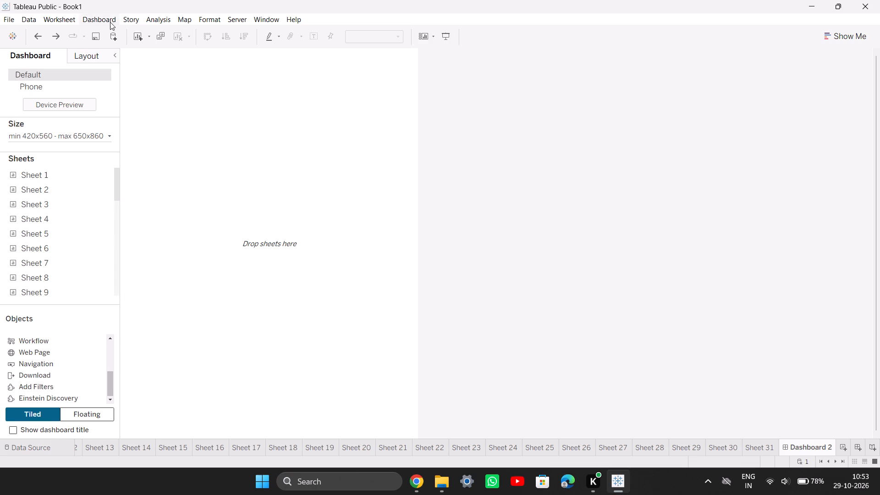
Examine the dashboard's formatting options for a background image setting, and close them.
{"action": "left_click", "coordinate": [105, 20]}
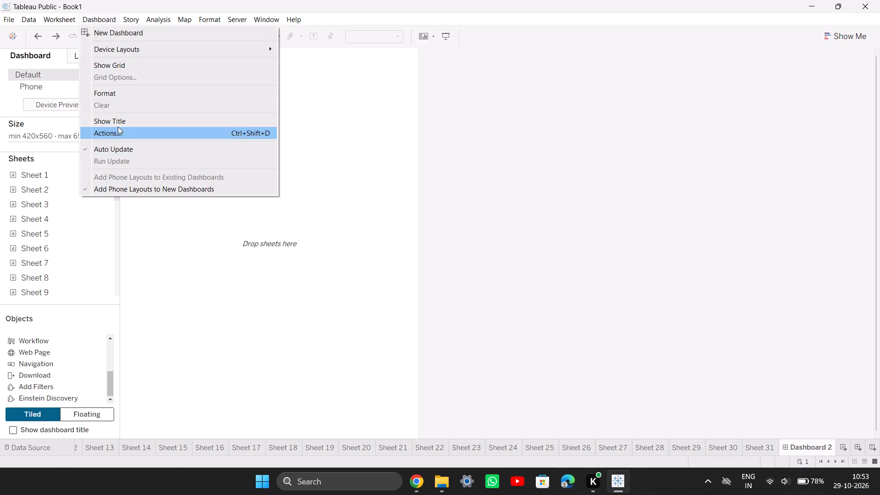
{"action": "left_click", "coordinate": [150, 88]}
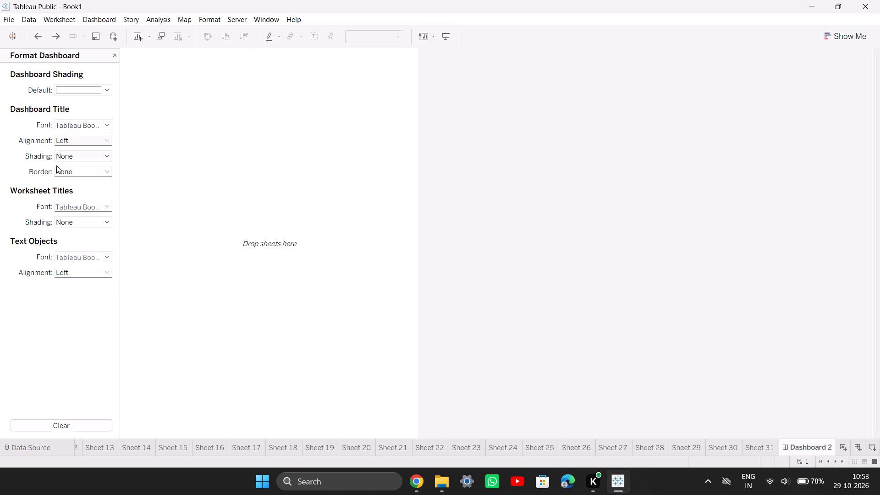
{"action": "left_click", "coordinate": [82, 59]}
{"action": "left_click", "coordinate": [110, 58]}
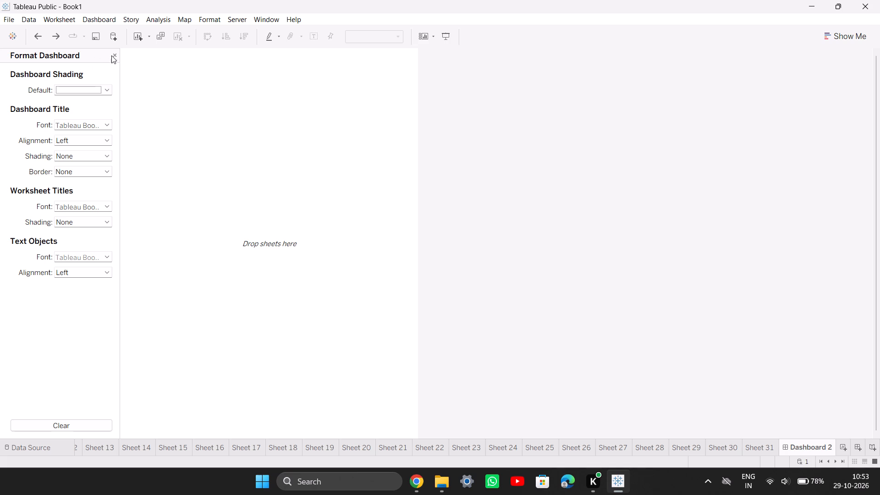
{"action": "left_click", "coordinate": [114, 56]}
Show the layout grid on the new dashboard.
{"action": "left_click", "coordinate": [113, 19]}
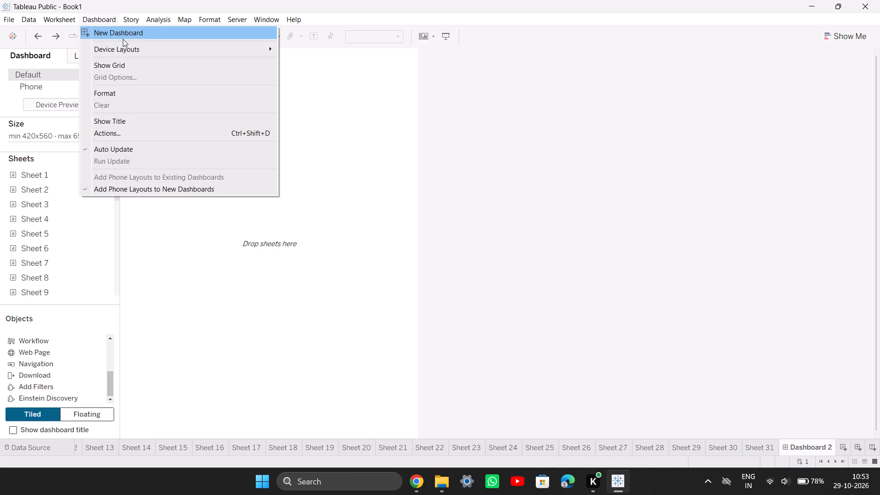
{"action": "left_click", "coordinate": [125, 54]}
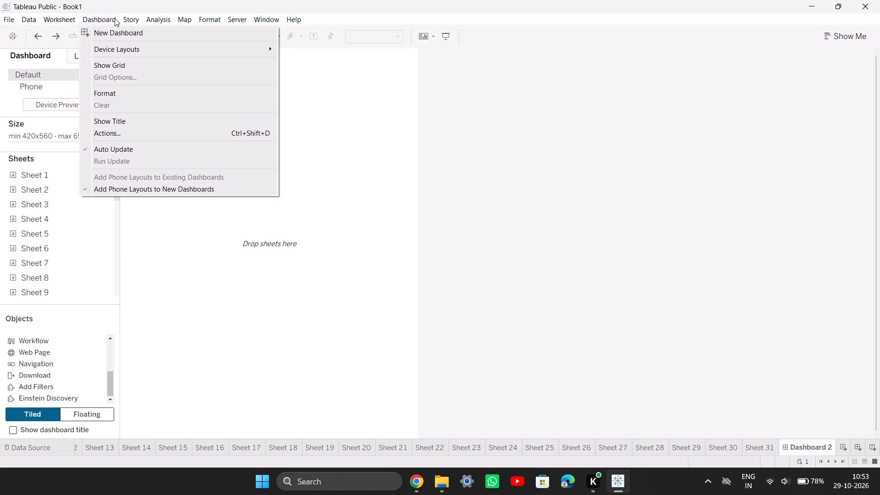
{"action": "left_click_drag", "start_coordinate": [119, 42], "coordinate": [126, 70]}
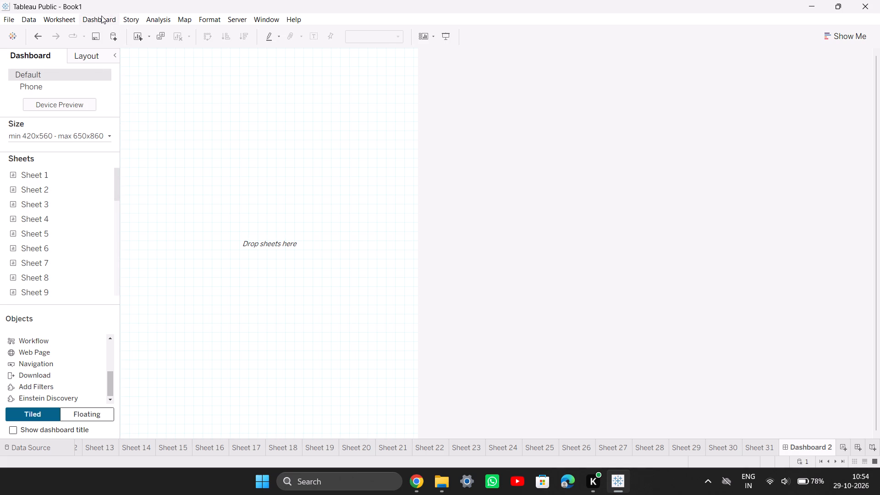
Examine the workbook's existing dashboard actions for a background image option, and close the Actions dialog.
{"action": "left_click", "coordinate": [99, 15]}
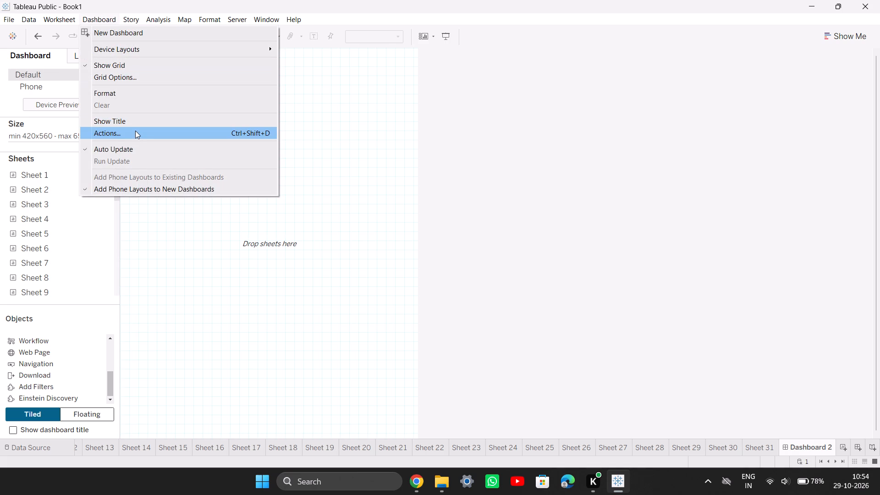
{"action": "left_click", "coordinate": [135, 131]}
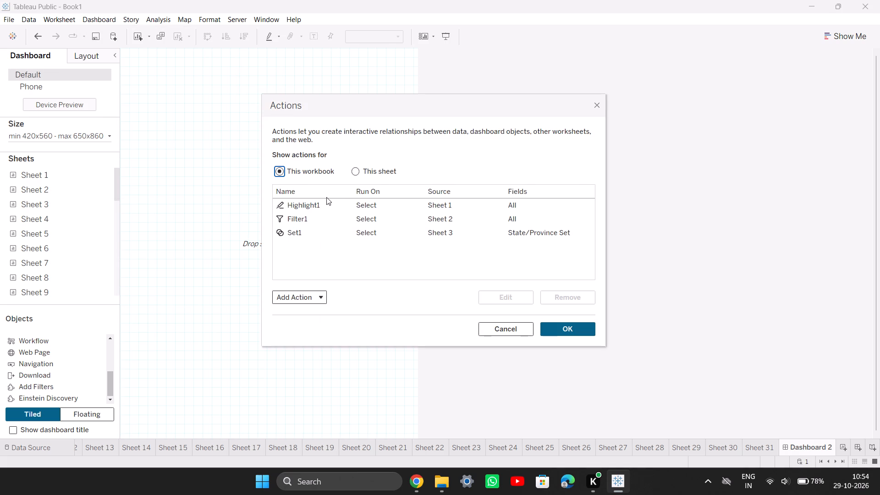
{"action": "left_click", "coordinate": [385, 226]}
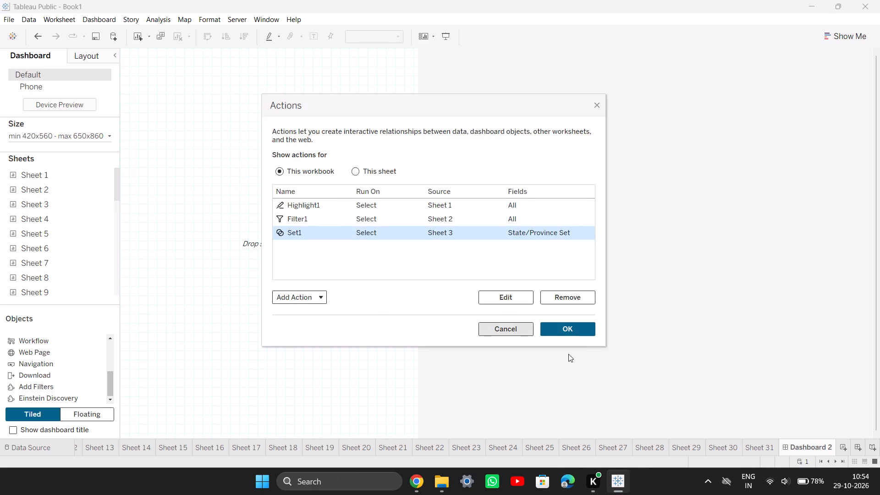
{"action": "left_click", "coordinate": [568, 330]}
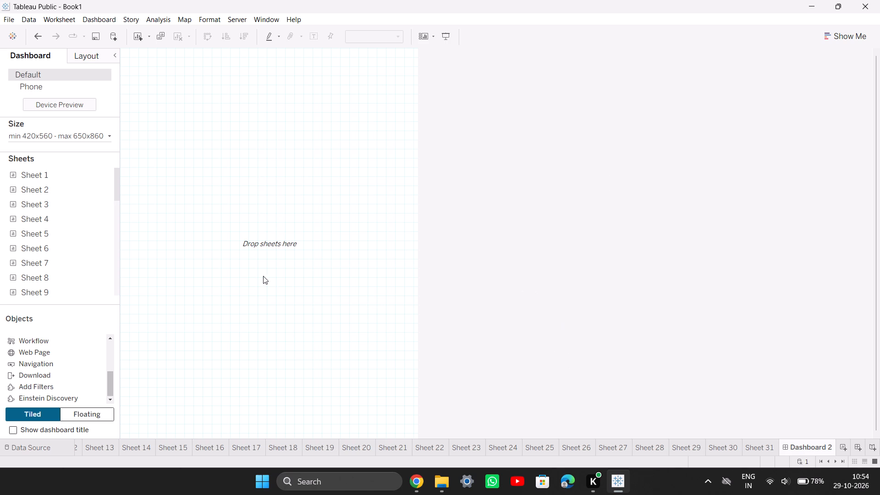
Switch to Tableau Practical.pdf to examine the 10.G steps and sample visualization, and return to the dashboard in Tableau.
{"action": "left_click", "coordinate": [410, 488]}
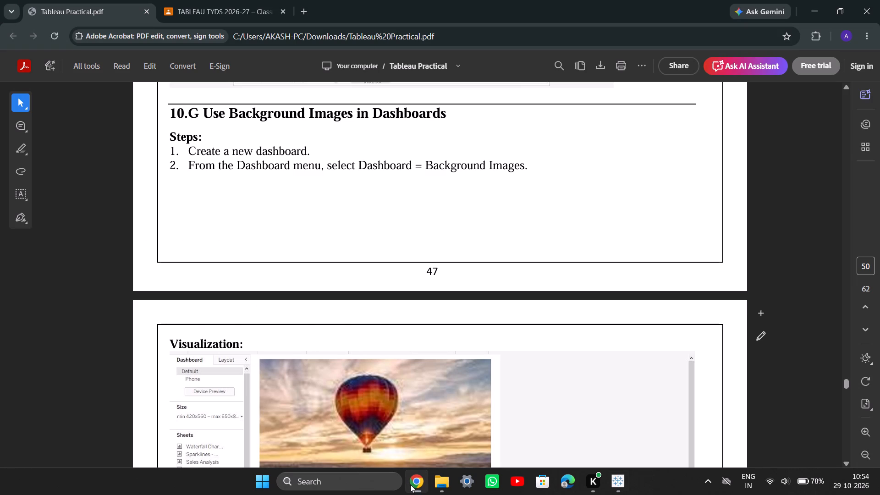
{"action": "scroll", "coordinate": [357, 336], "scroll_direction": "down", "scroll_amount": 1}
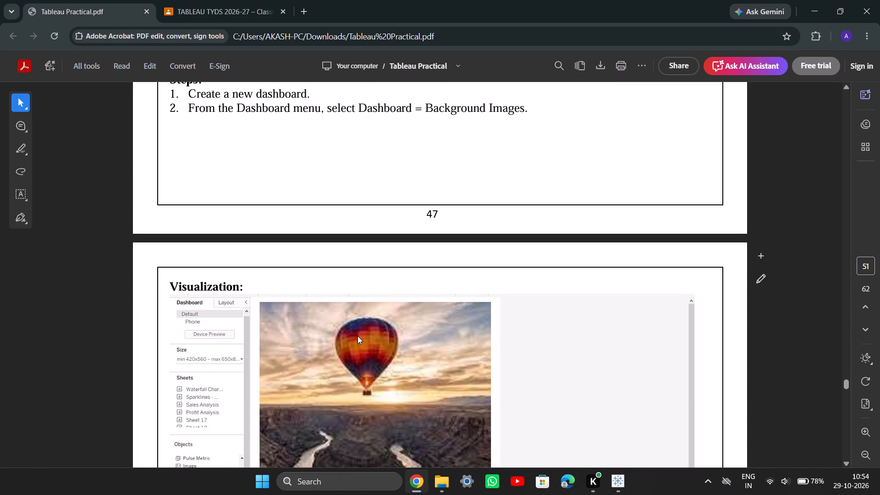
{"action": "scroll", "coordinate": [357, 336], "scroll_direction": "down", "scroll_amount": 2}
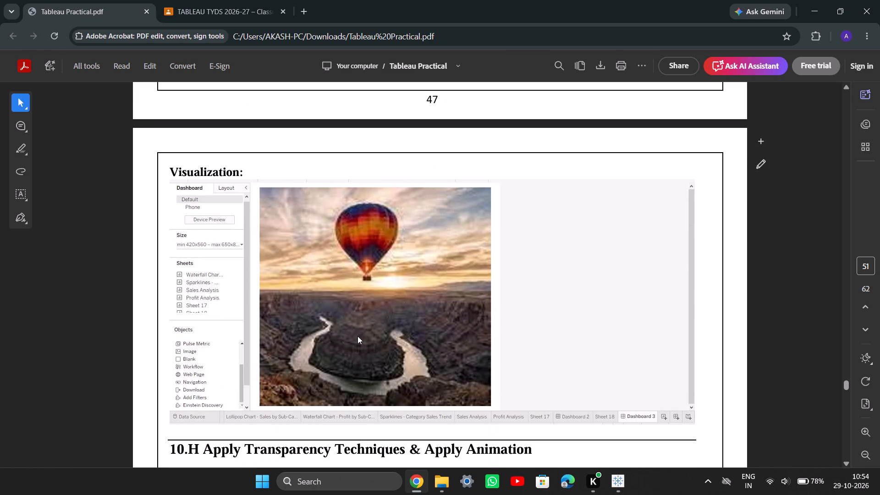
{"action": "left_click", "coordinate": [627, 480]}
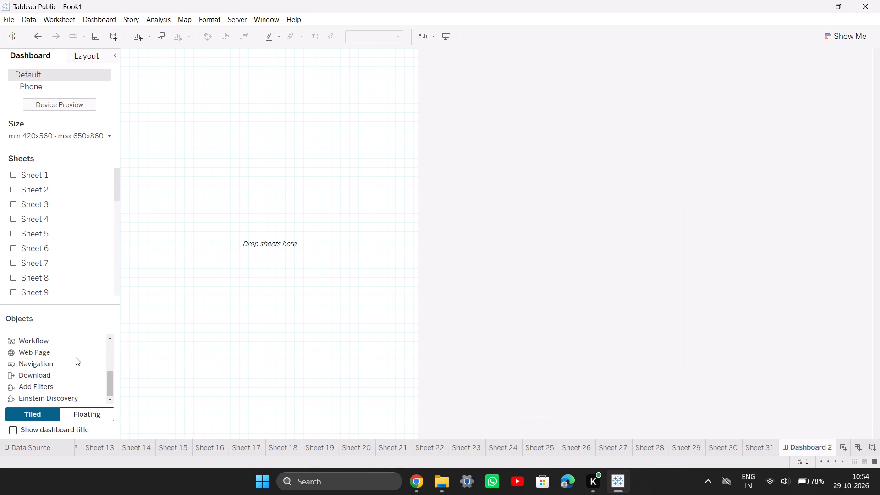
Add an Image object filling Dashboard 2, and close the Edit Image Object dialog without choosing an image.
{"action": "scroll", "coordinate": [71, 354], "scroll_direction": "up", "scroll_amount": 4}
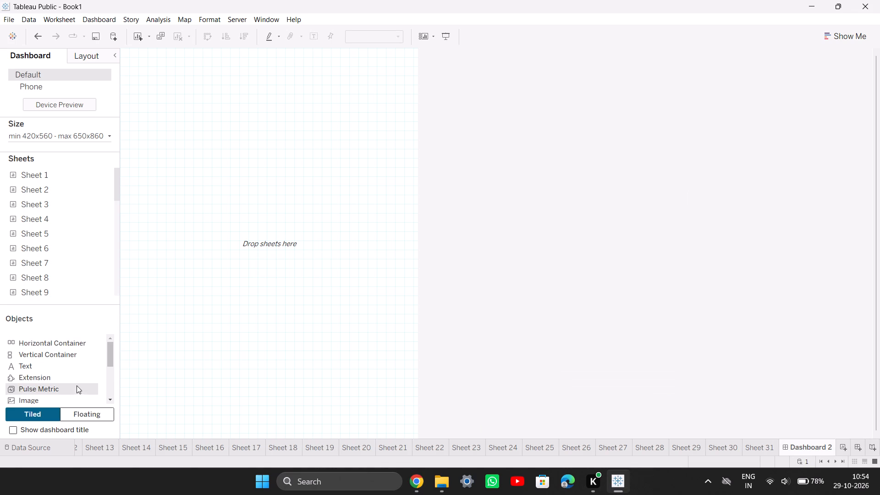
{"action": "left_click", "coordinate": [79, 398]}
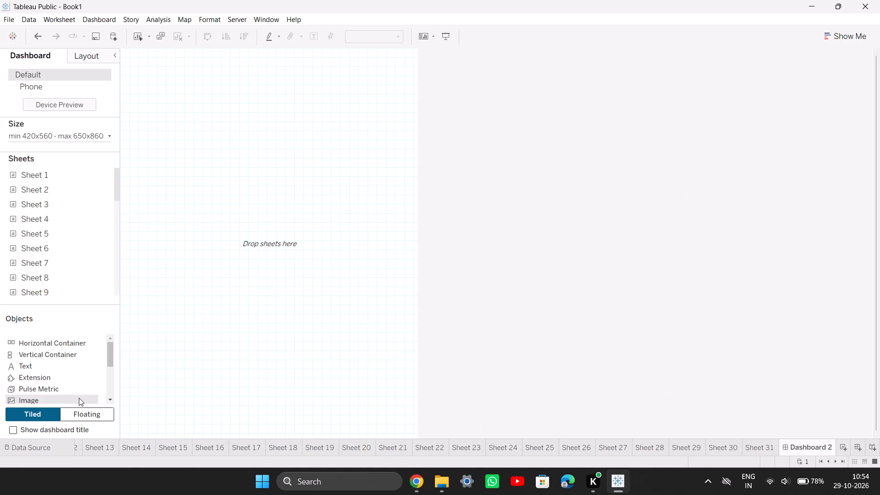
{"action": "left_click", "coordinate": [69, 396]}
{"action": "scroll", "coordinate": [69, 398], "scroll_direction": "down", "scroll_amount": 1}
{"action": "triple_click", "coordinate": [39, 372]}
{"action": "left_click_drag", "start_coordinate": [40, 372], "coordinate": [43, 372]}
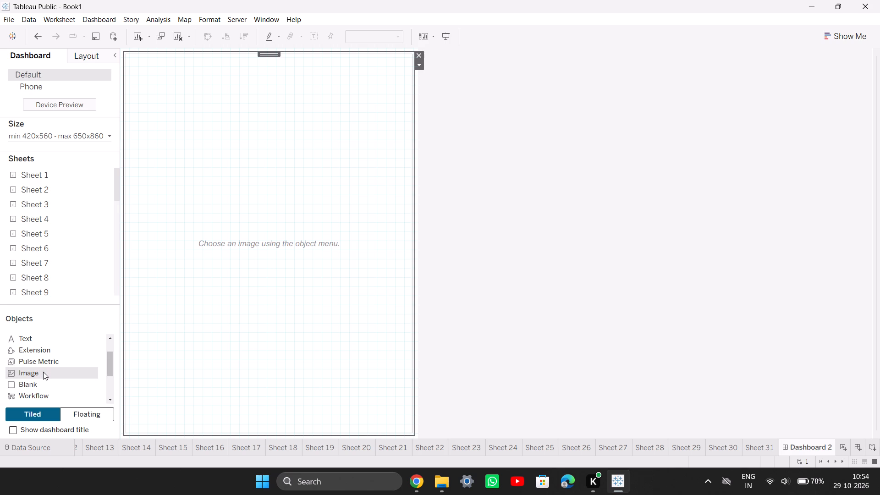
{"action": "left_click_drag", "start_coordinate": [43, 372], "coordinate": [245, 276]}
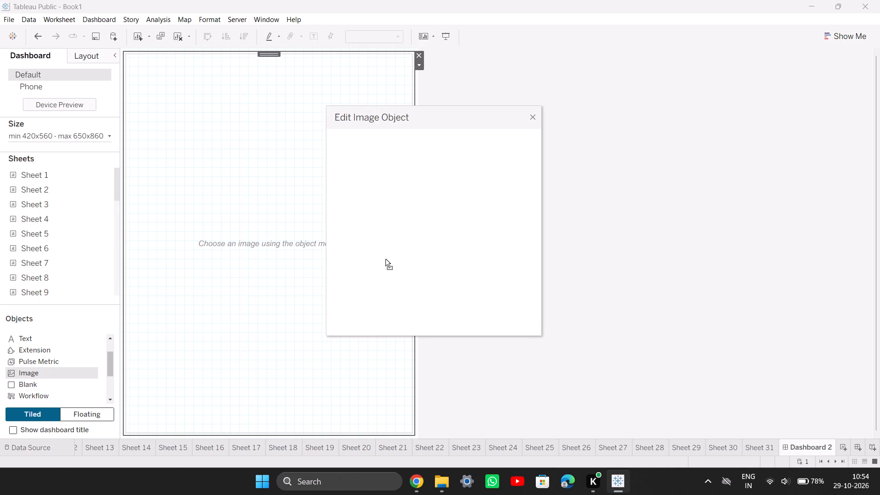
{"action": "left_click", "coordinate": [528, 111]}
{"action": "left_click", "coordinate": [532, 120]}
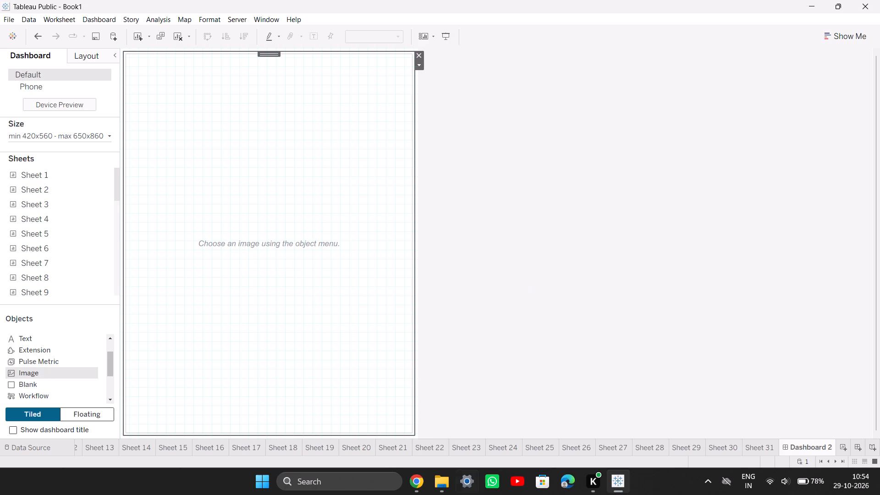
Look through Sheets 26 to 29 of the workbook.
{"action": "left_click", "coordinate": [625, 452]}
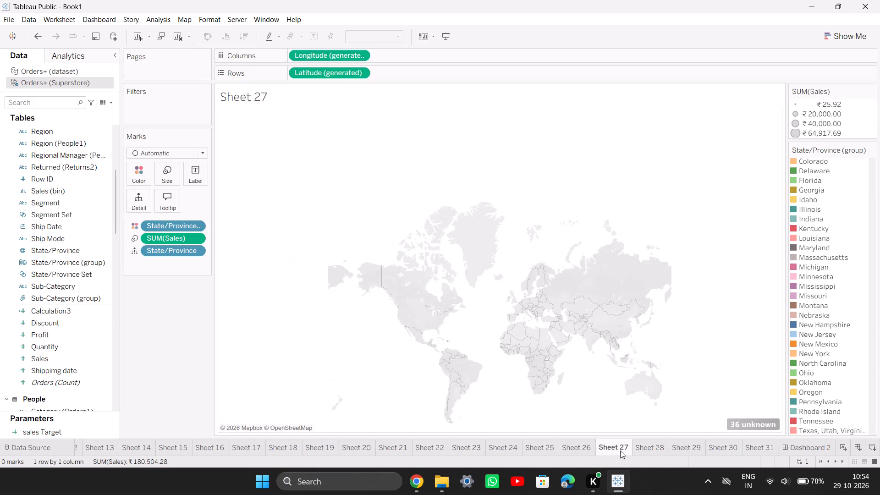
{"action": "left_click", "coordinate": [589, 446]}
{"action": "left_click", "coordinate": [683, 442]}
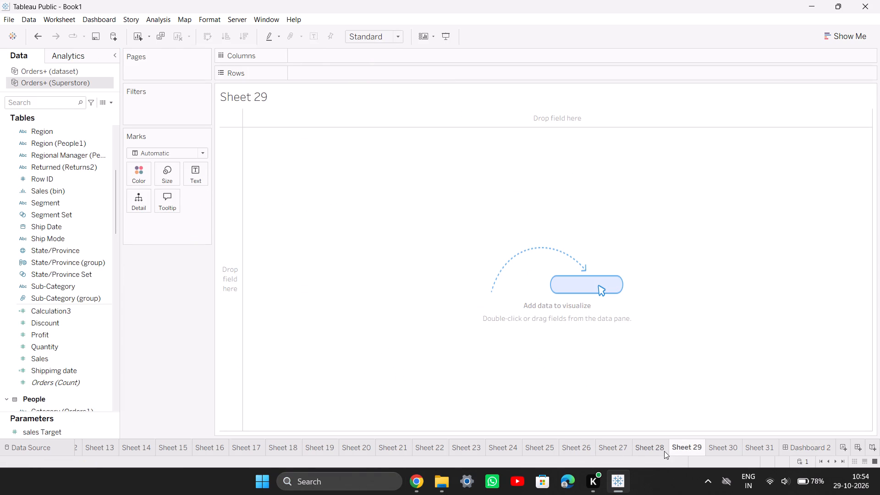
{"action": "left_click", "coordinate": [664, 452]}
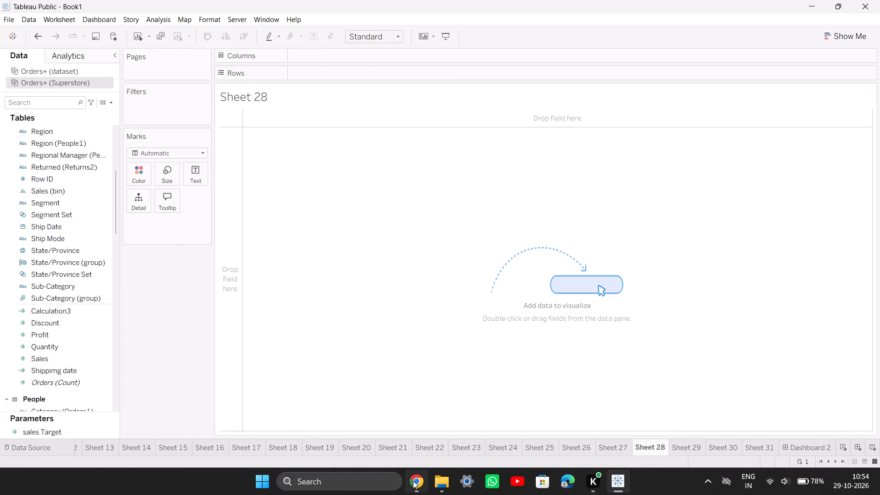
Switch to Tableau Practical.pdf and read the 10.H Apply Transparency Techniques & Apply Animation steps.
{"action": "left_click", "coordinate": [413, 481]}
{"action": "scroll", "coordinate": [276, 364], "scroll_direction": "down", "scroll_amount": 6}
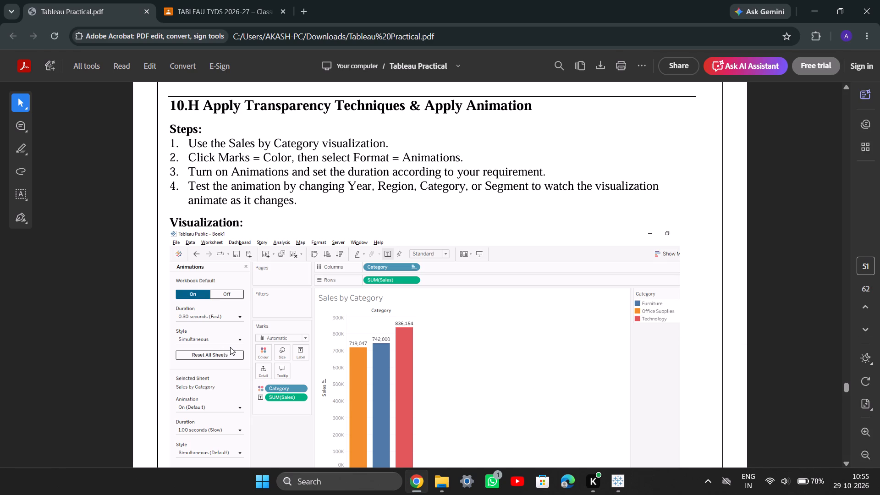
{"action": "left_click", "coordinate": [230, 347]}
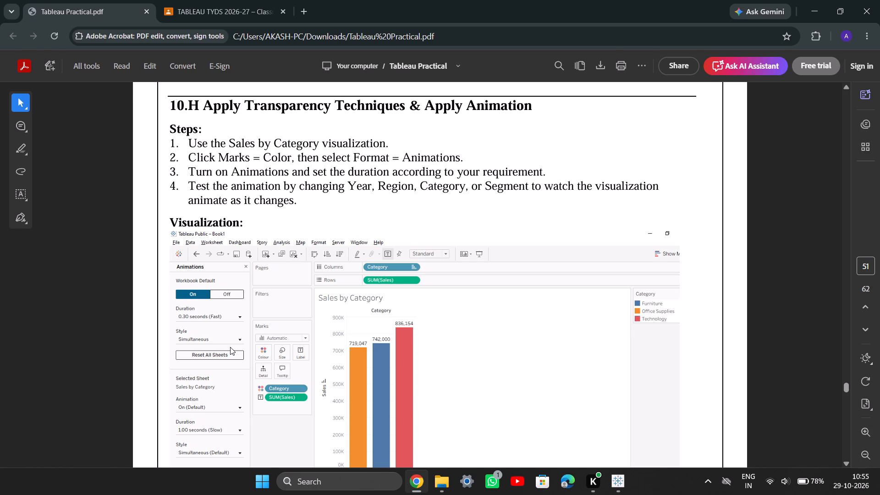
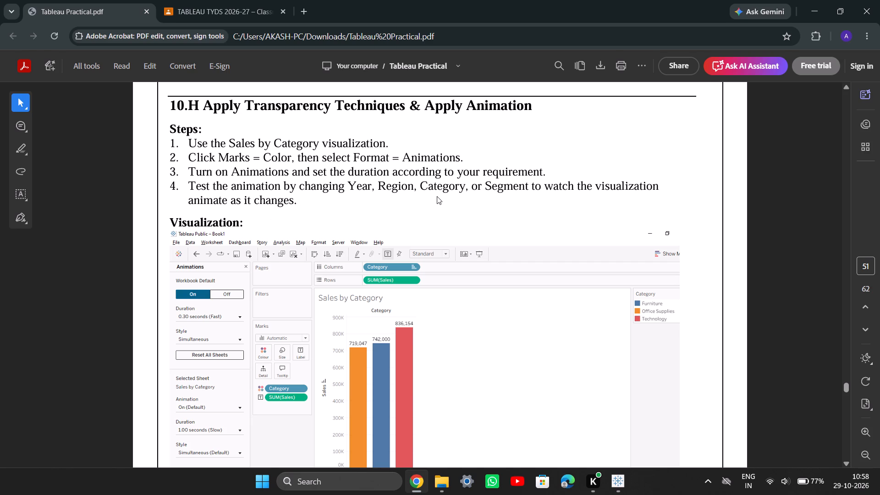
Examine the 10.H sample Sales by Category visualization and its Animations settings, along with the exercise steps.
{"action": "scroll", "coordinate": [437, 196], "scroll_direction": "down", "scroll_amount": 3}
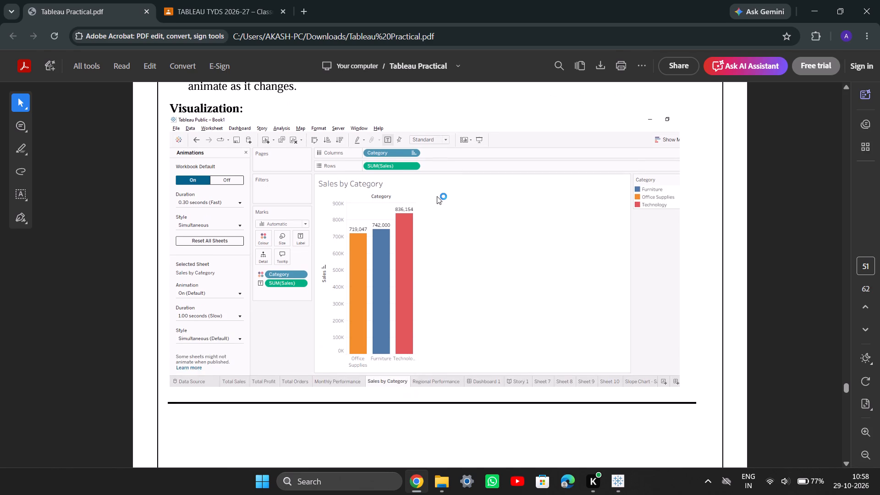
{"action": "scroll", "coordinate": [437, 196], "scroll_direction": "down", "scroll_amount": 3}
{"action": "scroll", "coordinate": [437, 196], "scroll_direction": "up", "scroll_amount": 5}
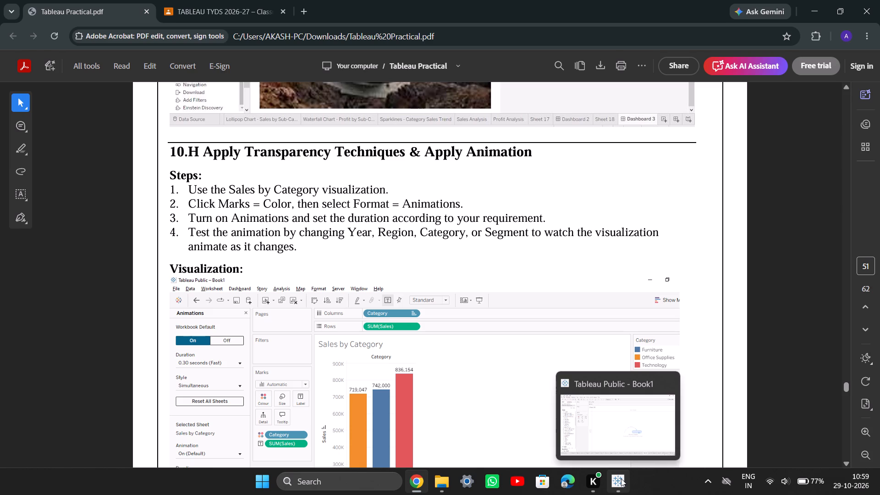
Switch to Tableau Public and open Sheet 1, the sales by category bar chart.
{"action": "left_click", "coordinate": [621, 479]}
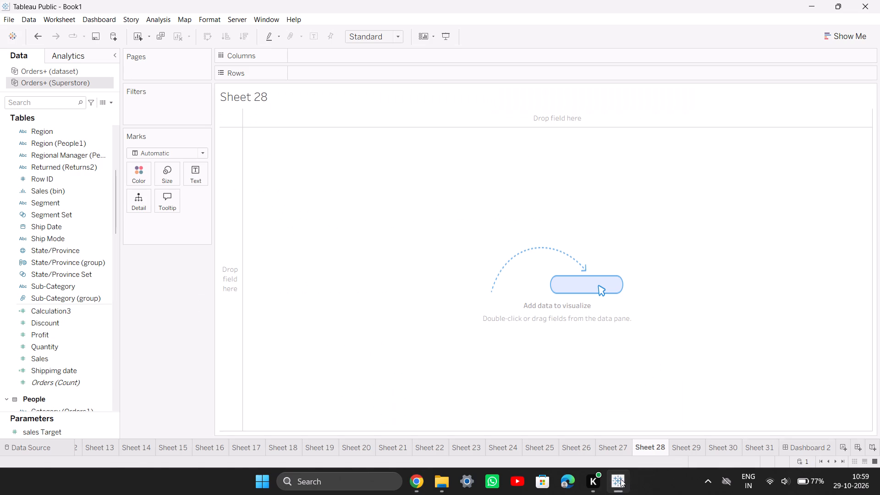
{"action": "scroll", "coordinate": [130, 448], "scroll_direction": "right", "scroll_amount": 11}
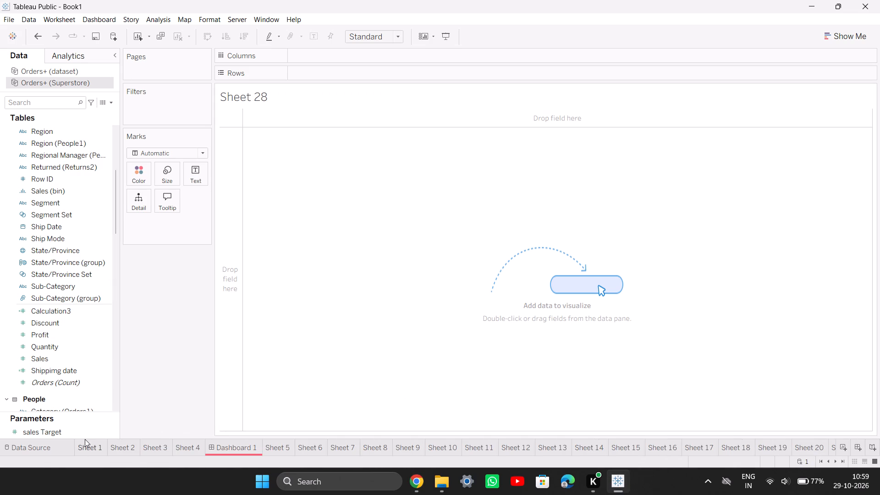
{"action": "left_click", "coordinate": [117, 446]}
{"action": "left_click", "coordinate": [105, 449]}
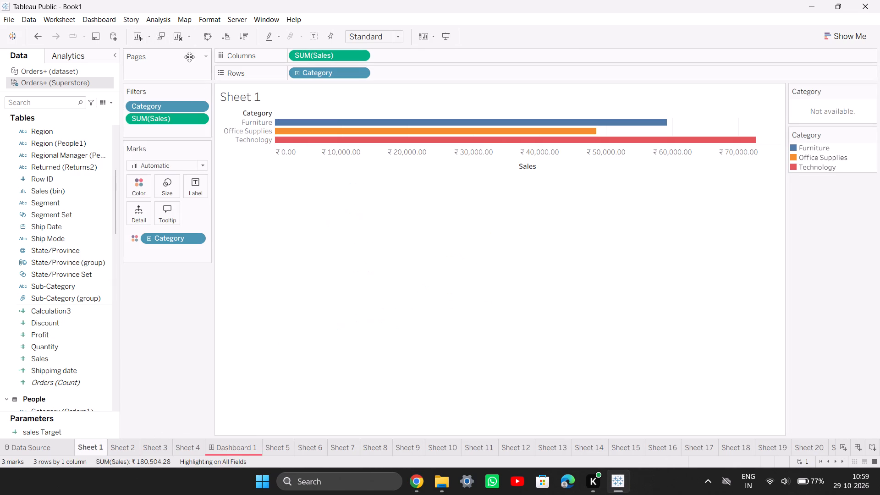
Swap rows and columns so Category is on Columns and SUM(Sales) is on Rows.
{"action": "left_click", "coordinate": [210, 30]}
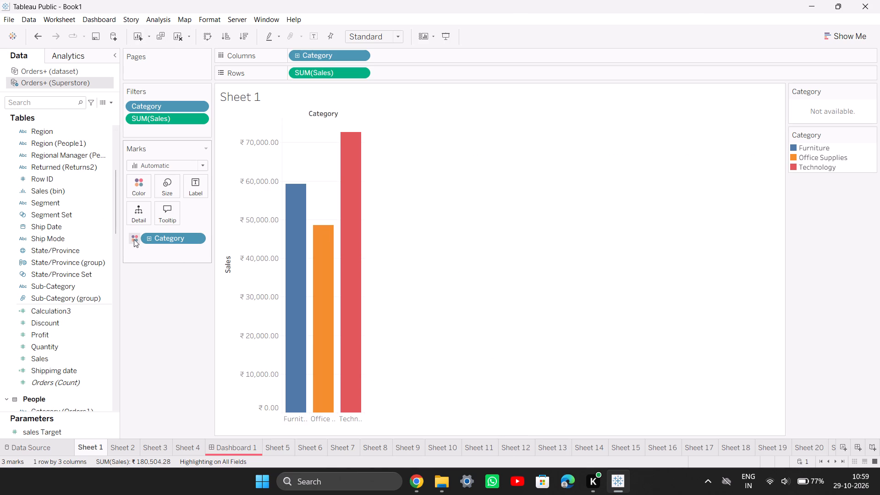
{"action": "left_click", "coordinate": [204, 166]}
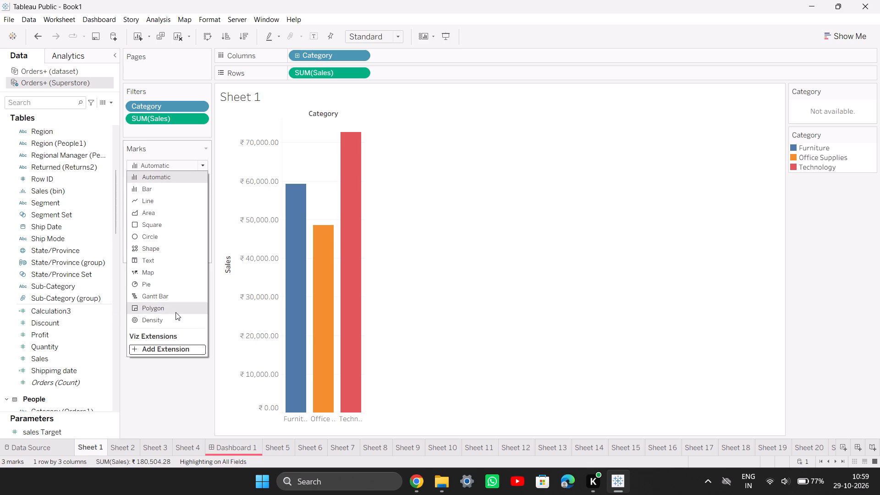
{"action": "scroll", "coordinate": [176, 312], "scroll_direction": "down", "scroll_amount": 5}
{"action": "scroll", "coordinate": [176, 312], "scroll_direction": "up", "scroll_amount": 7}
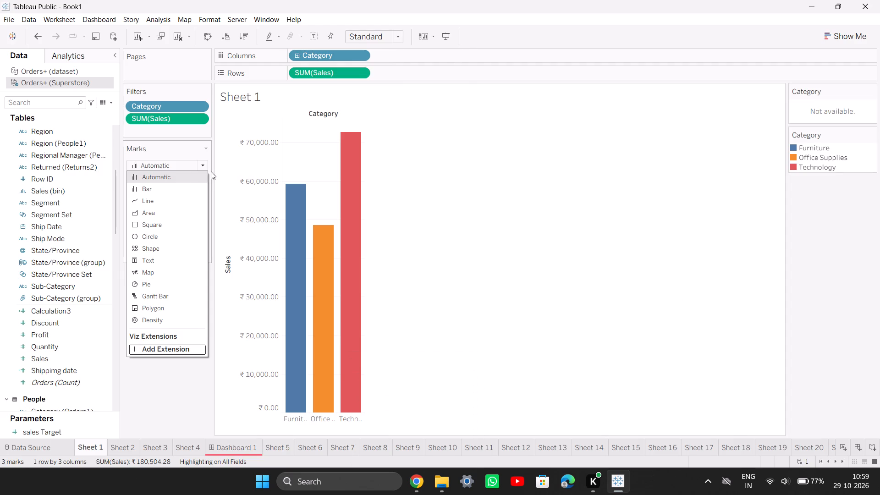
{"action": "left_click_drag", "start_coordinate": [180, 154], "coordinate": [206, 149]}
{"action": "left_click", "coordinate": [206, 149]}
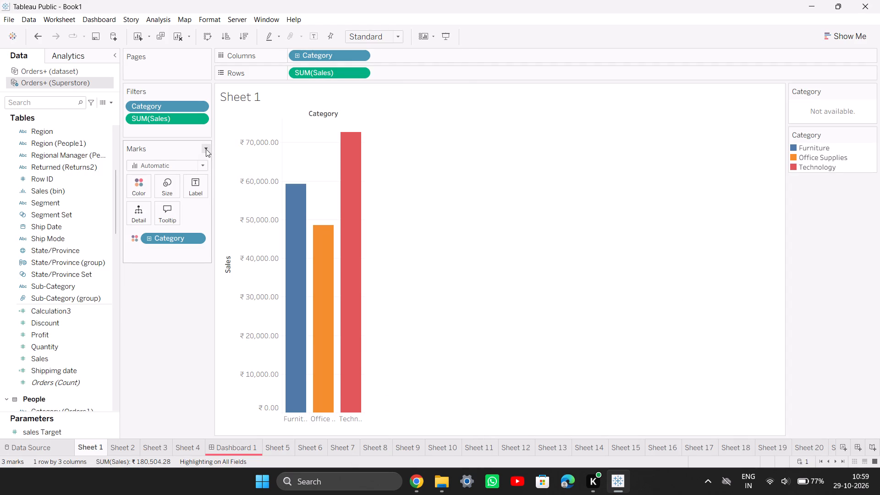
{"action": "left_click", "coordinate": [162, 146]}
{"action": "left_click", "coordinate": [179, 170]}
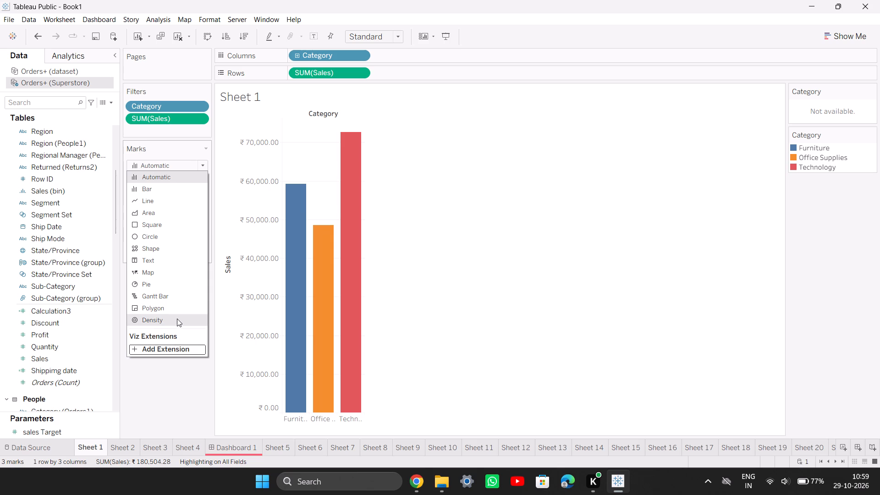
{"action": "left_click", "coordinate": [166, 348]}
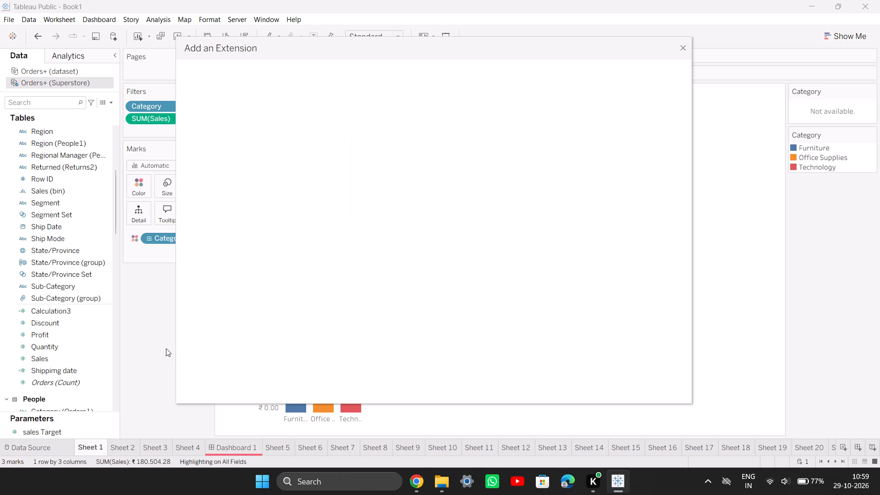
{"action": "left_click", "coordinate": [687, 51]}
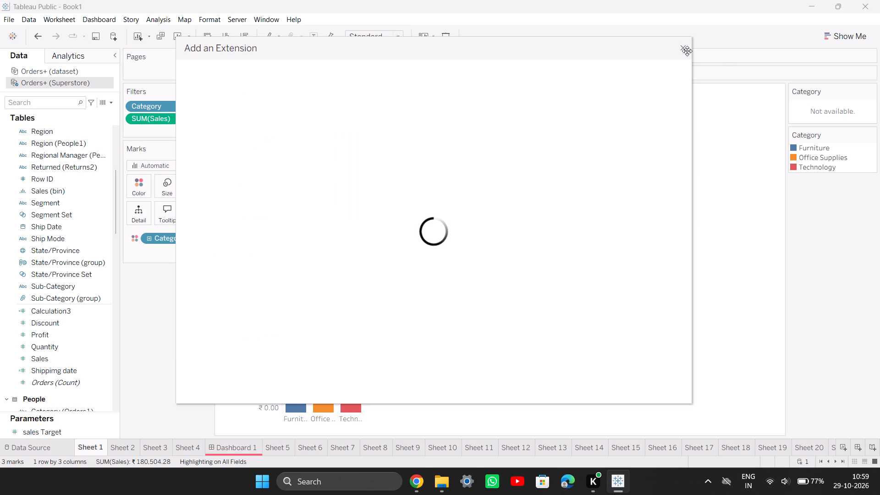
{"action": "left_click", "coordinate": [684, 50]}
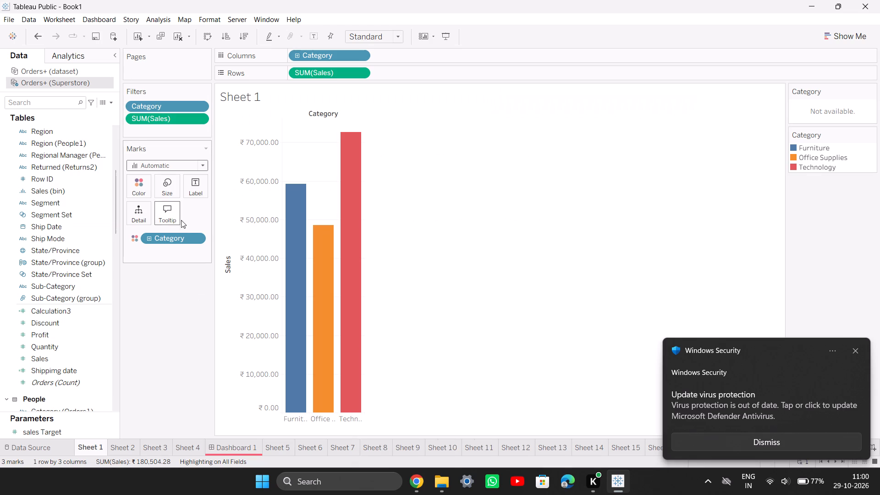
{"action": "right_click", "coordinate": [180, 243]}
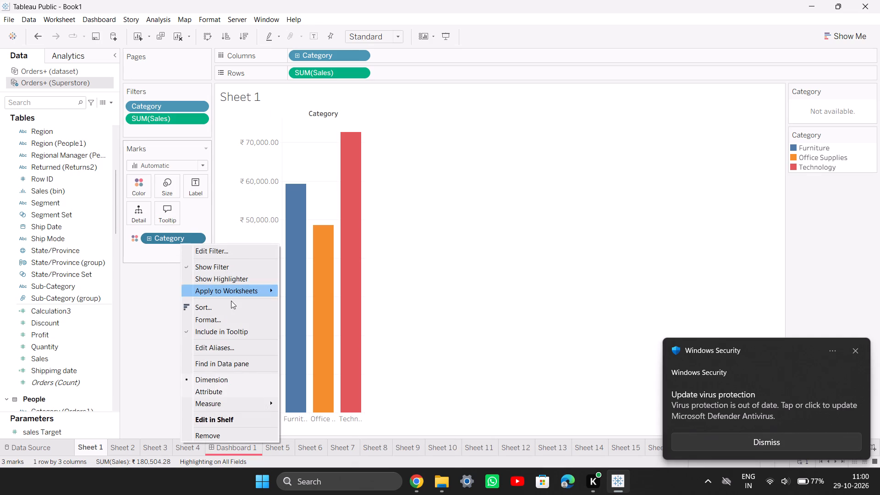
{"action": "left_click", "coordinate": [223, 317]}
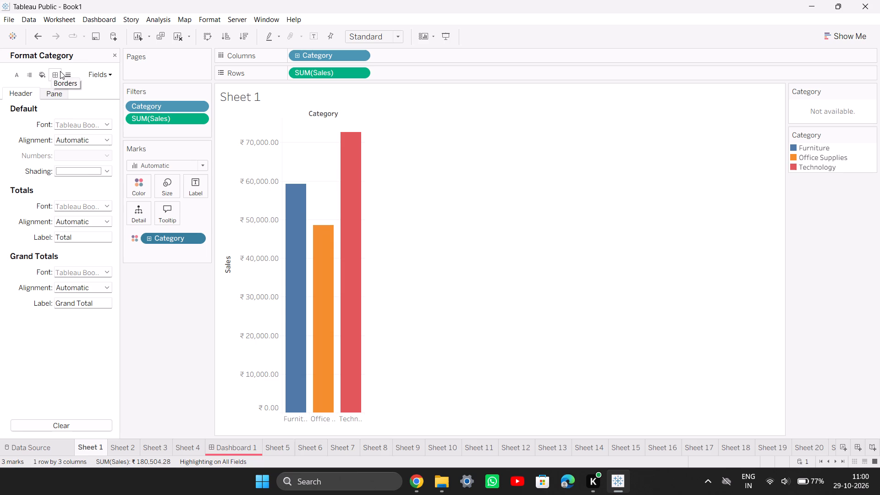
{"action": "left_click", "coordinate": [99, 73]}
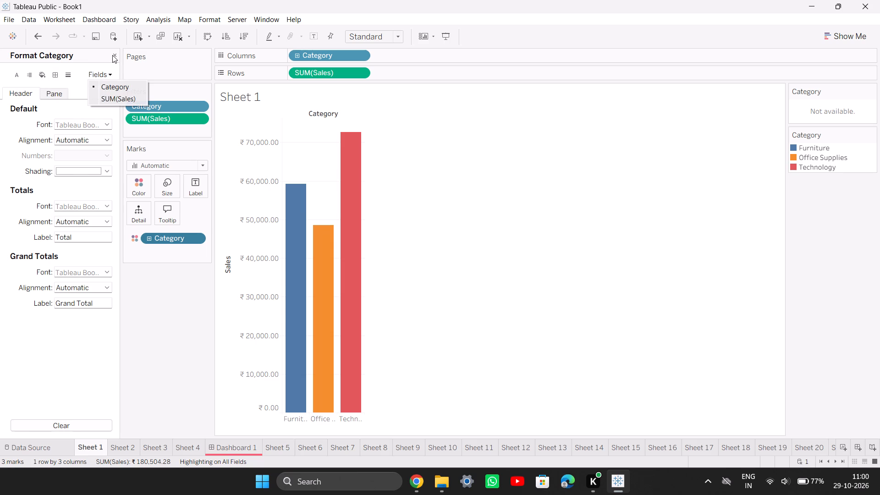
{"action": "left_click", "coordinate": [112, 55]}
Review the section 10.H animation steps and sample visualization in the Tableau Practical PDF in Chrome, and return to Tableau.
{"action": "left_click", "coordinate": [421, 485]}
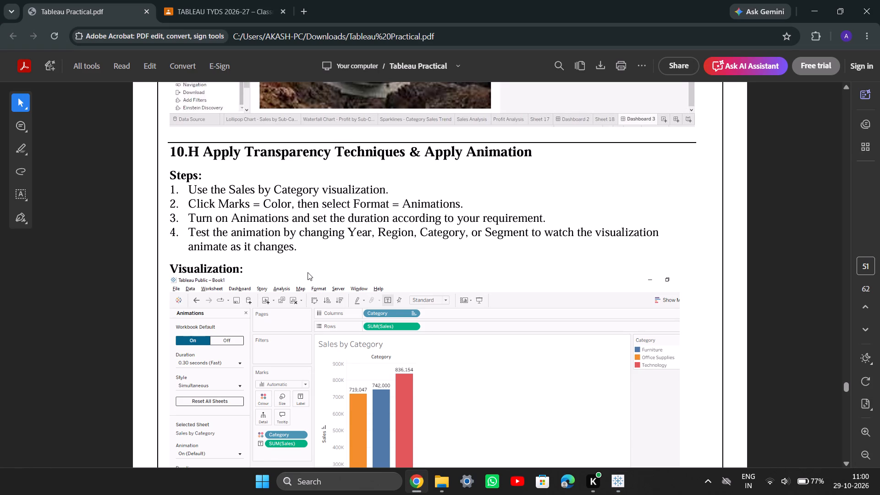
{"action": "scroll", "coordinate": [308, 272], "scroll_direction": "down", "scroll_amount": 1}
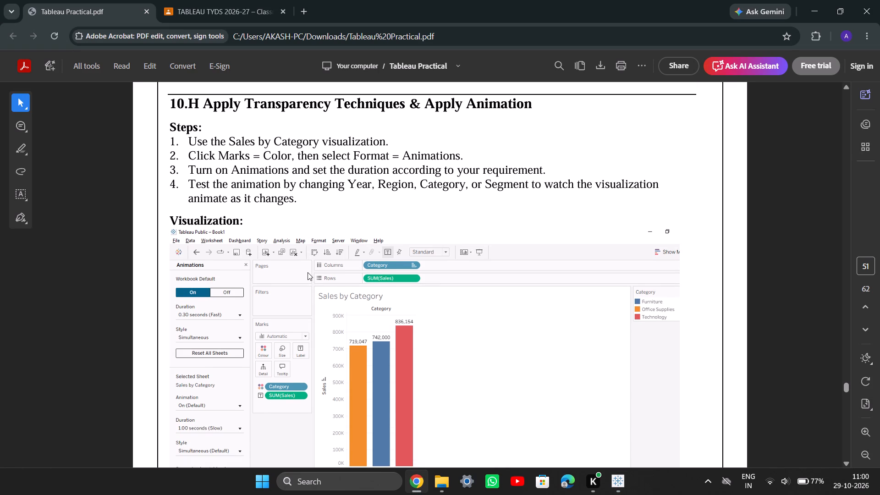
{"action": "scroll", "coordinate": [308, 272], "scroll_direction": "down", "scroll_amount": 2}
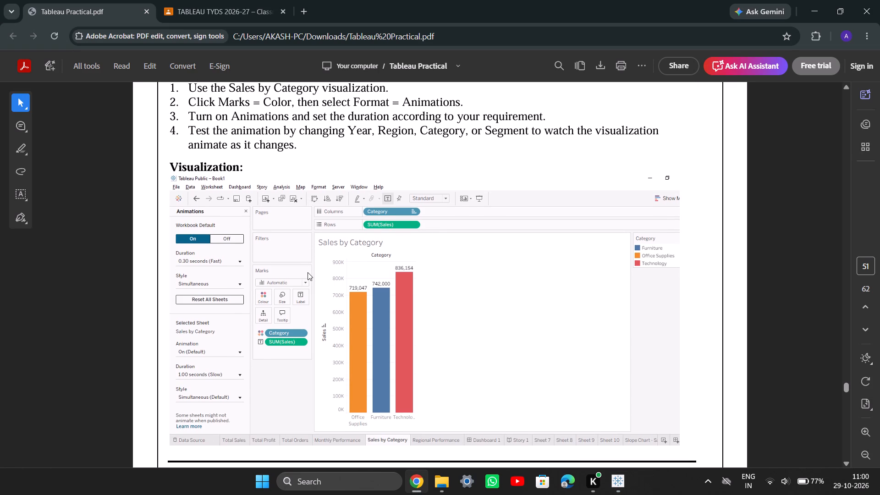
{"action": "left_click", "coordinate": [411, 484]}
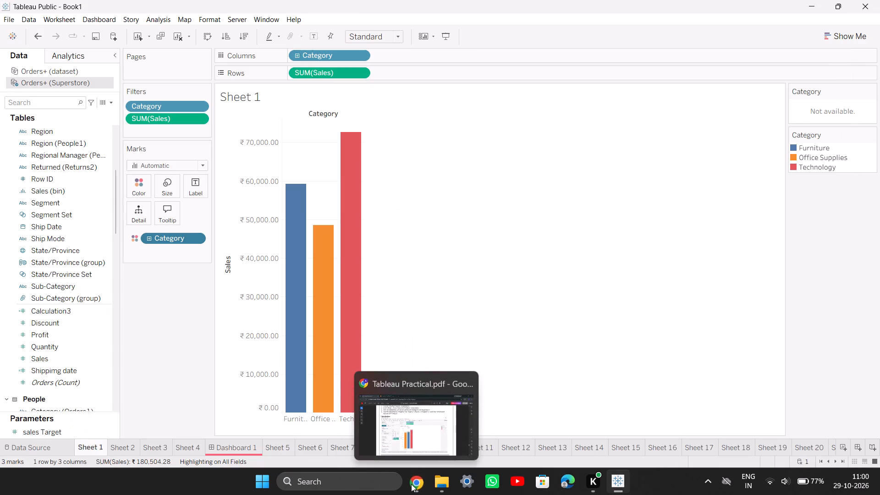
{"action": "left_click", "coordinate": [411, 484]}
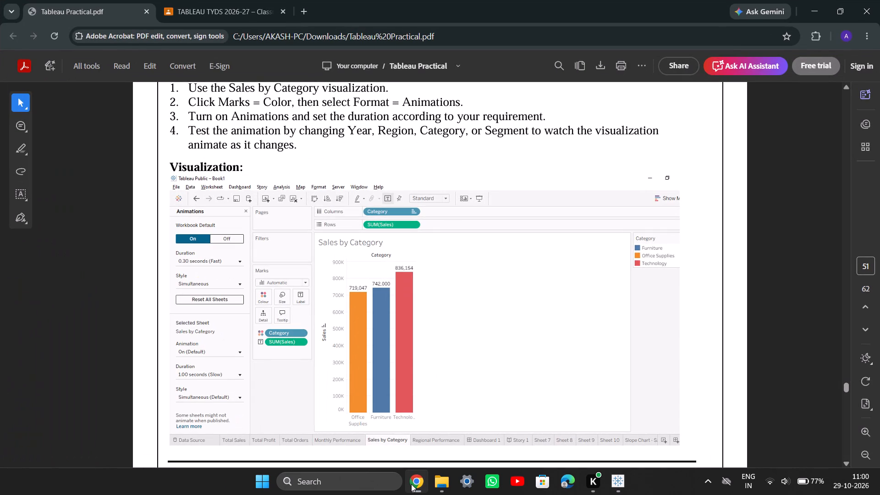
{"action": "left_click", "coordinate": [411, 484]}
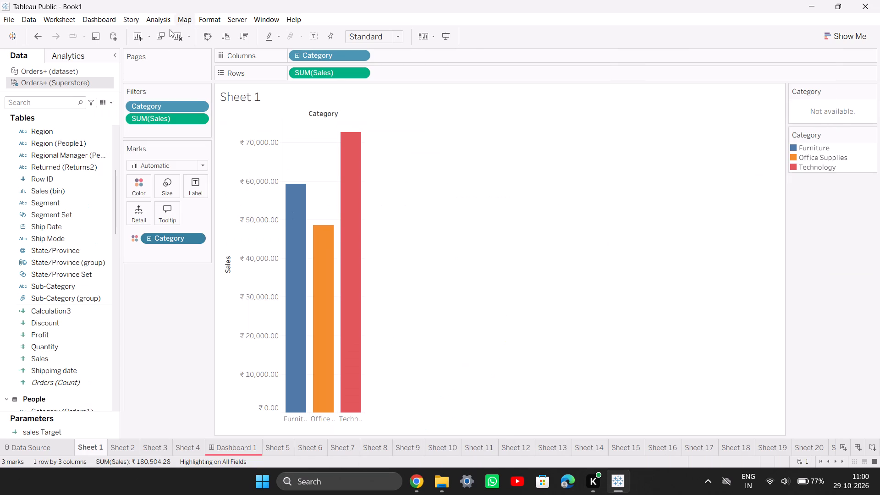
Open the options of the Category field assigned to color on the Marks card.
{"action": "right_click", "coordinate": [170, 236]}
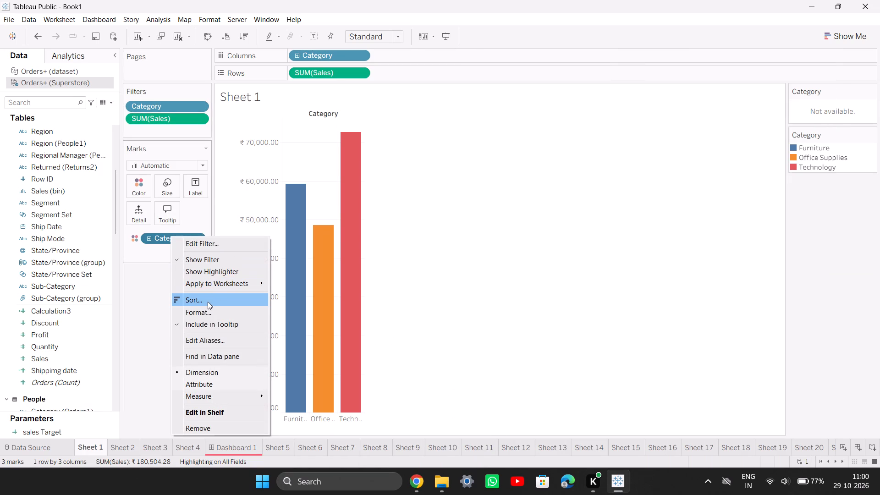
Open the Category field's formatting and look through the worksheet's font and alignment settings.
{"action": "left_click", "coordinate": [211, 316]}
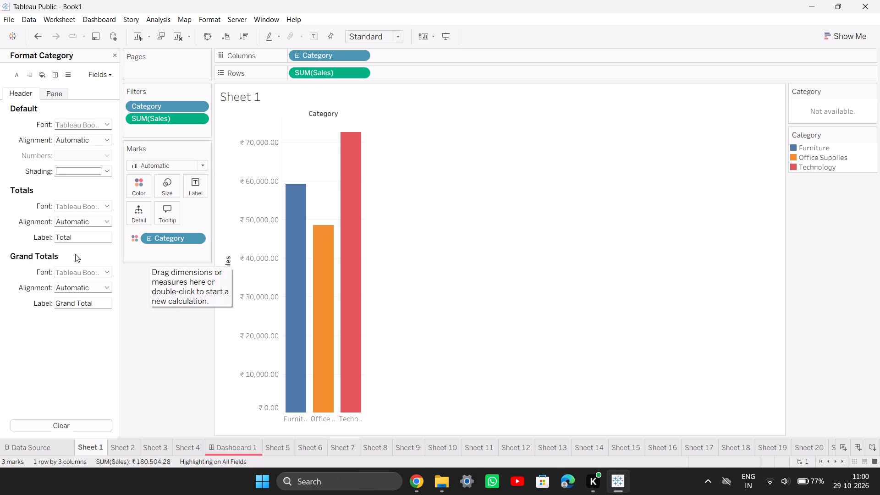
{"action": "left_click", "coordinate": [16, 75]}
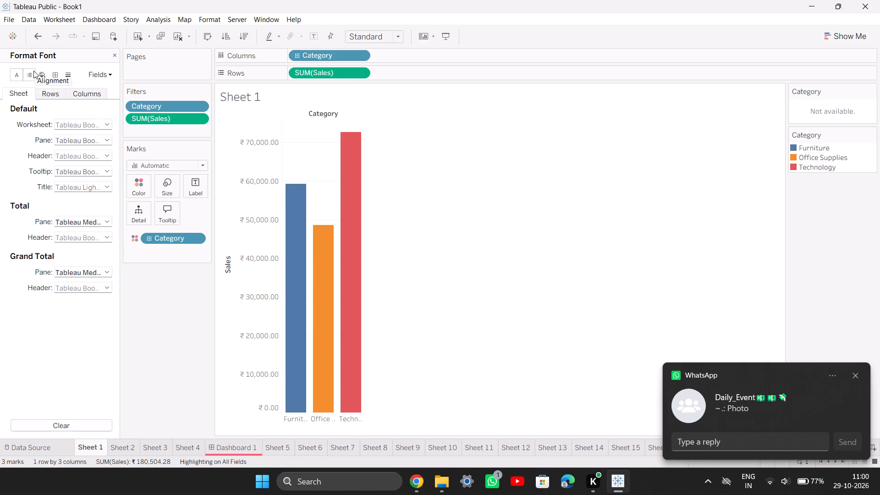
{"action": "left_click", "coordinate": [33, 71]}
{"action": "right_click_drag", "start_coordinate": [33, 71], "coordinate": [15, 90]}
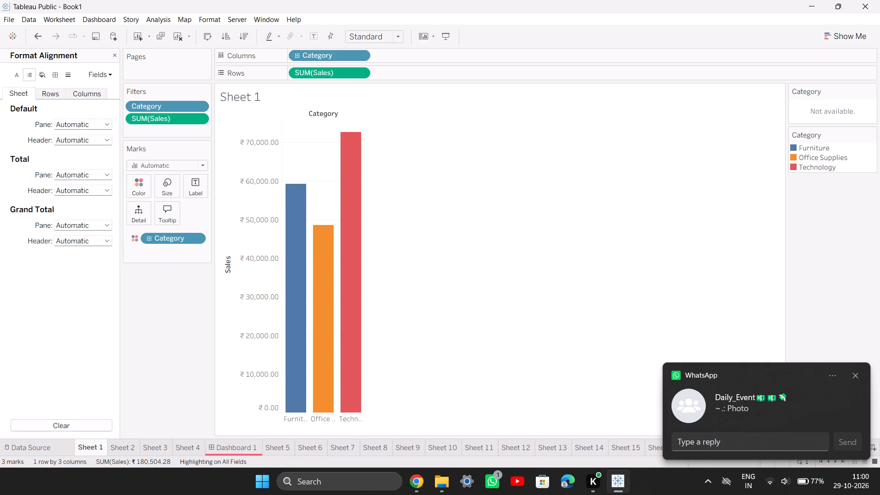